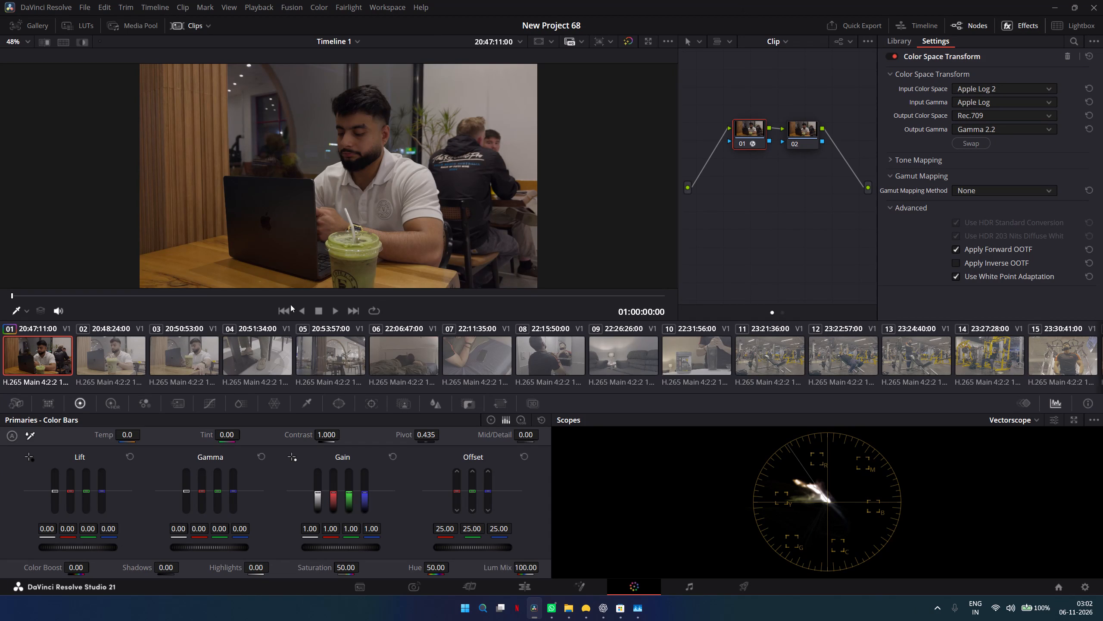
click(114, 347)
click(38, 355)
Open the recent project New Project 67.
click(84, 8)
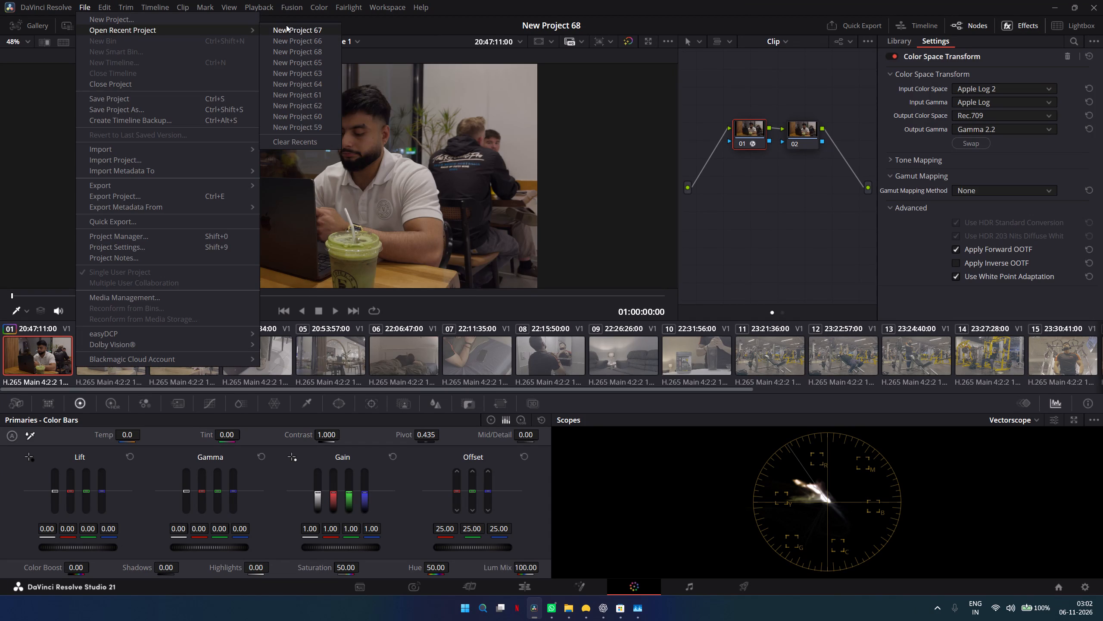
click(309, 33)
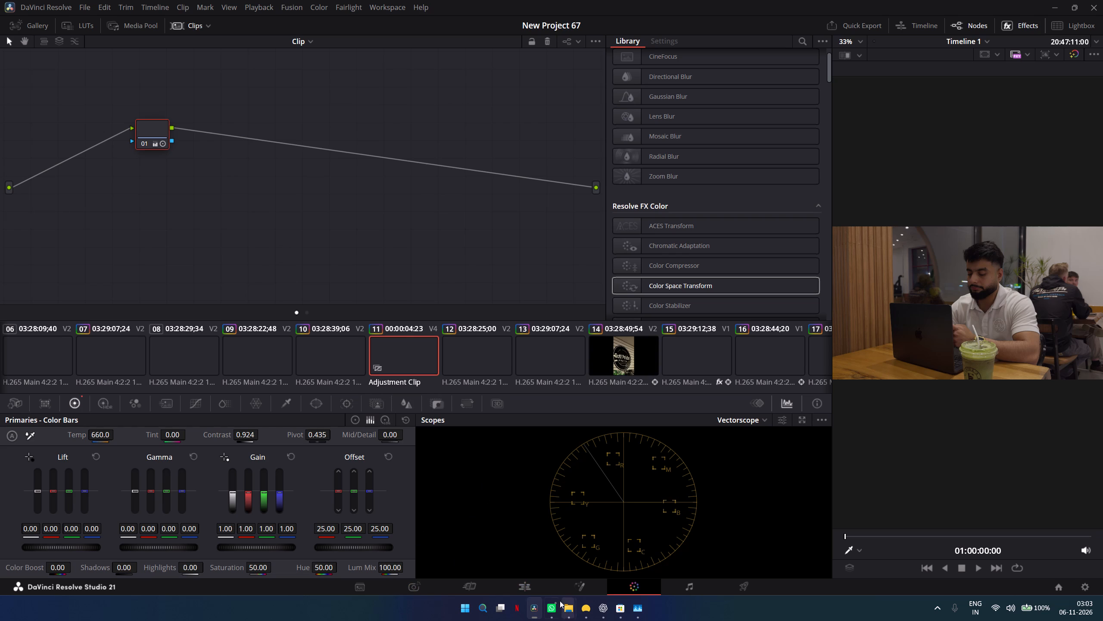
Switch from color grading to the editing workspace and scrub Timeline 1's opening seconds to examine the Video 2 clips and adjustment clips.
click(525, 587)
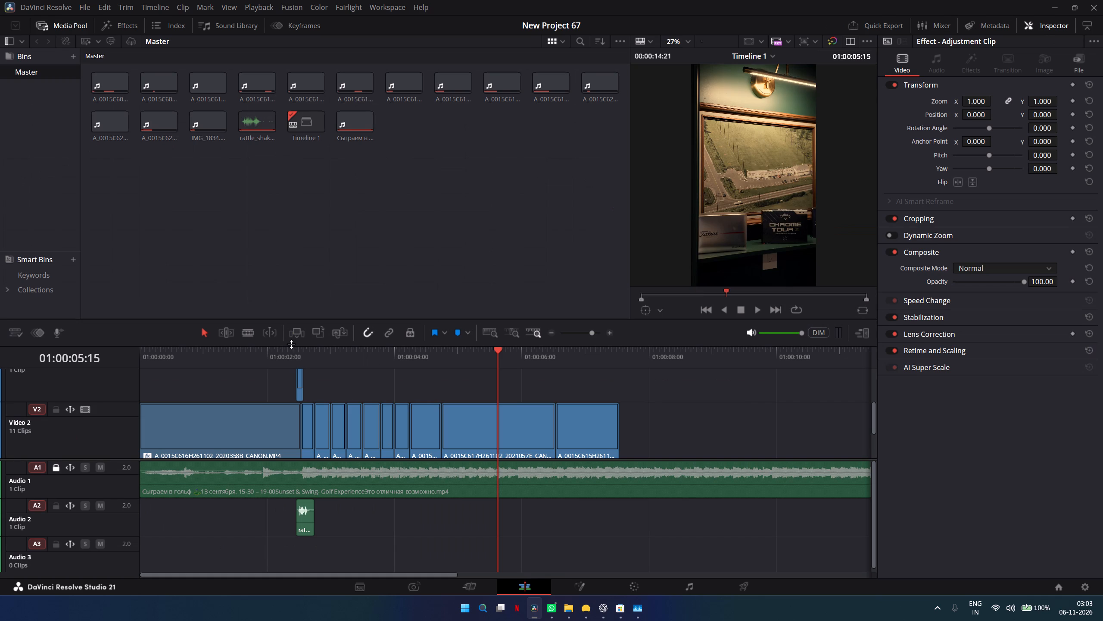
drag(300, 352, 337, 355)
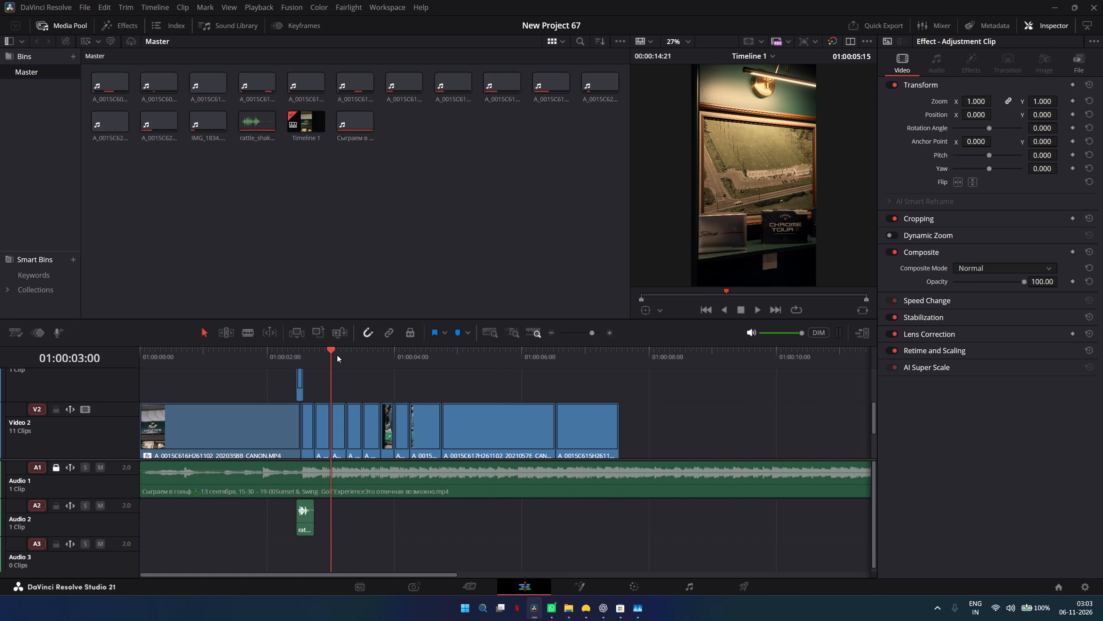
drag(337, 355, 437, 358)
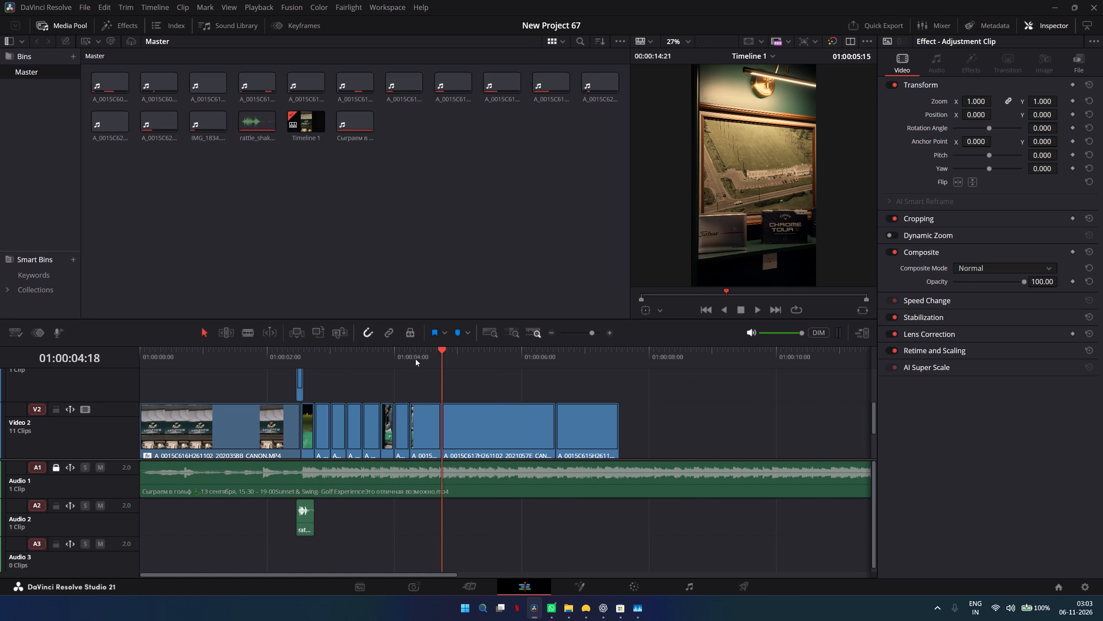
drag(341, 363, 103, 355)
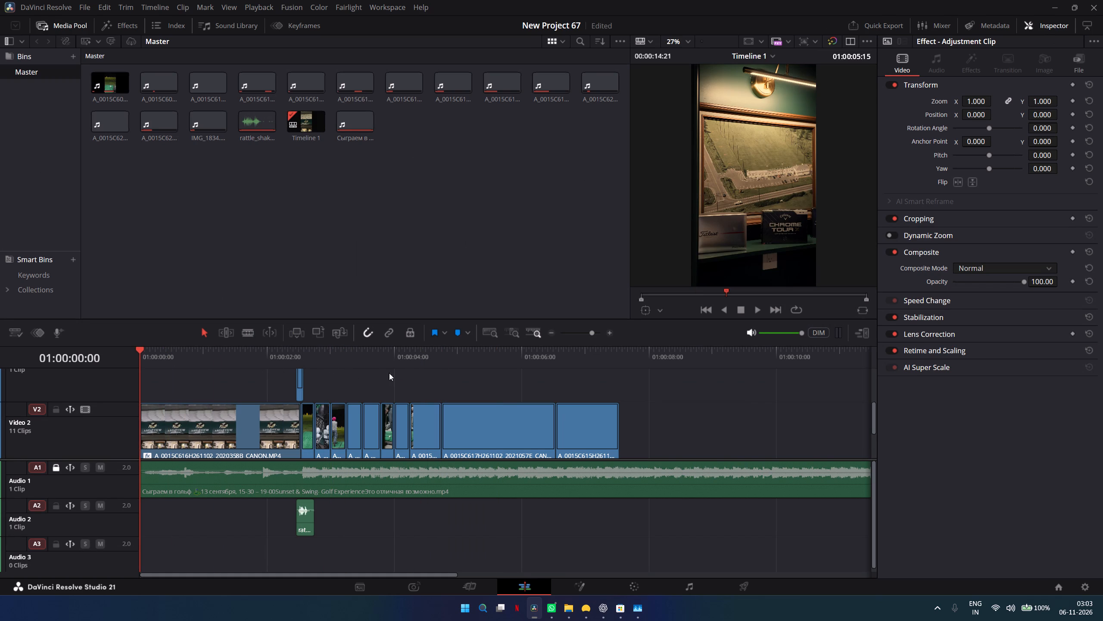
click(551, 333)
scroll(204, 387, up, 3)
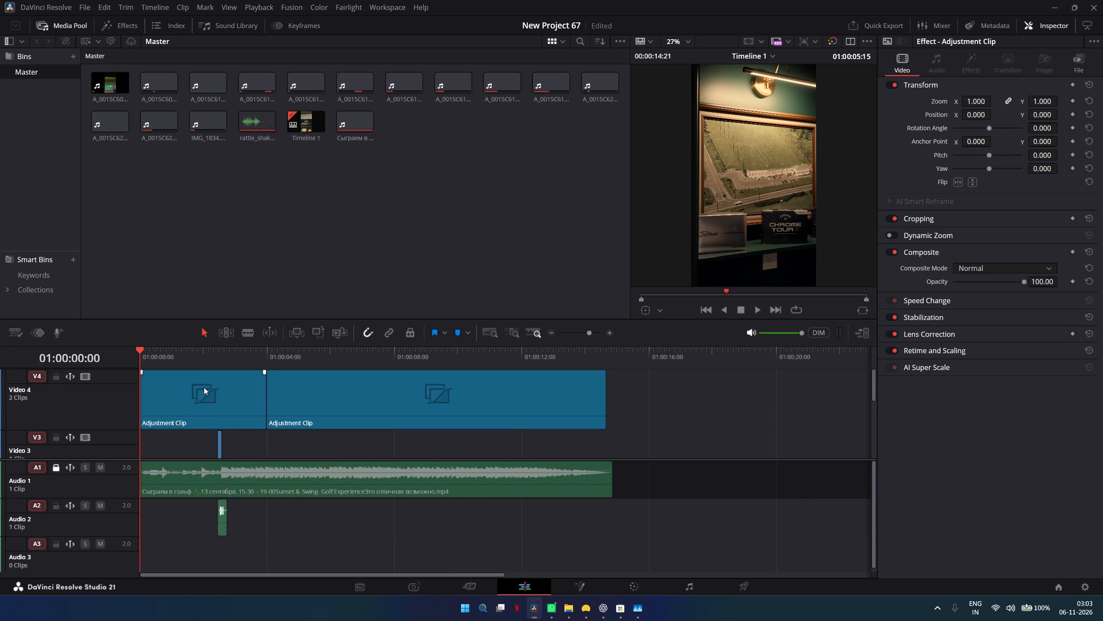
scroll(204, 387, down, 4)
scroll(204, 387, up, 1)
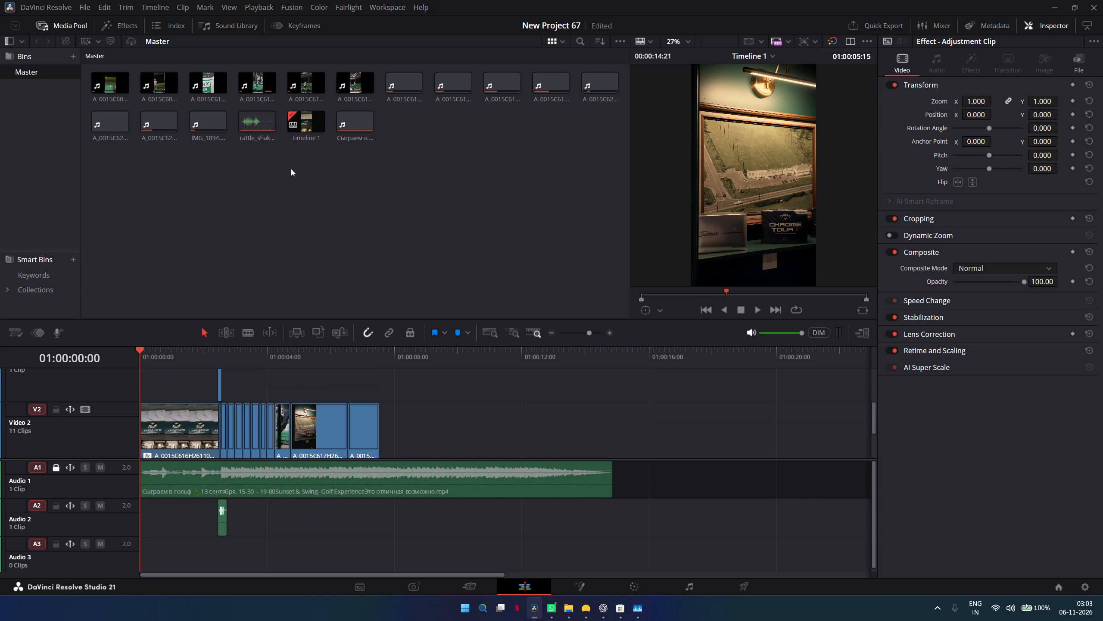
drag(204, 350, 277, 367)
drag(273, 340, 275, 348)
drag(275, 350, 290, 357)
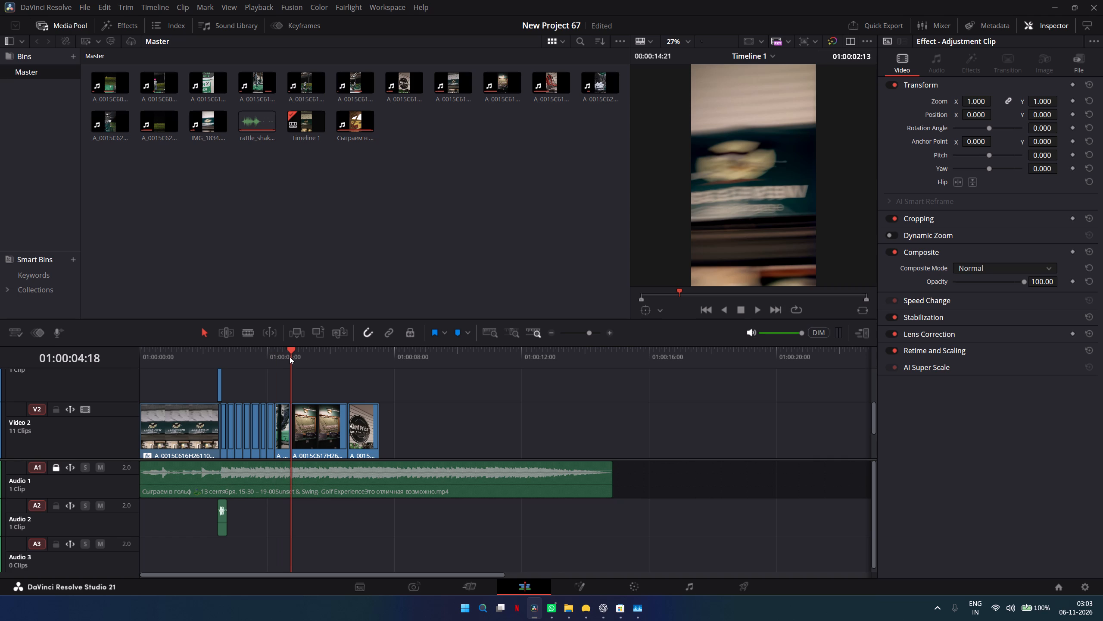
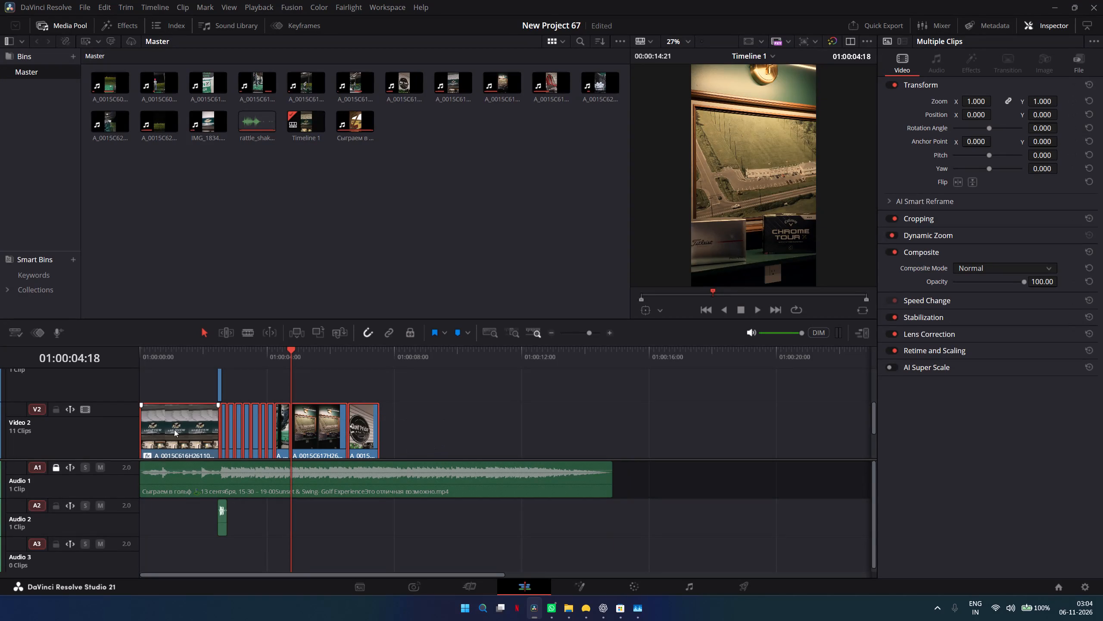
Move the selected Video 2 clips and adjustment clips straight down onto Video 1 at the start of the sequence.
drag(174, 430, 170, 462)
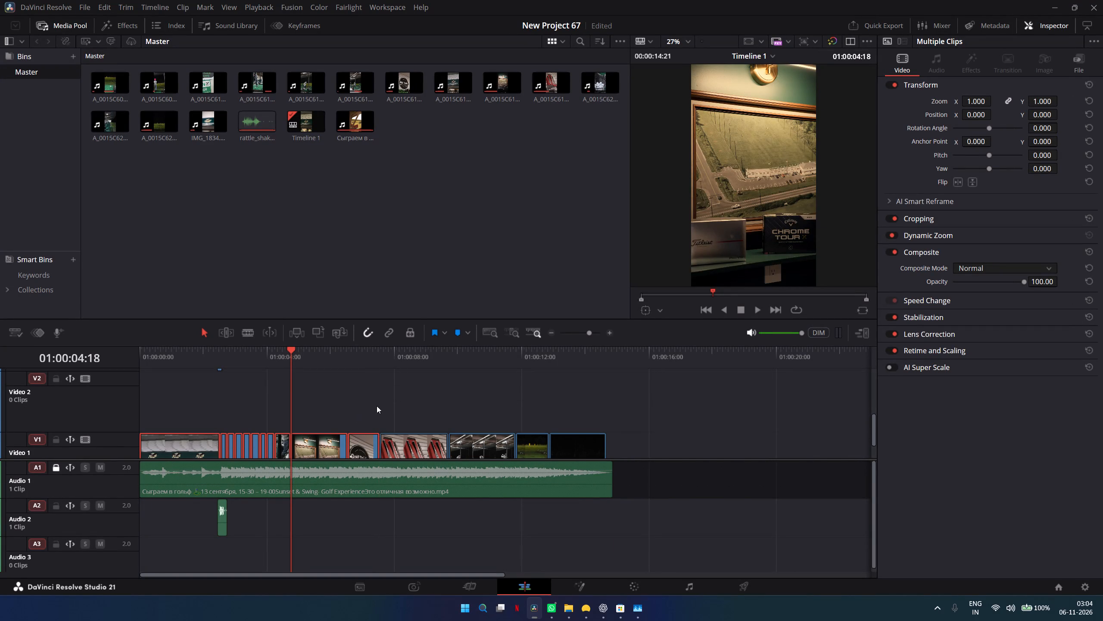
Scrub Timeline 1 from about six to eight seconds to examine the Golf Pride sign and red grips clips.
drag(345, 354, 349, 352)
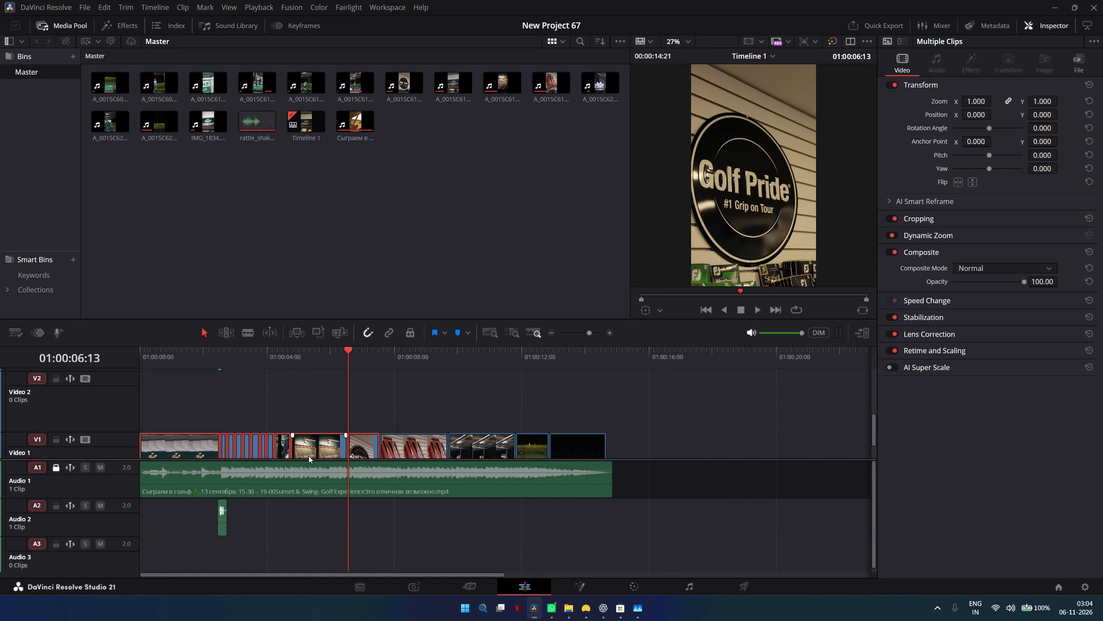
drag(350, 358, 355, 357)
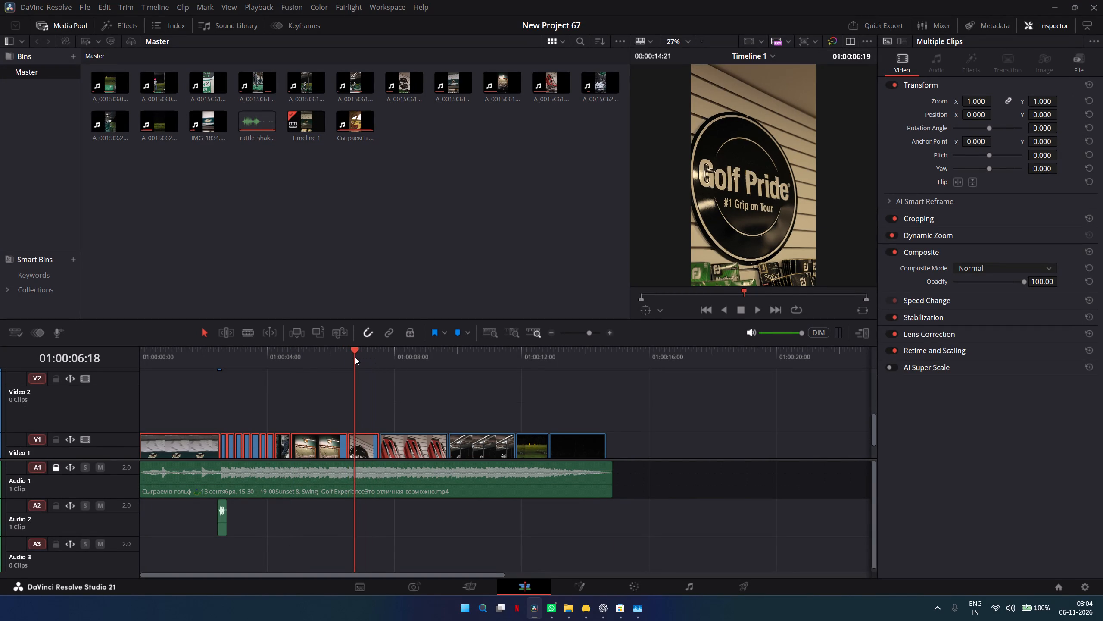
drag(355, 357, 365, 366)
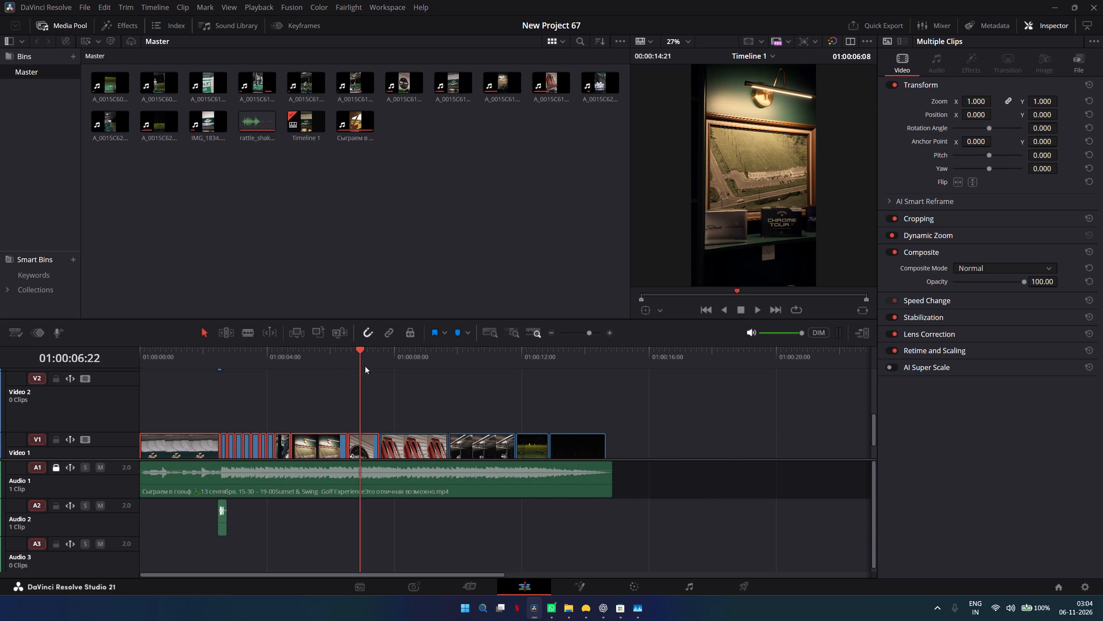
drag(365, 366, 370, 368)
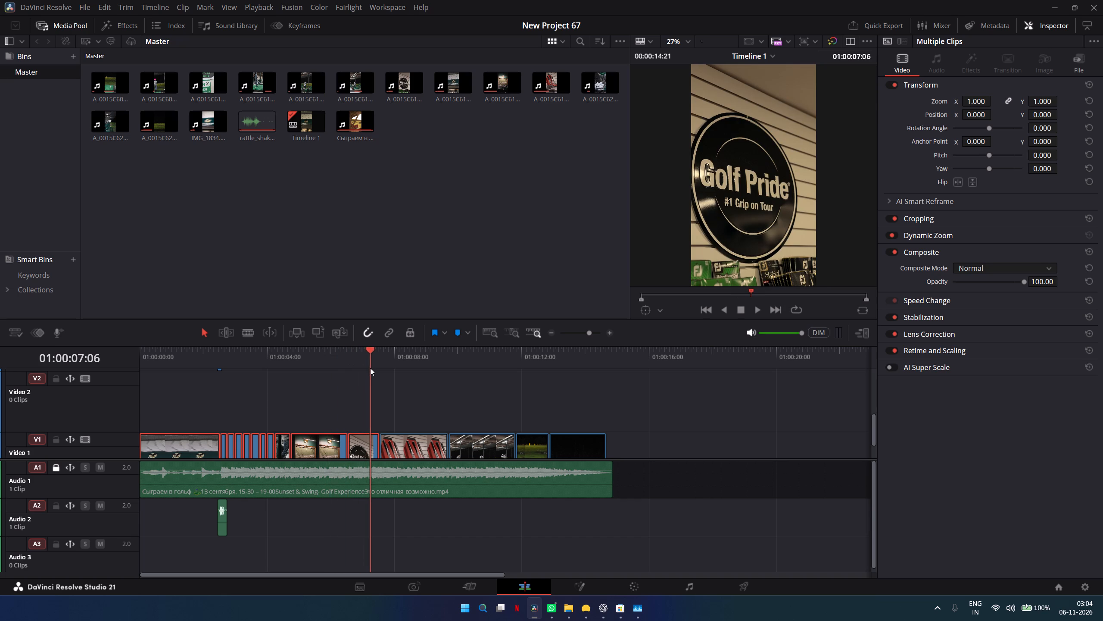
drag(370, 368, 399, 370)
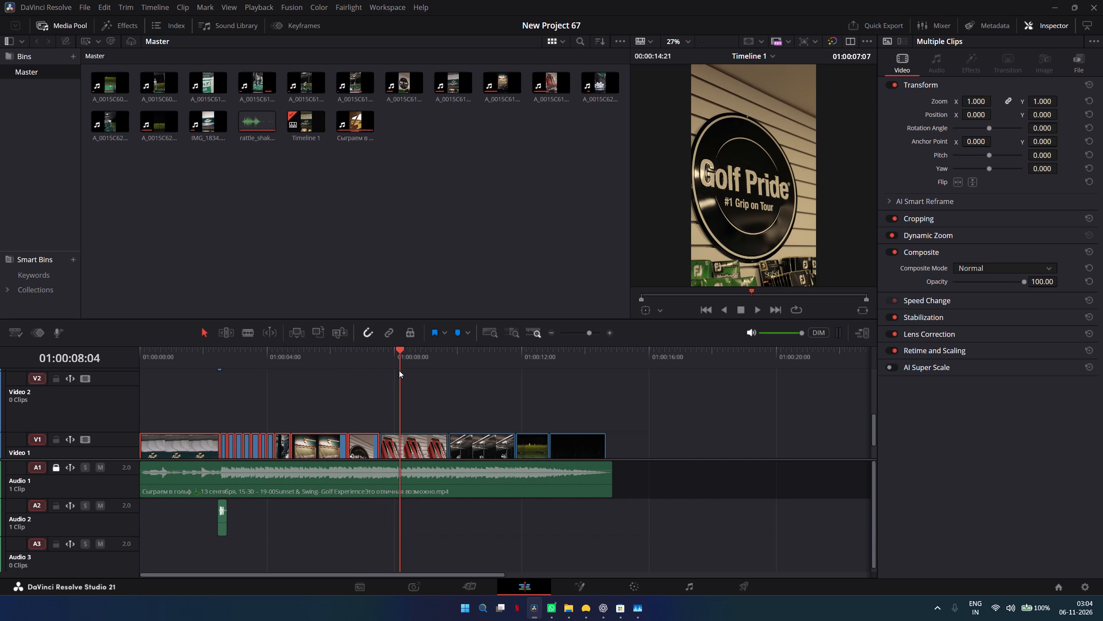
drag(399, 370, 407, 374)
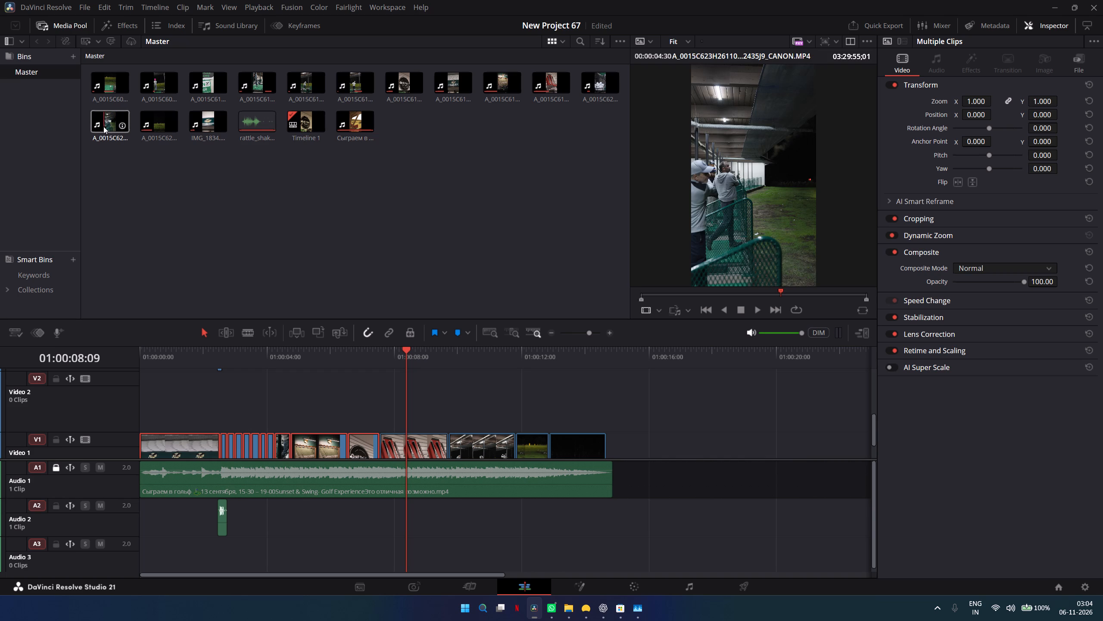
Add the driving range clip A_0015C623 to Video 2 at about 01:00:09:17 and shorten its end to about 1.3 seconds.
drag(107, 129, 443, 383)
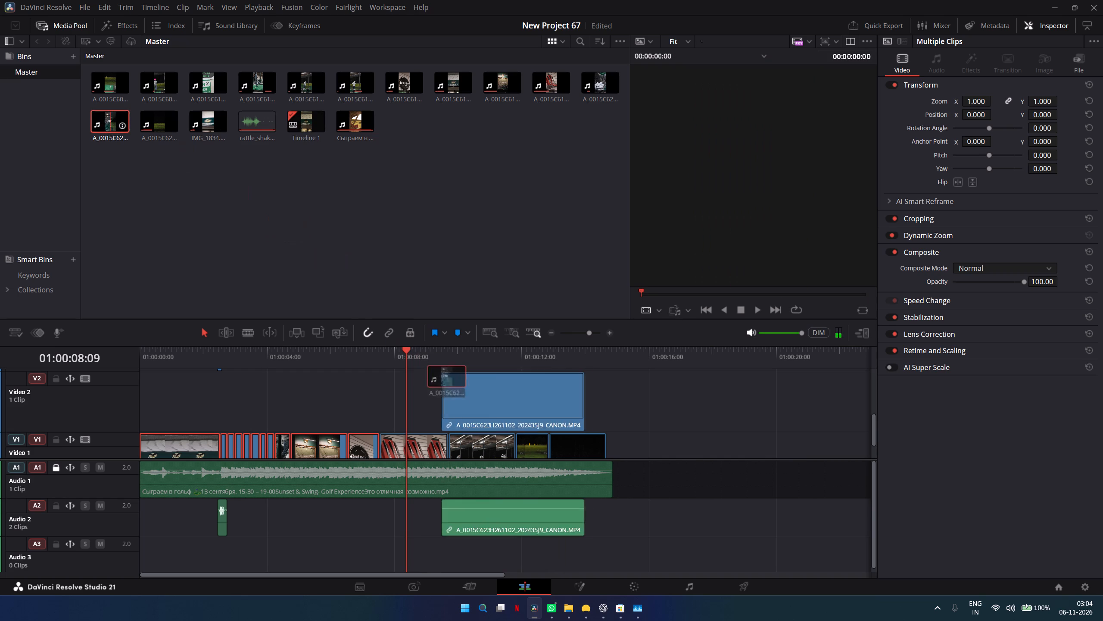
drag(443, 383, 428, 402)
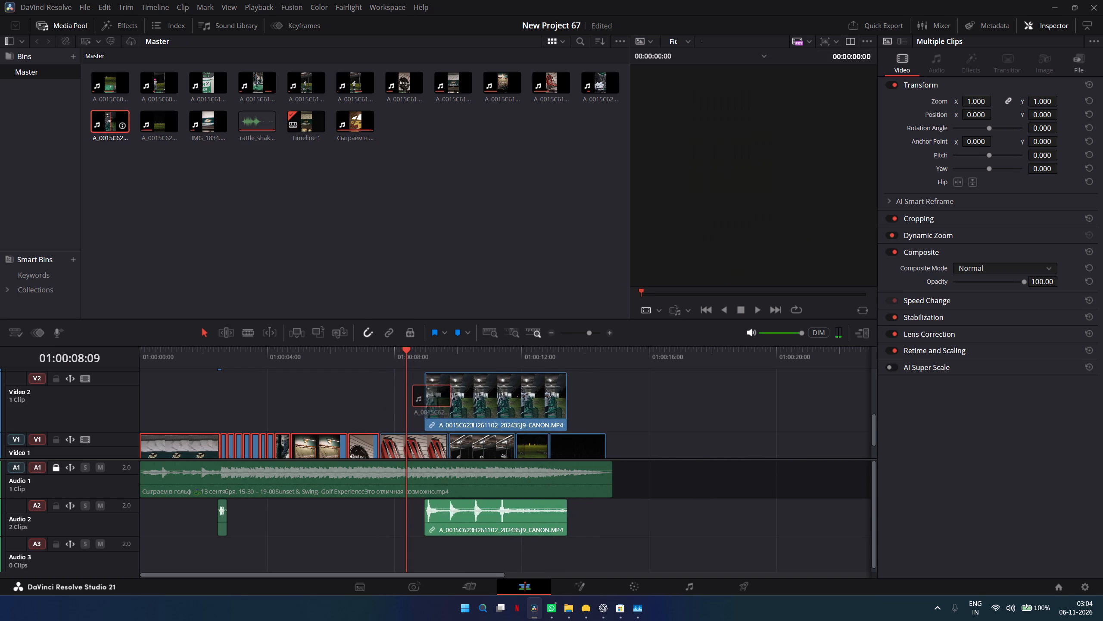
drag(428, 402, 447, 404)
drag(591, 407, 489, 400)
Delete only the audio of the added A_0015C623 clip from Audio 2.
click(495, 521)
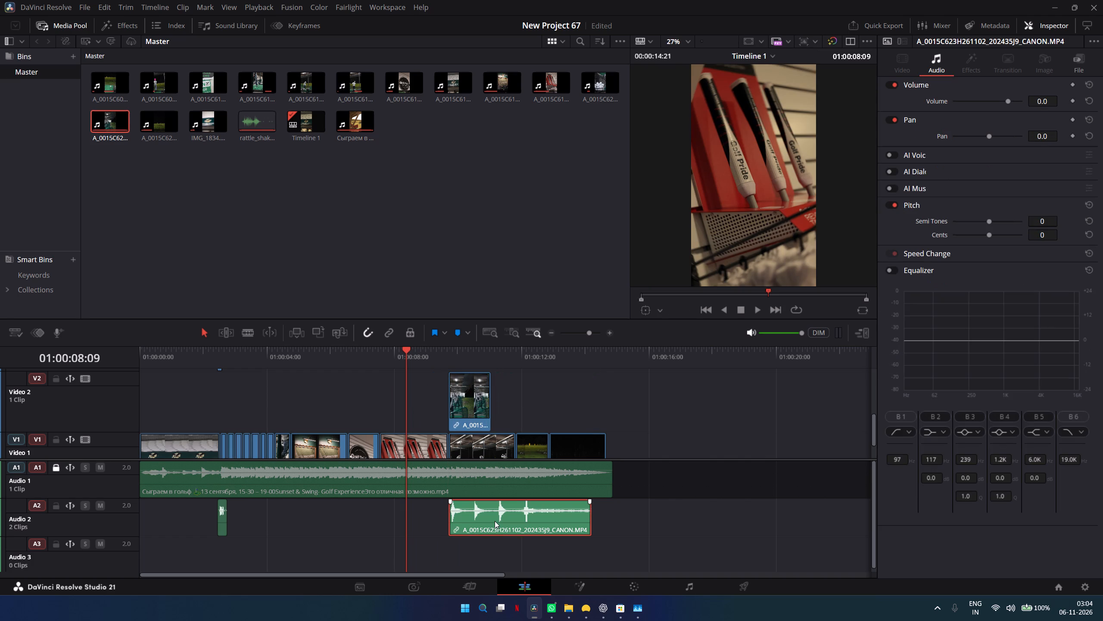
key(BackSpace)
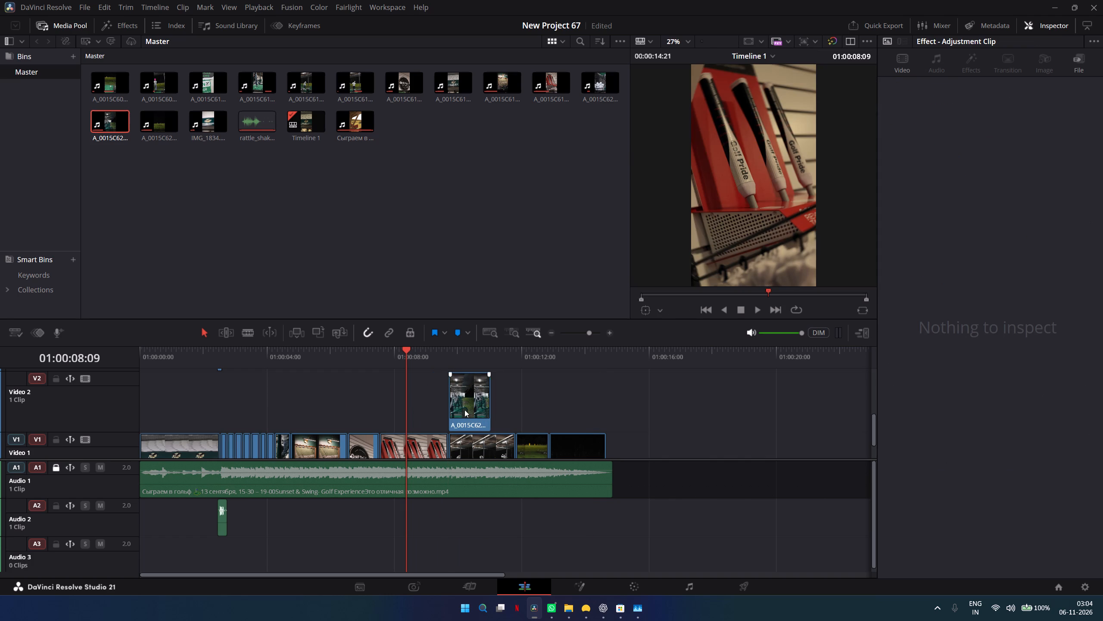
Trim the new clip's start and place it on Video 1 from 01:00:08:19 to 01:00:09:17, overwriting the end of the red grips clip.
click(448, 355)
scroll(456, 380, down, 2)
drag(480, 383, 443, 387)
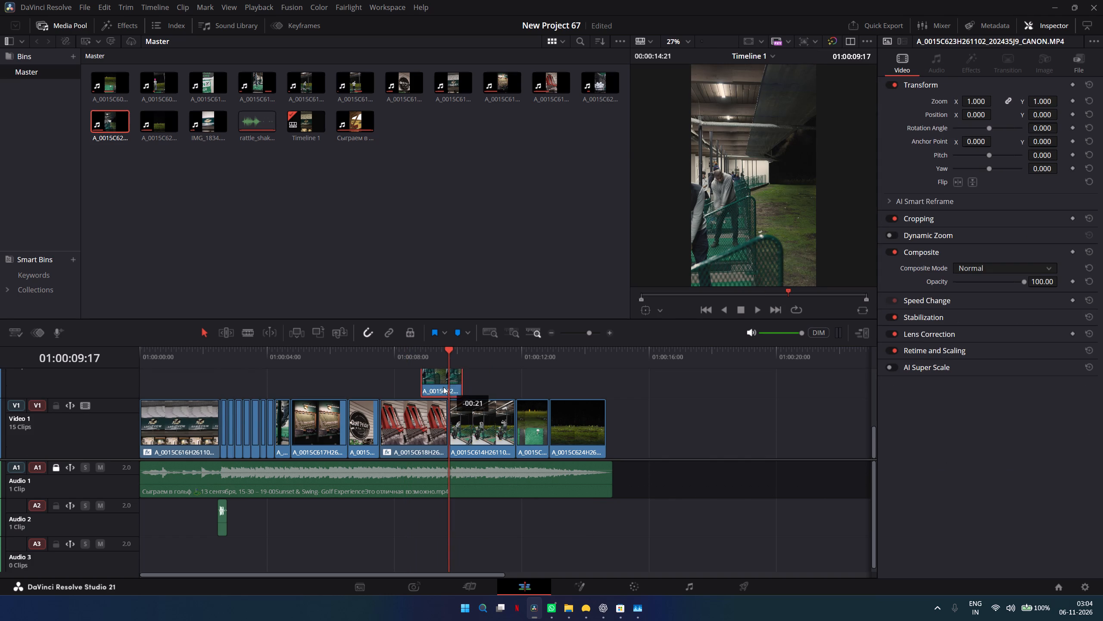
drag(443, 387, 439, 389)
drag(409, 383, 423, 386)
drag(442, 383, 440, 409)
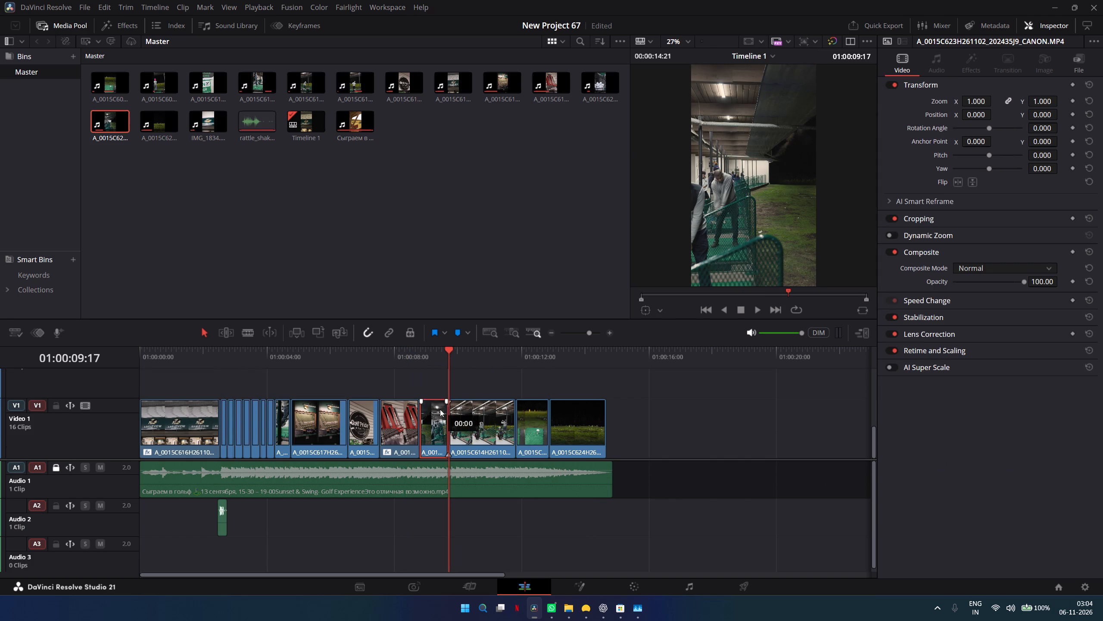
drag(440, 409, 440, 412)
Scrub between about eight and twelve seconds to examine the inserted driving range clip against its neighbouring clips.
drag(421, 361, 404, 365)
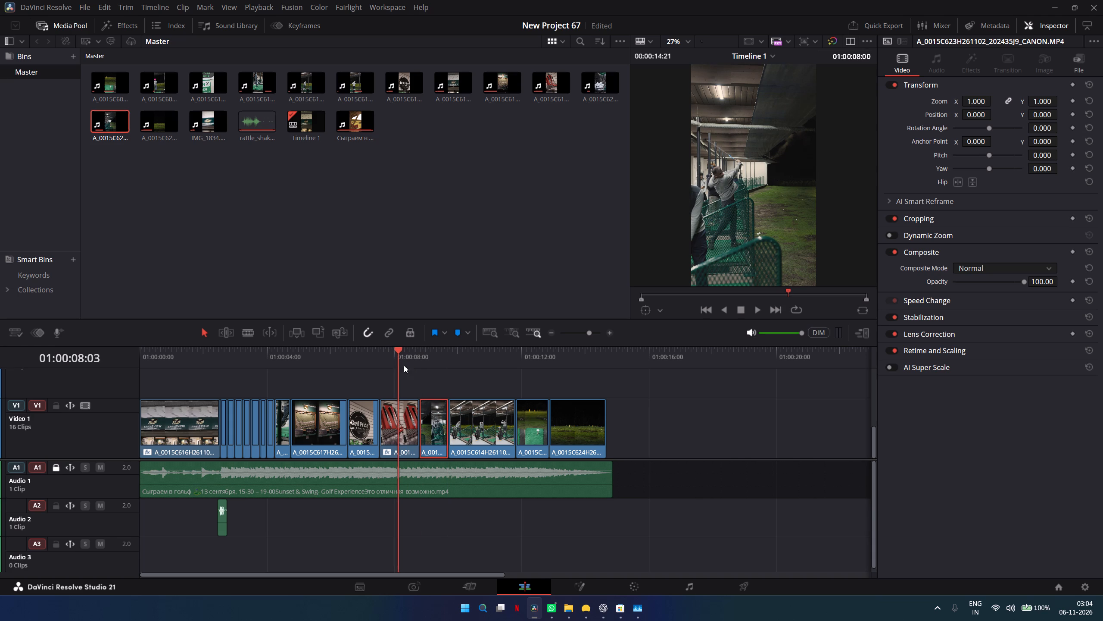
drag(404, 365, 430, 376)
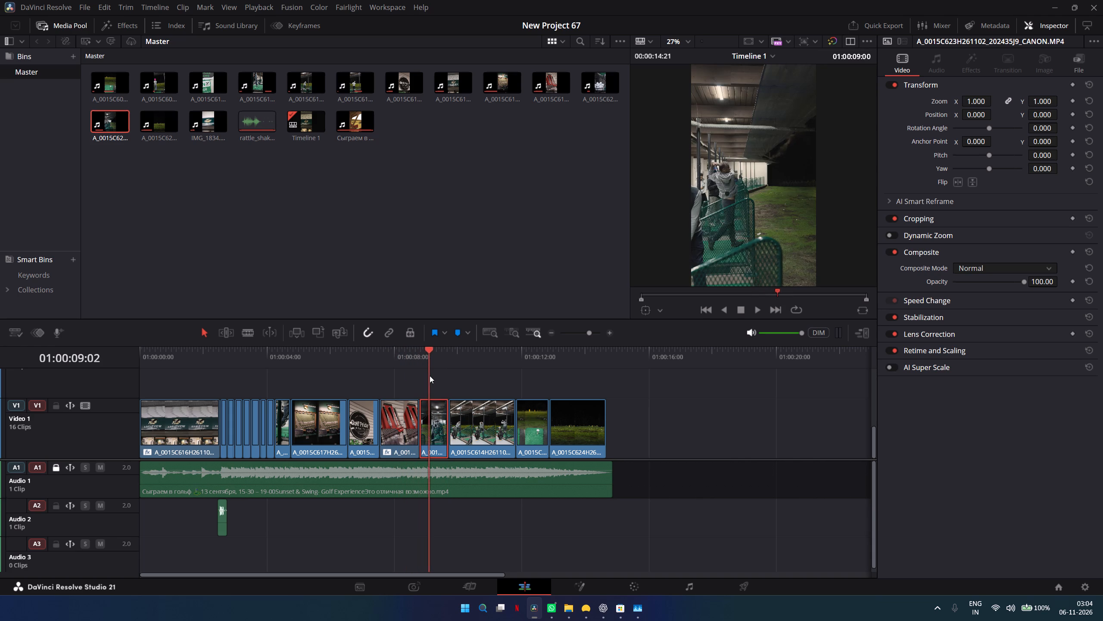
drag(430, 376, 433, 387)
drag(433, 387, 520, 398)
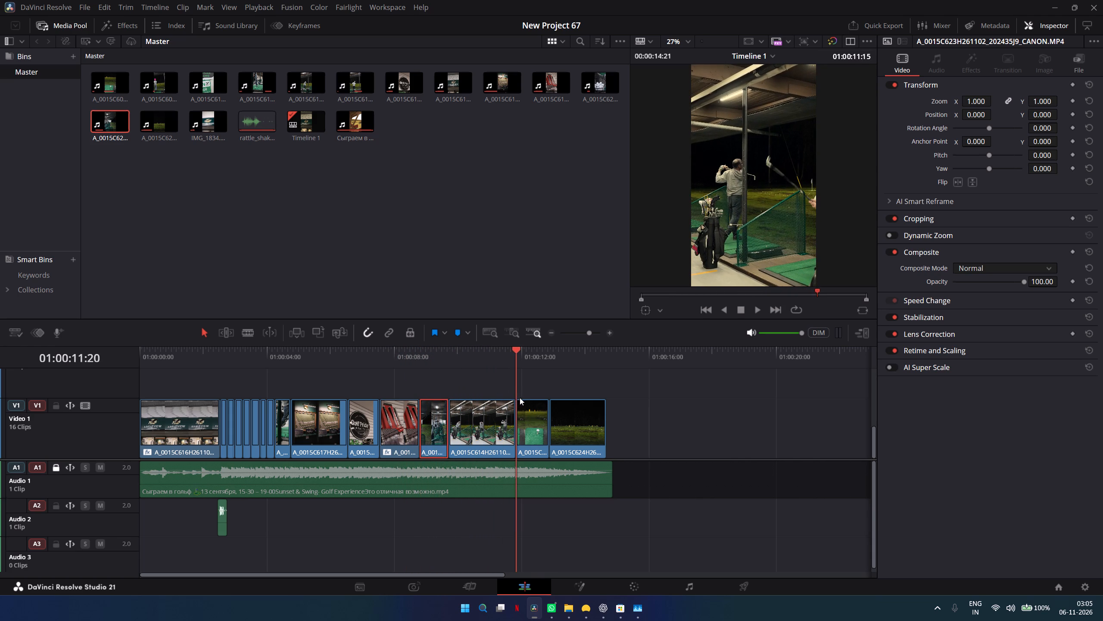
drag(520, 398, 431, 403)
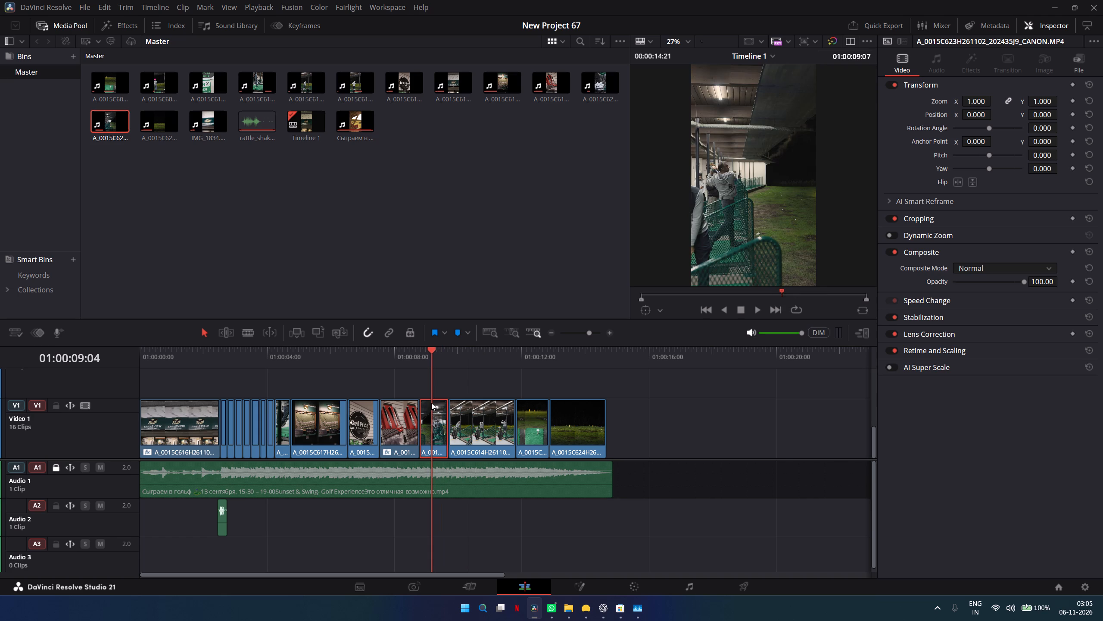
drag(431, 403, 428, 404)
click(436, 413)
drag(422, 377, 387, 383)
Extend the first adjustment clip on Video 4 over the second one to the end of the last video clip.
scroll(436, 389, up, 2)
scroll(436, 389, down, 1)
scroll(436, 389, up, 1)
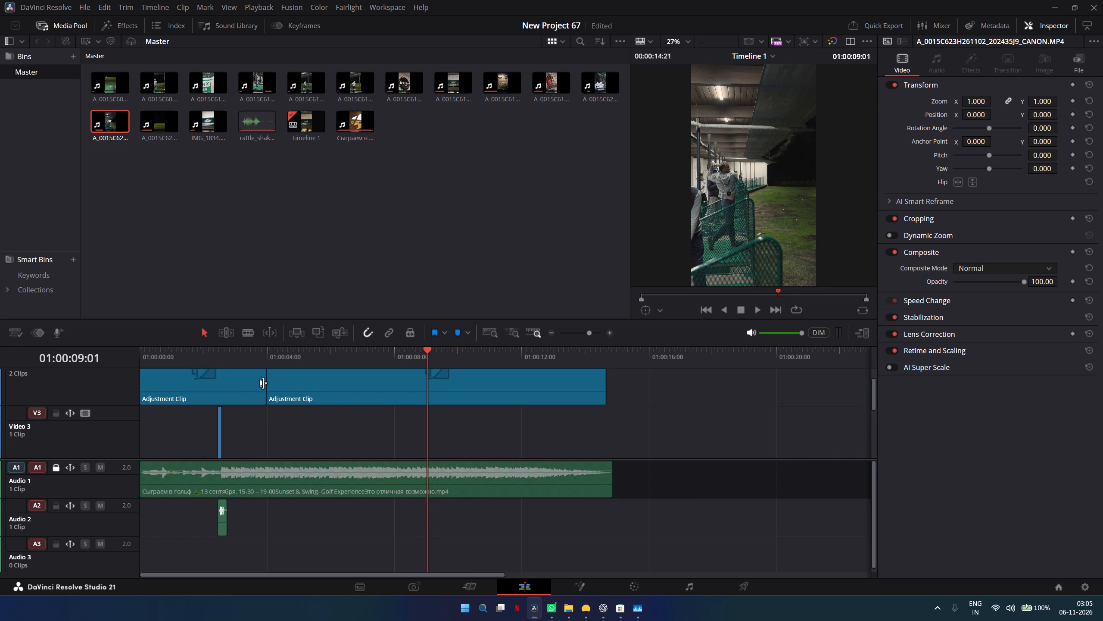
drag(263, 383, 607, 395)
Scrub back from the inserted clip to about three seconds and return to 01:00:09:04, comparing the look of the clips.
drag(433, 351, 462, 358)
scroll(464, 401, down, 3)
drag(456, 360, 430, 361)
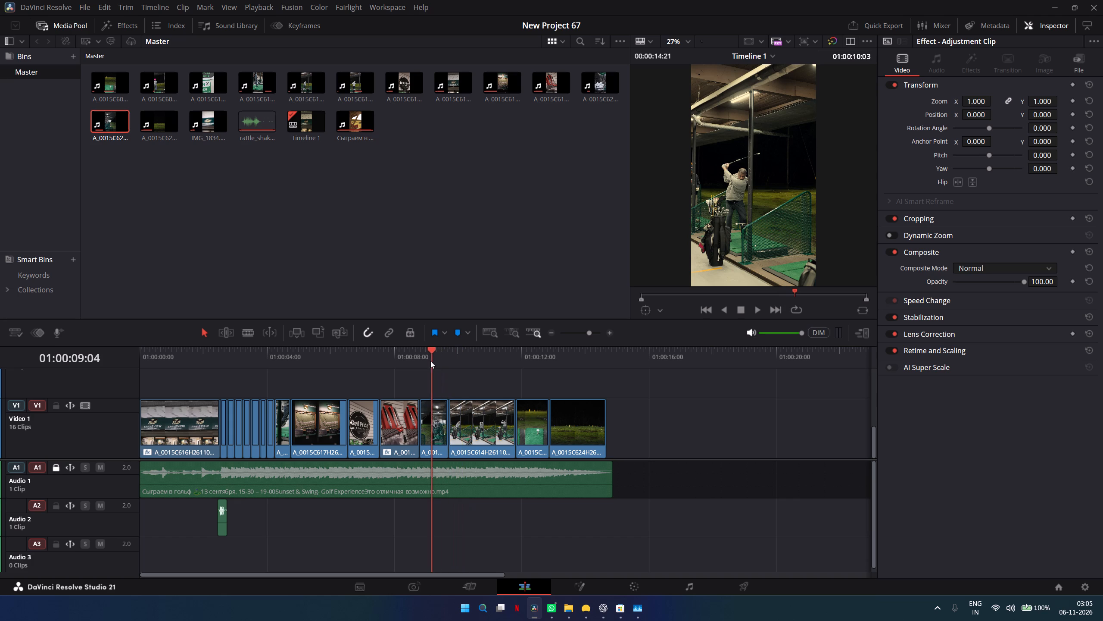
drag(430, 361, 368, 379)
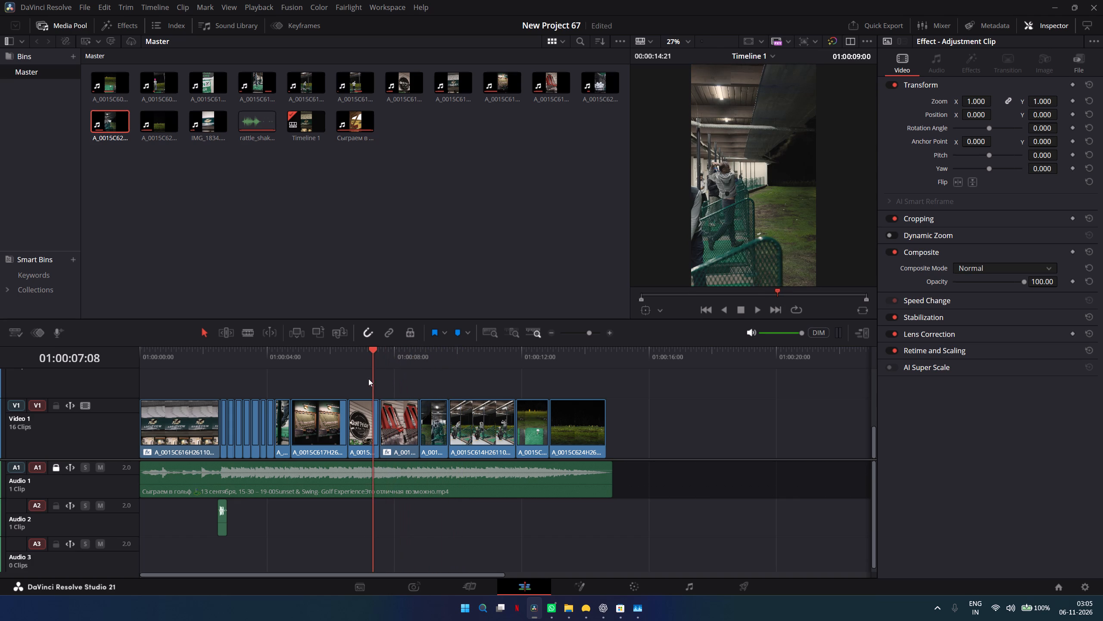
drag(368, 379, 333, 389)
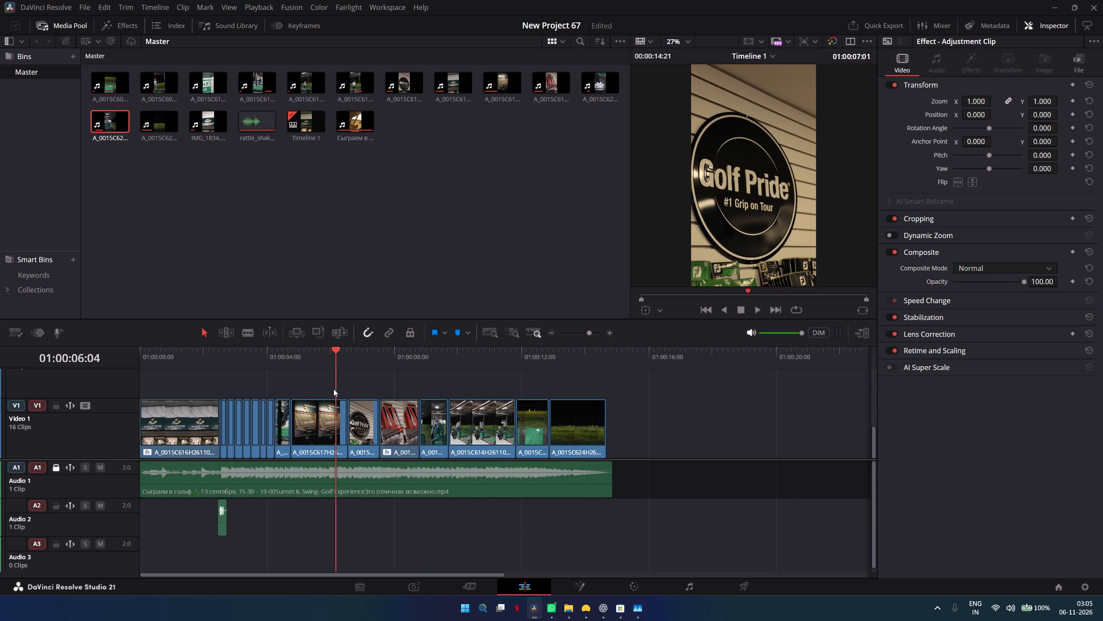
drag(333, 389, 254, 409)
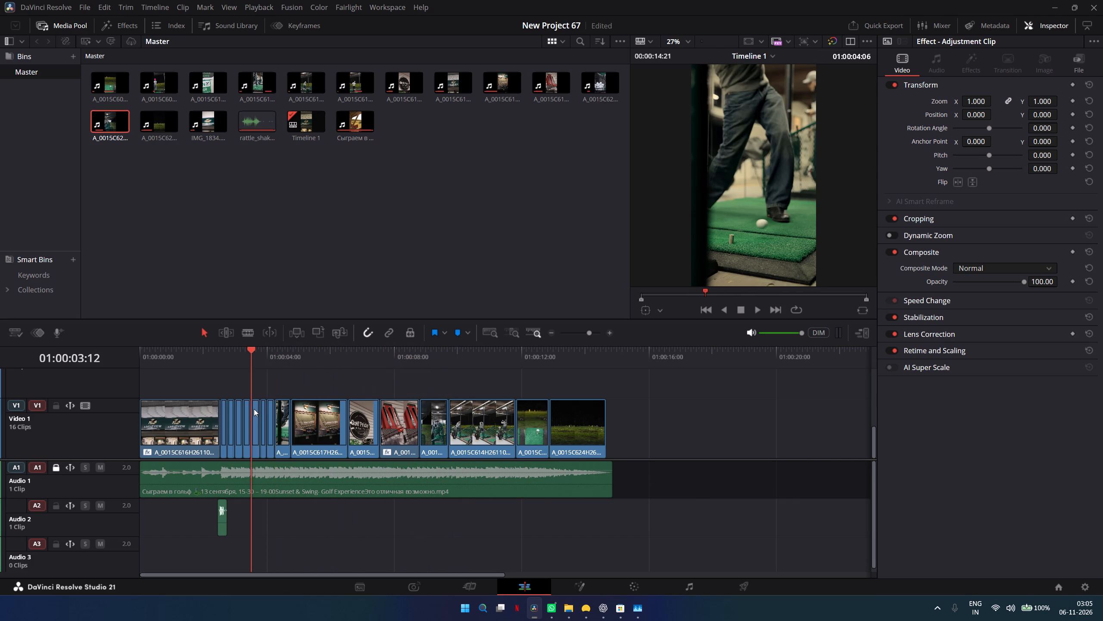
drag(254, 409, 431, 419)
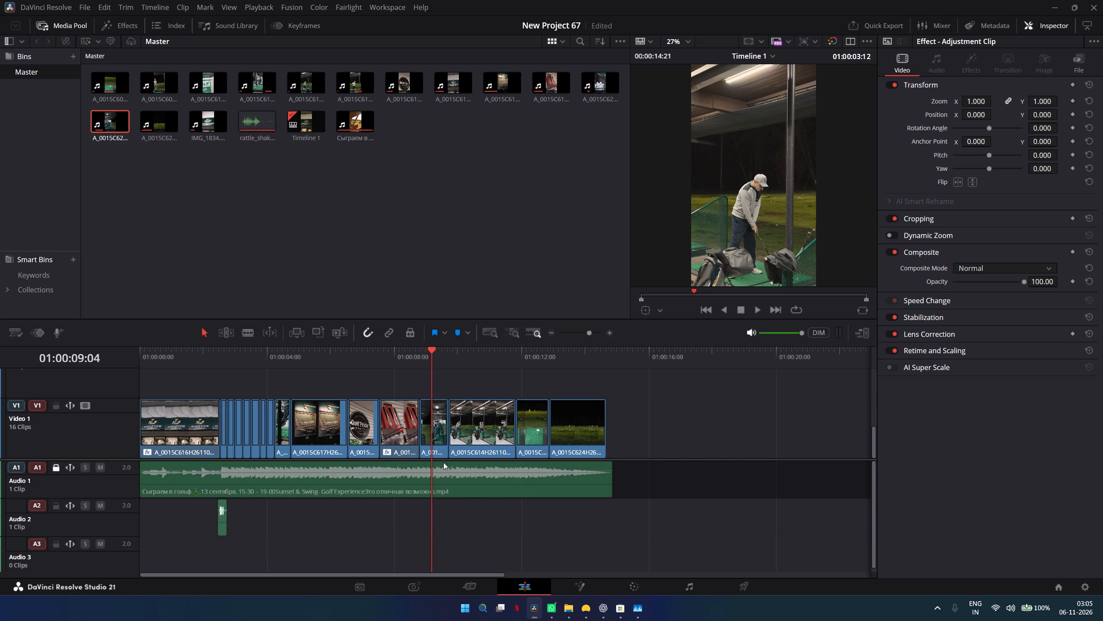
Switch to color grading and apply clip 07's grade to clip 05, the golf ball basket, and clip 06, the pink turban golfer.
click(591, 583)
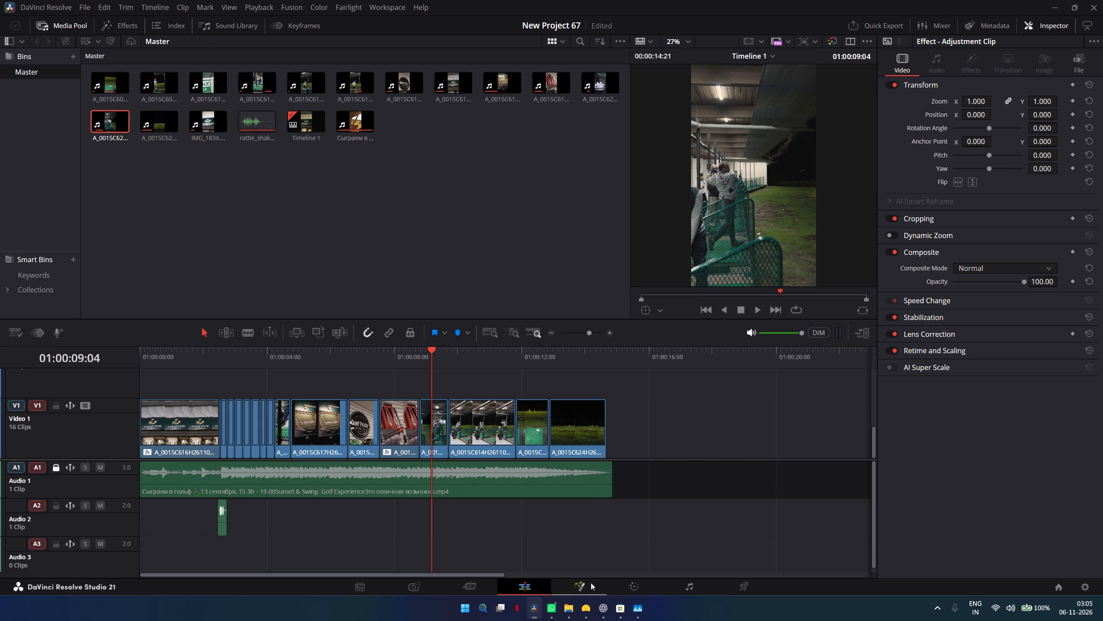
click(631, 583)
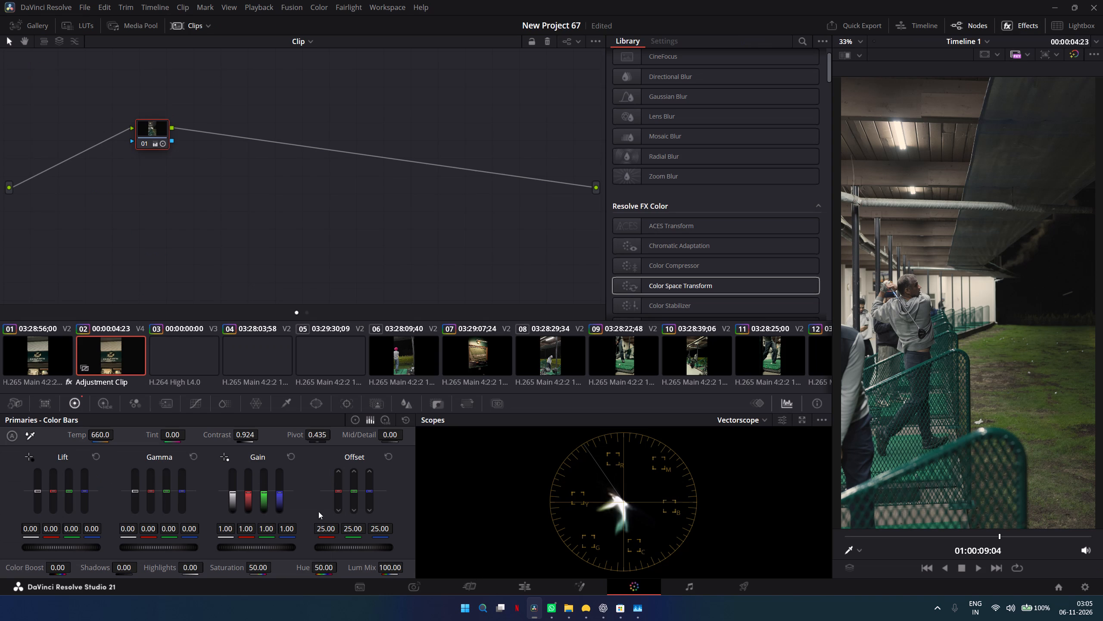
click(378, 352)
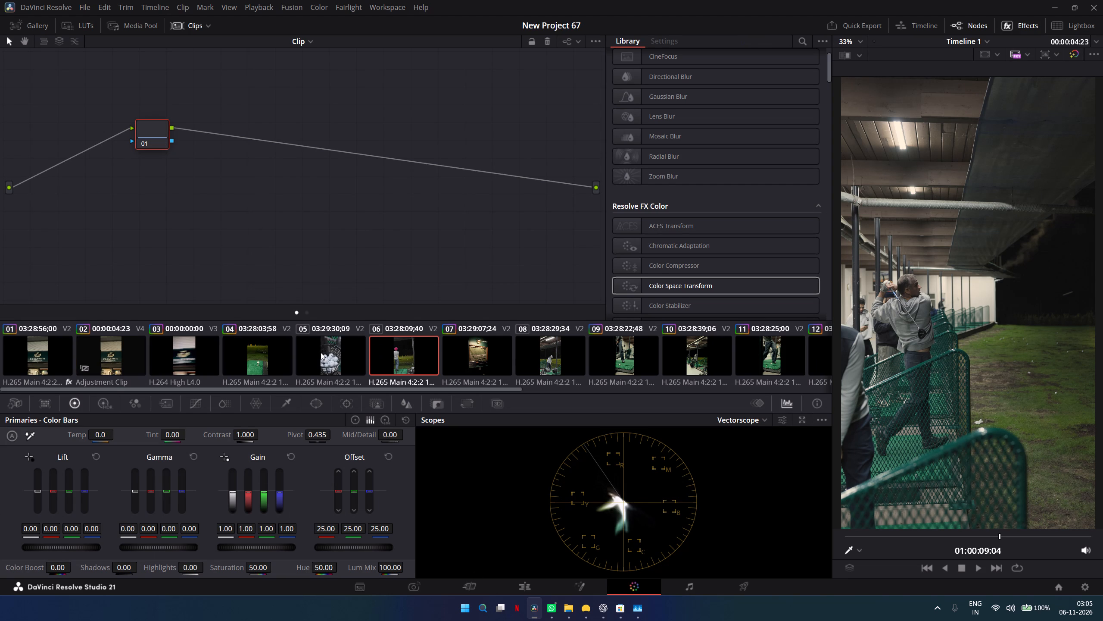
click(308, 355)
right_click(494, 359)
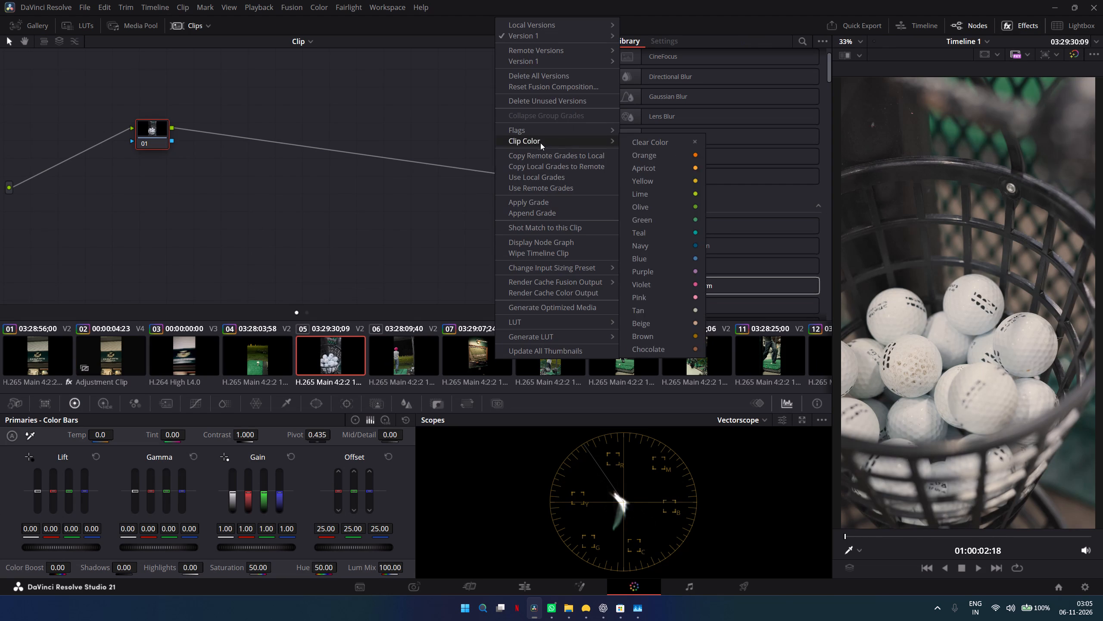
click(544, 202)
click(405, 348)
right_click(454, 348)
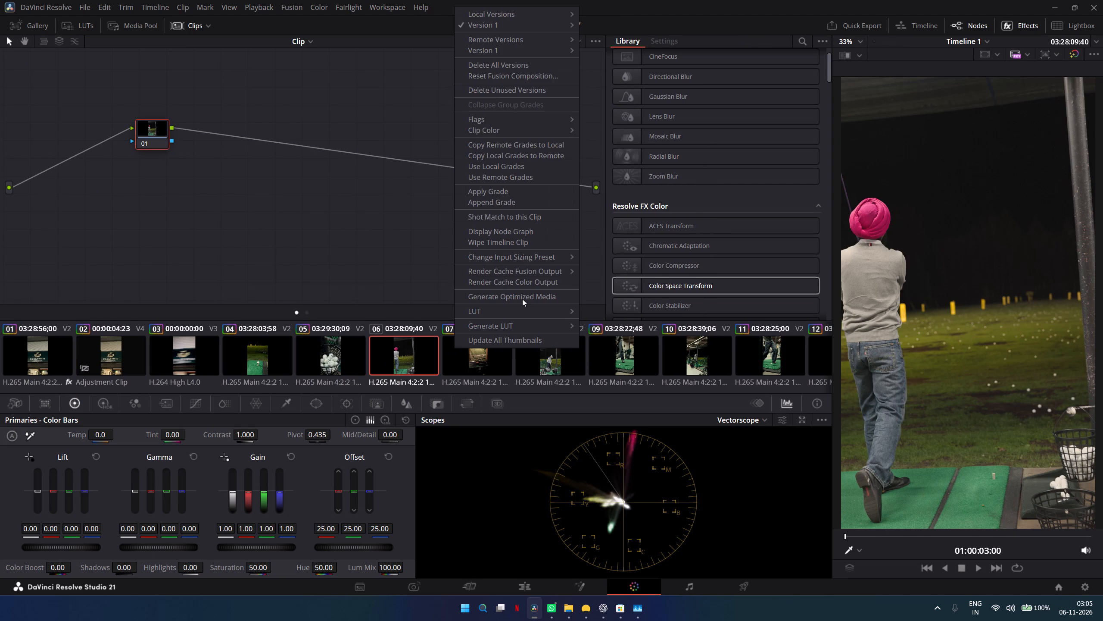
click(514, 194)
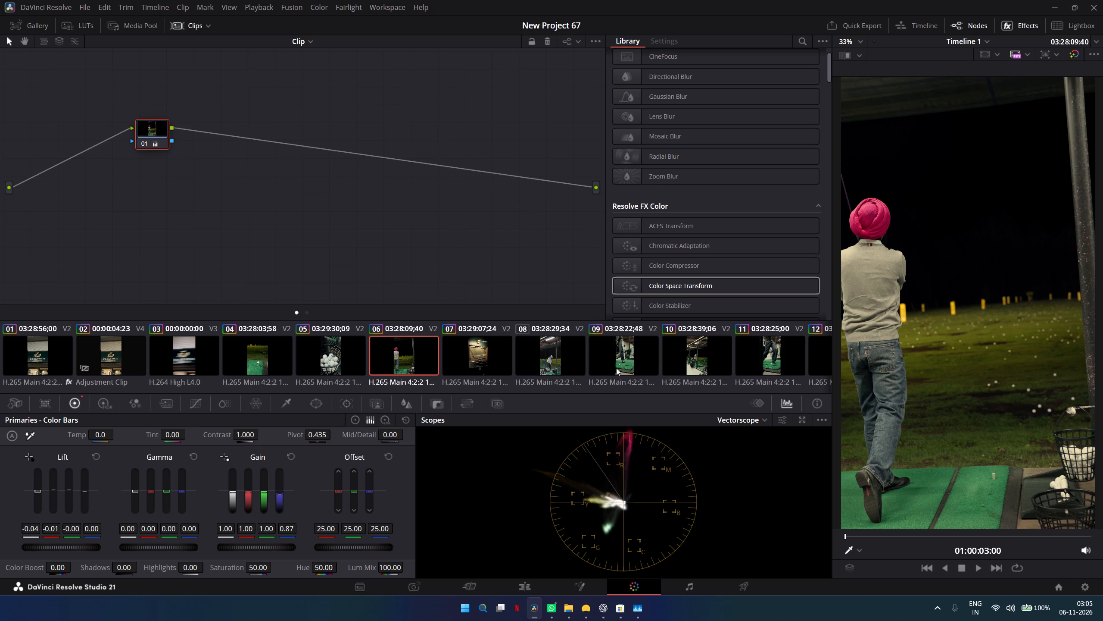
Apply clip 14's grade to clip 15, the inserted driving range shot, checking the neighbouring clips for missing grades.
click(558, 358)
click(626, 354)
click(720, 353)
scroll(744, 352, down, 5)
click(638, 346)
right_click(538, 351)
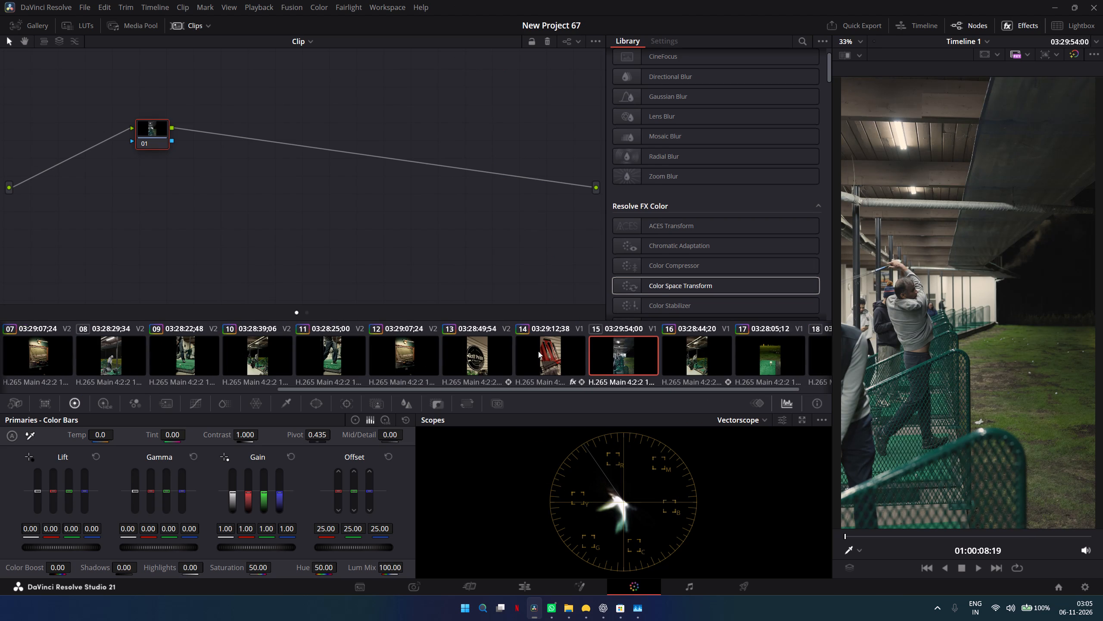
click(591, 197)
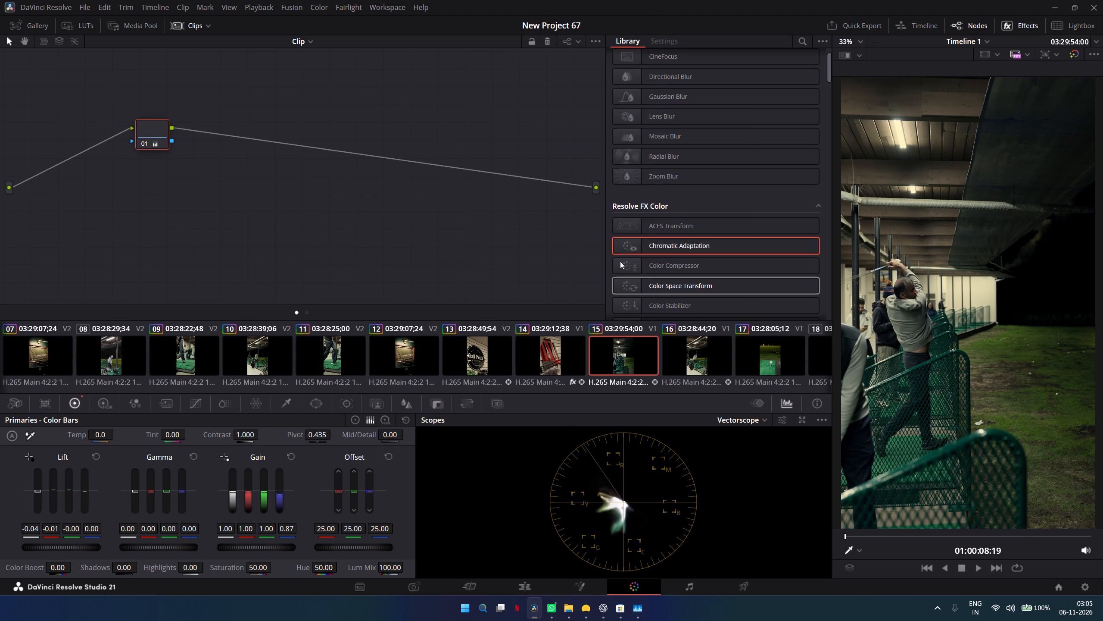
click(676, 348)
click(774, 347)
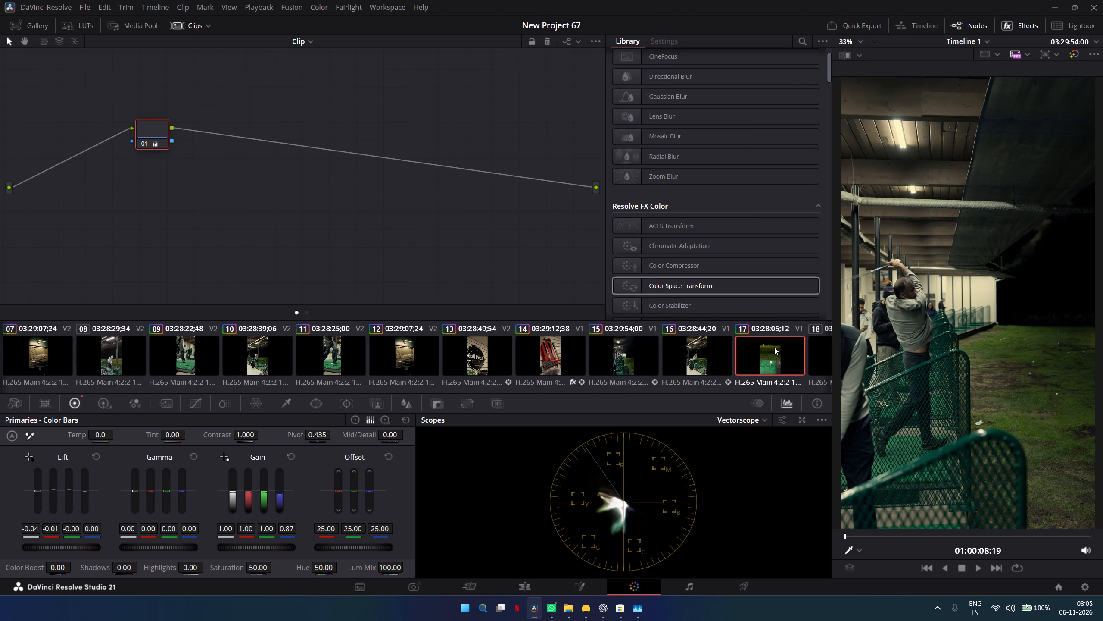
Return to the editing workspace and play Timeline 1 from about four seconds to the end to review the edit.
click(539, 585)
drag(518, 356, 503, 357)
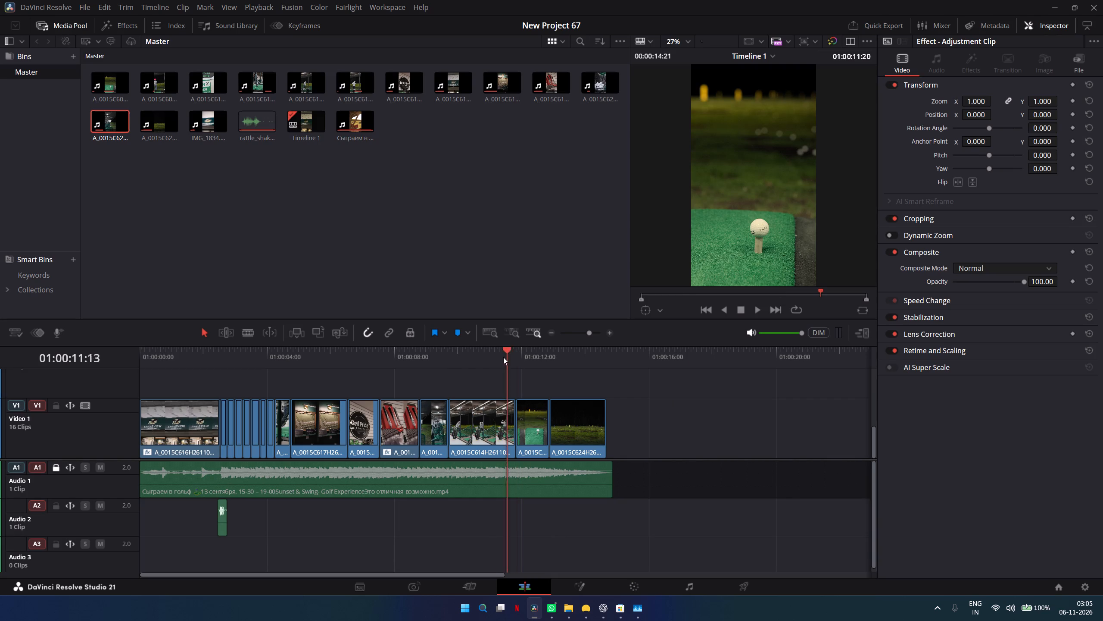
drag(503, 357, 280, 396)
key(space)
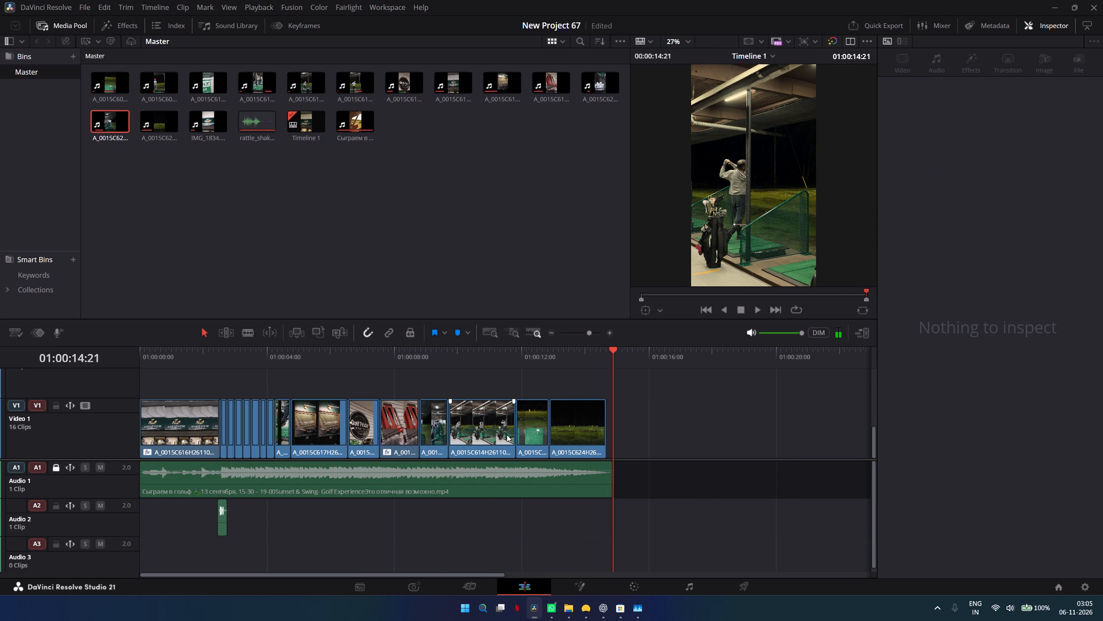
Review the section around 01:00:12:00 and delete the golf-ball-on-tee clip from Video 1.
key(space)
drag(551, 358, 521, 361)
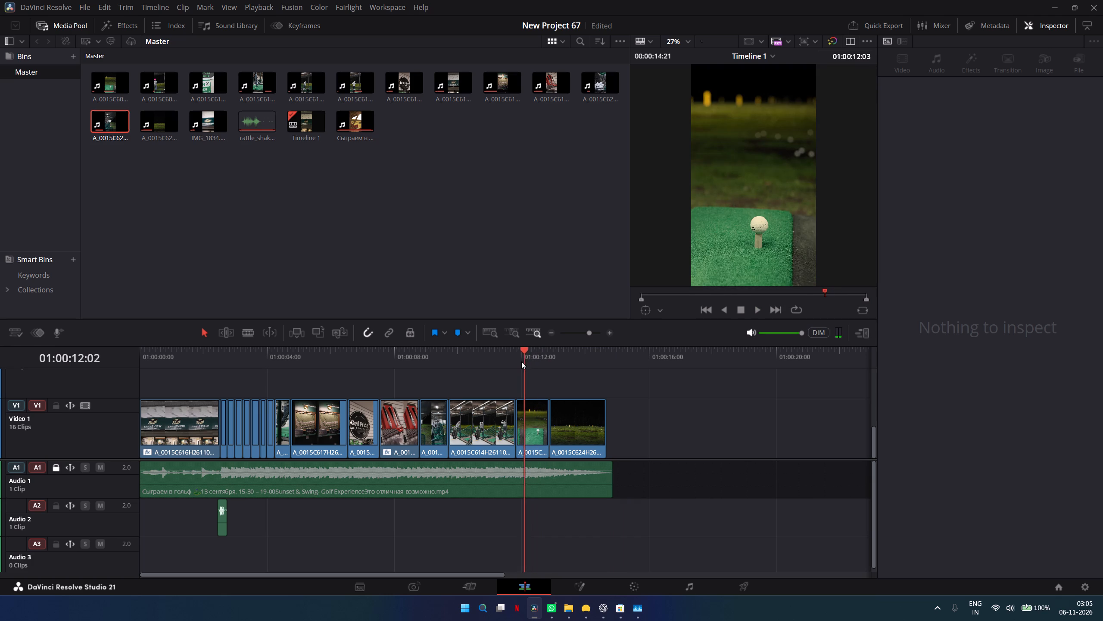
drag(521, 361, 530, 361)
key(space)
click(529, 421)
key(space)
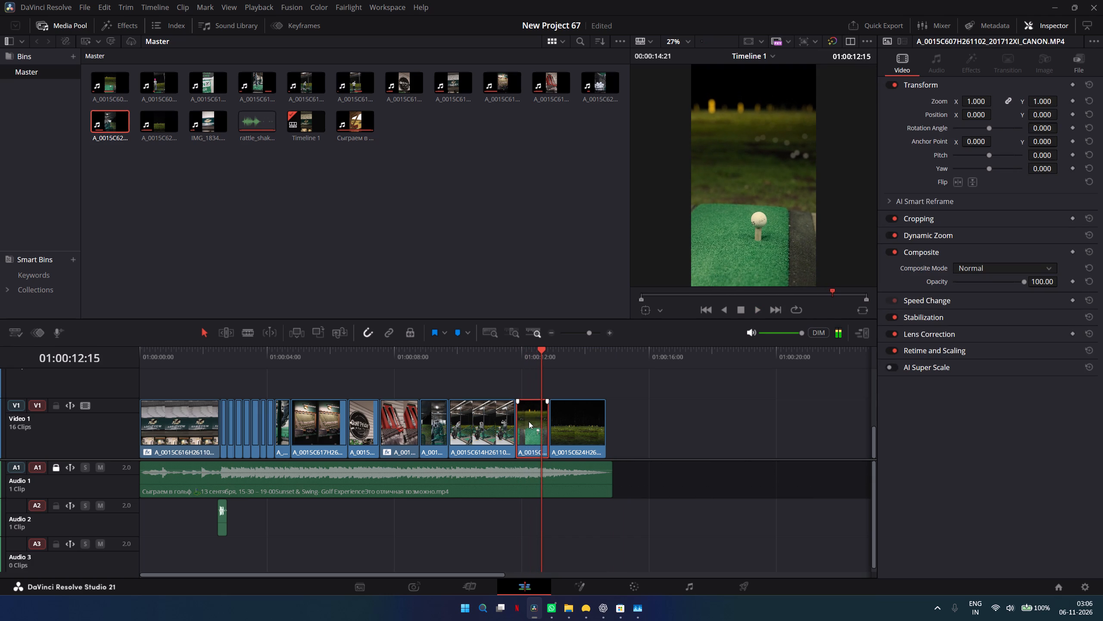
key(BackSpace)
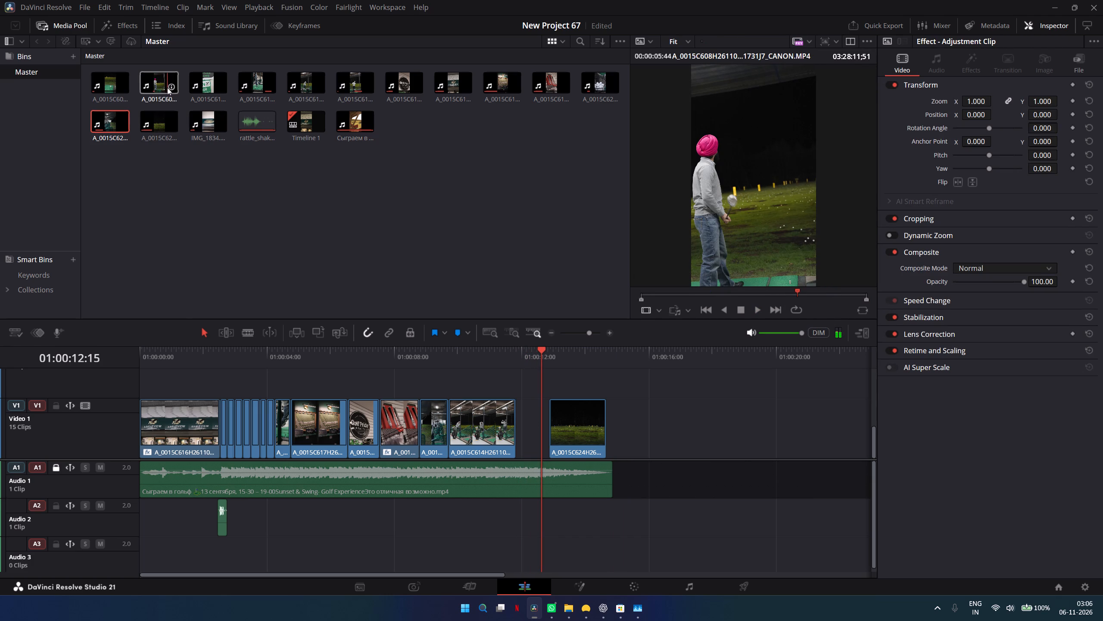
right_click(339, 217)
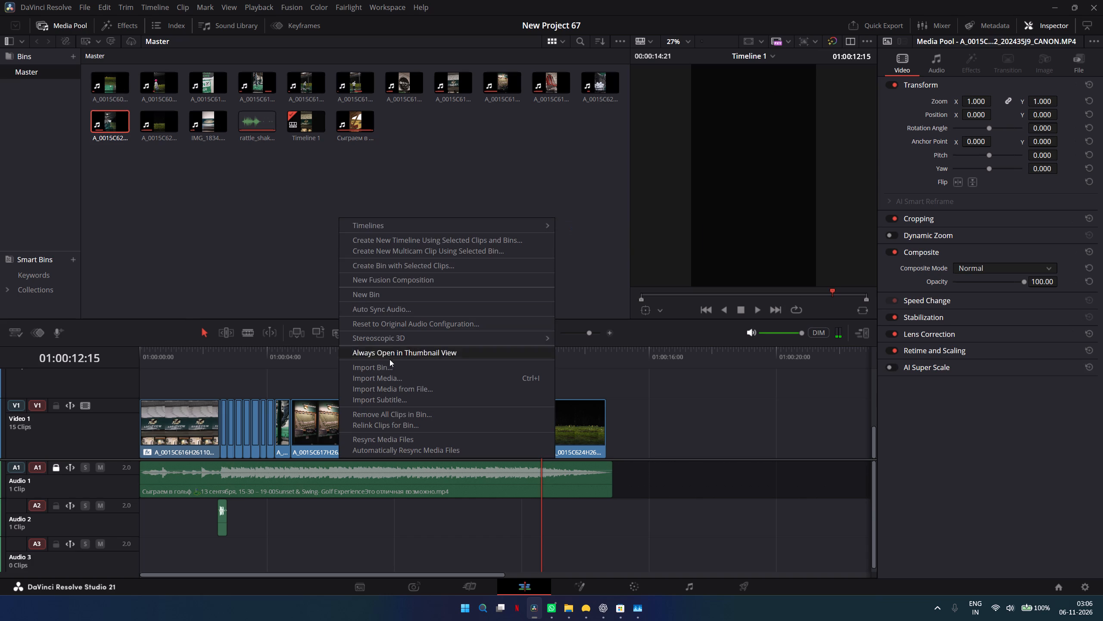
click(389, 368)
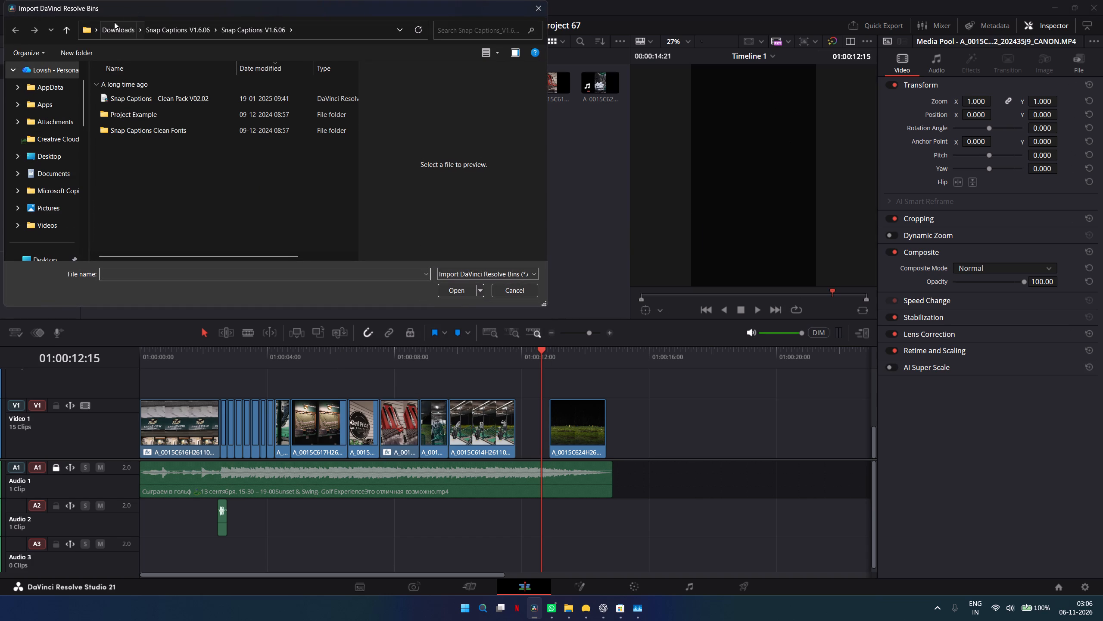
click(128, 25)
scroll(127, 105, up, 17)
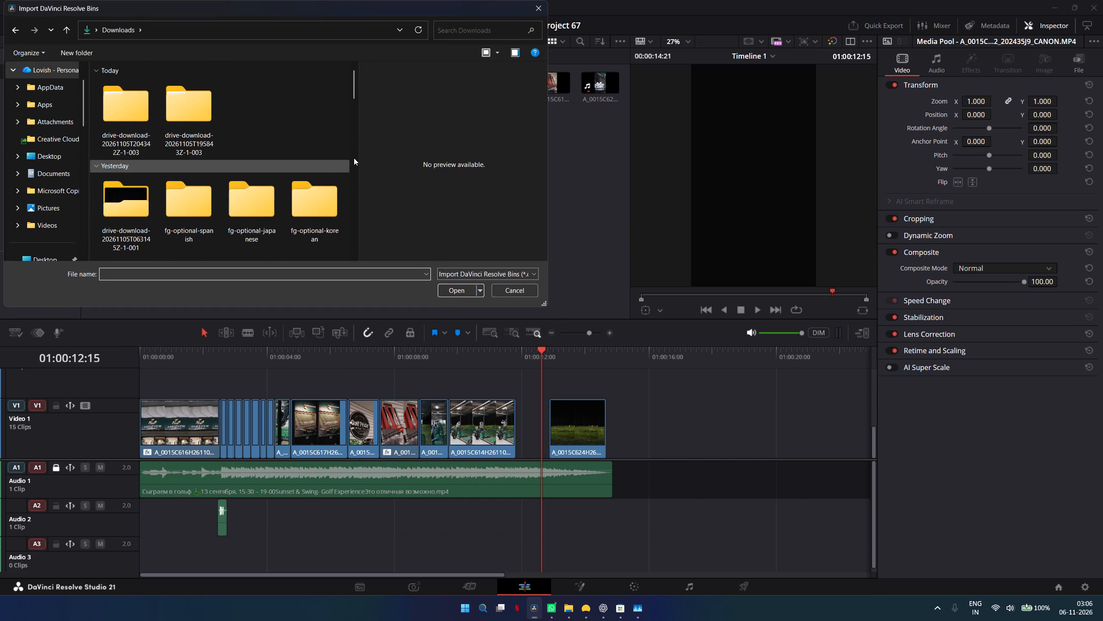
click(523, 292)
Import the clip A_0015C619H261102_202257OT_CANON from the Downloads folder into the Master bin.
right_click(375, 188)
click(436, 349)
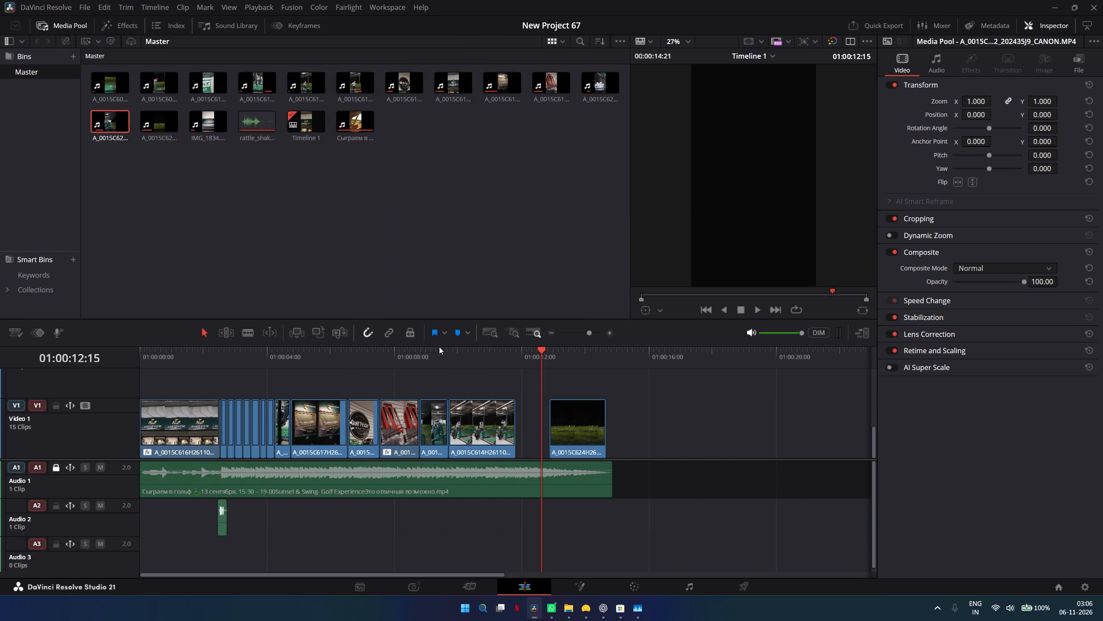
click(119, 103)
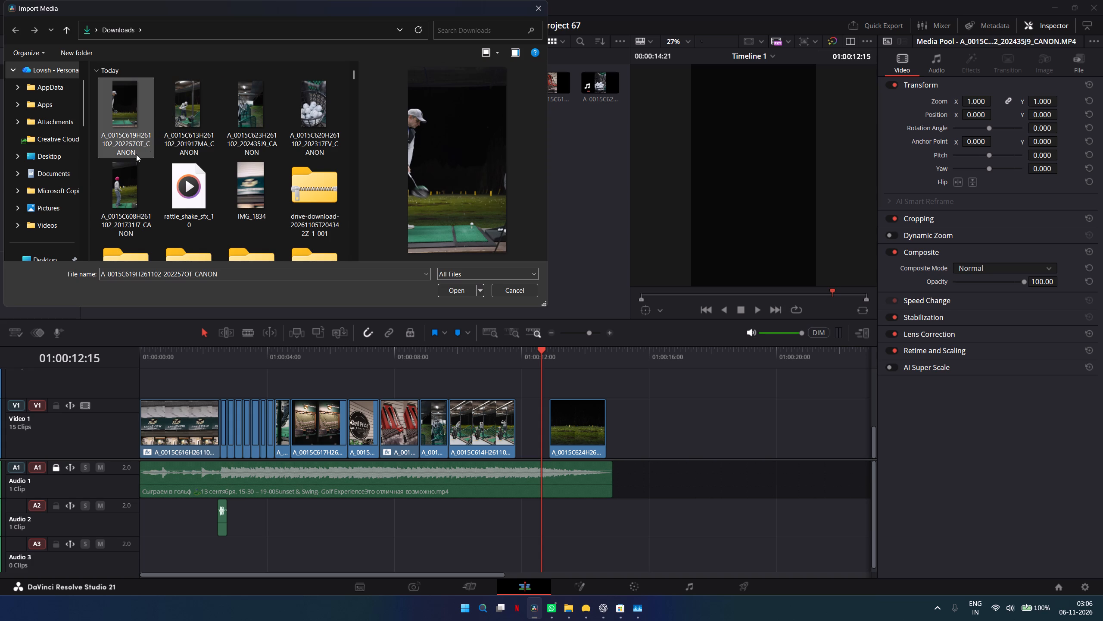
click(467, 299)
click(467, 291)
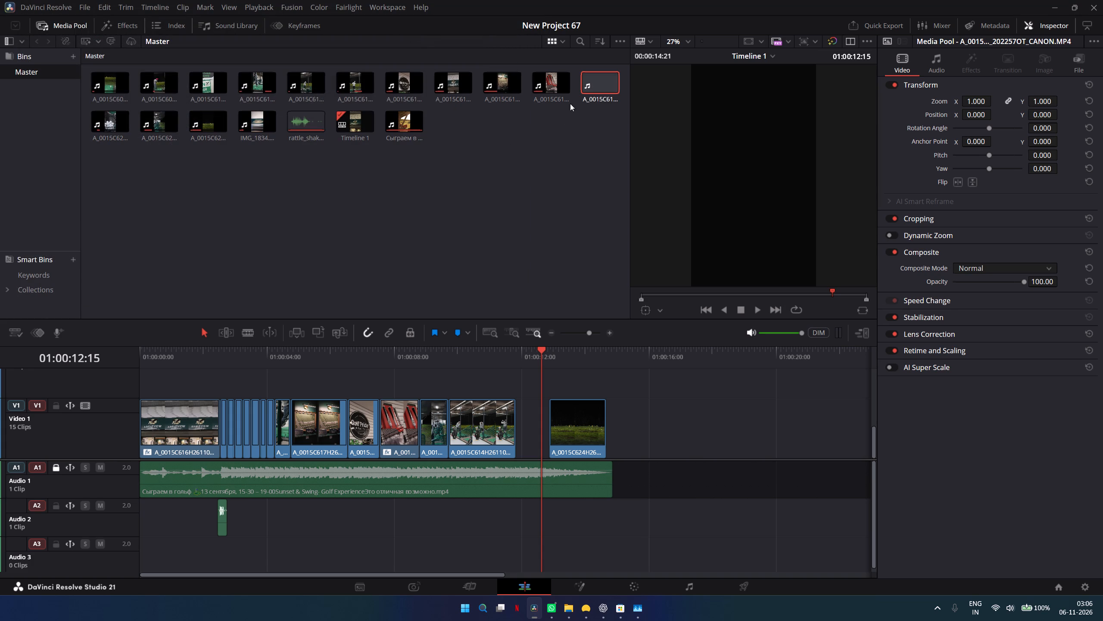
Fill the gap on Video 1 with the imported white-cap golfer clip, cut to the gap's length, removing its excess footage and audio.
drag(600, 88, 513, 377)
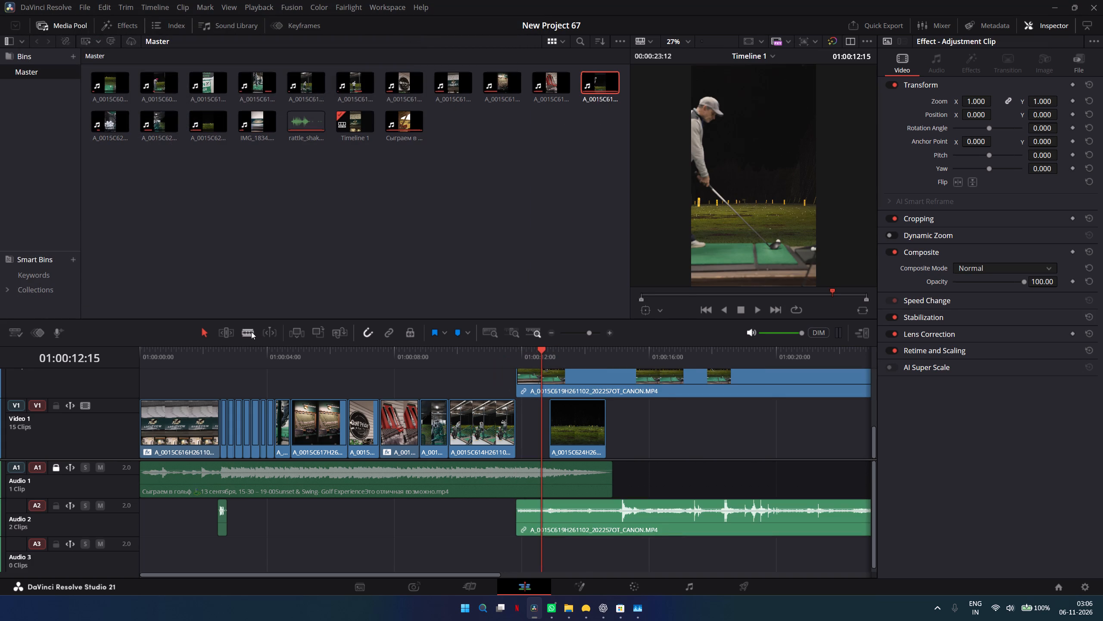
click(248, 333)
click(551, 392)
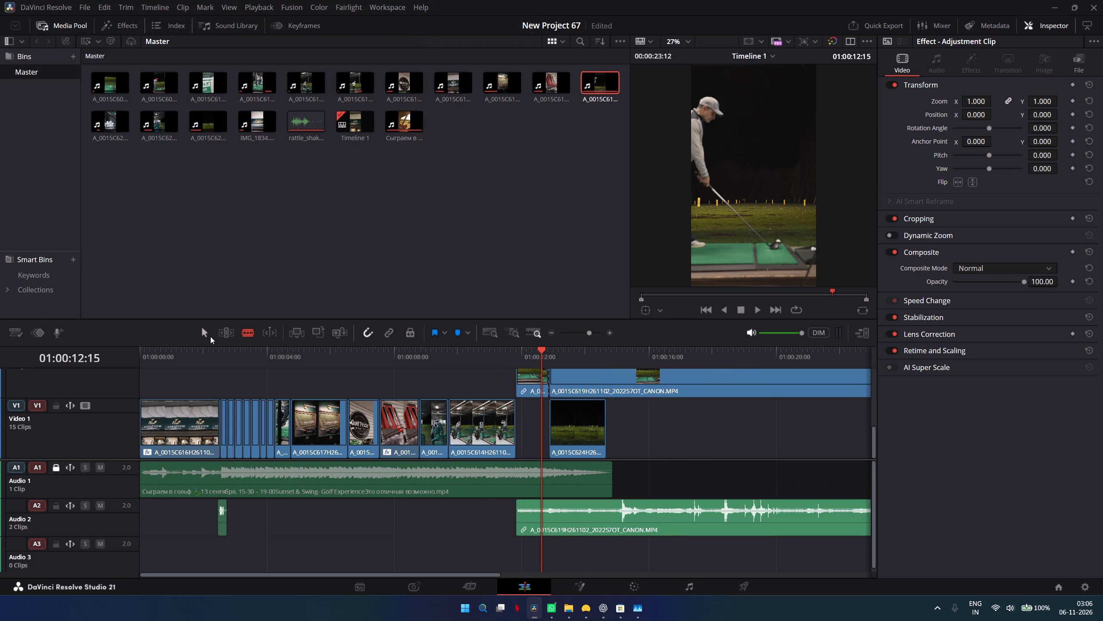
click(209, 336)
click(599, 384)
key(BackSpace)
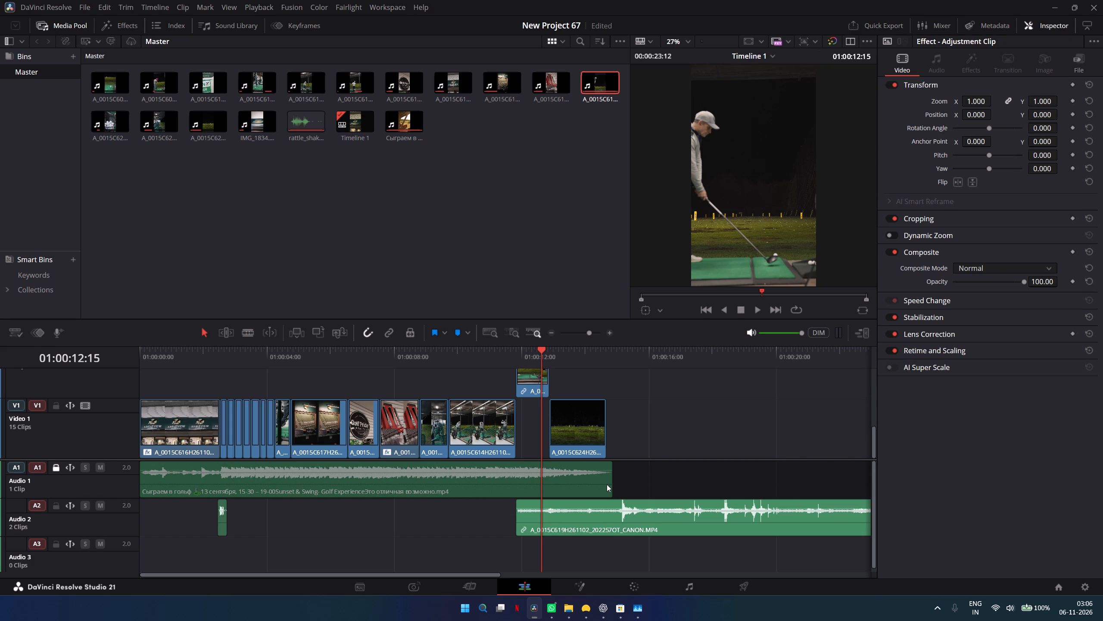
click(609, 522)
key(BackSpace)
drag(536, 386, 536, 420)
Move to 01:00:11:20, switch to color grading and apply clip 16's grade to clip 17, the new golfer shot.
drag(523, 363, 513, 360)
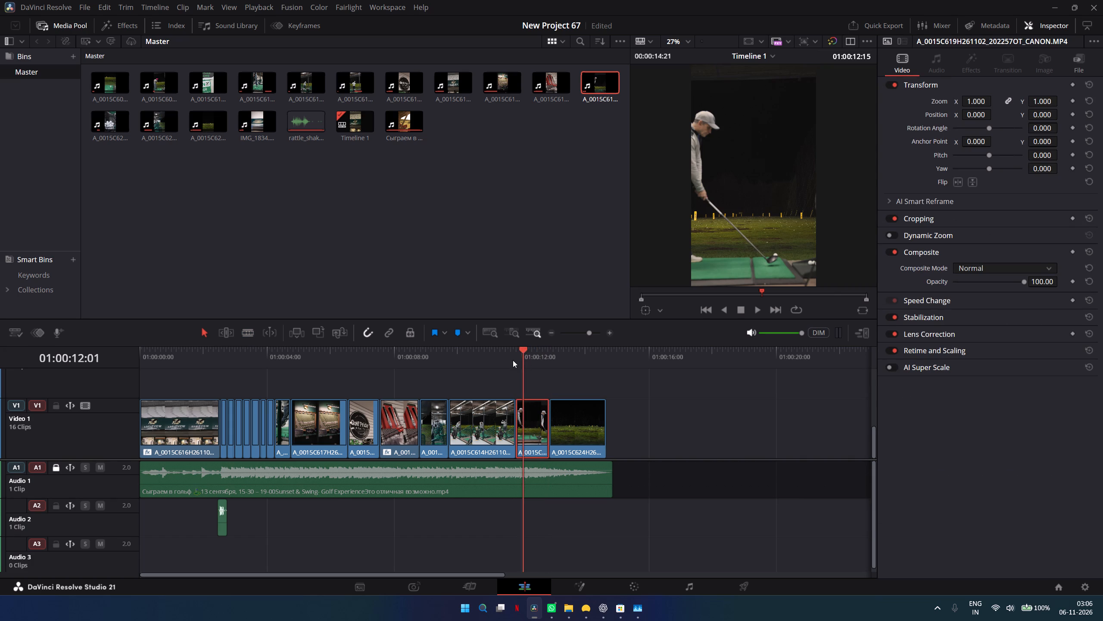
drag(513, 360, 513, 360)
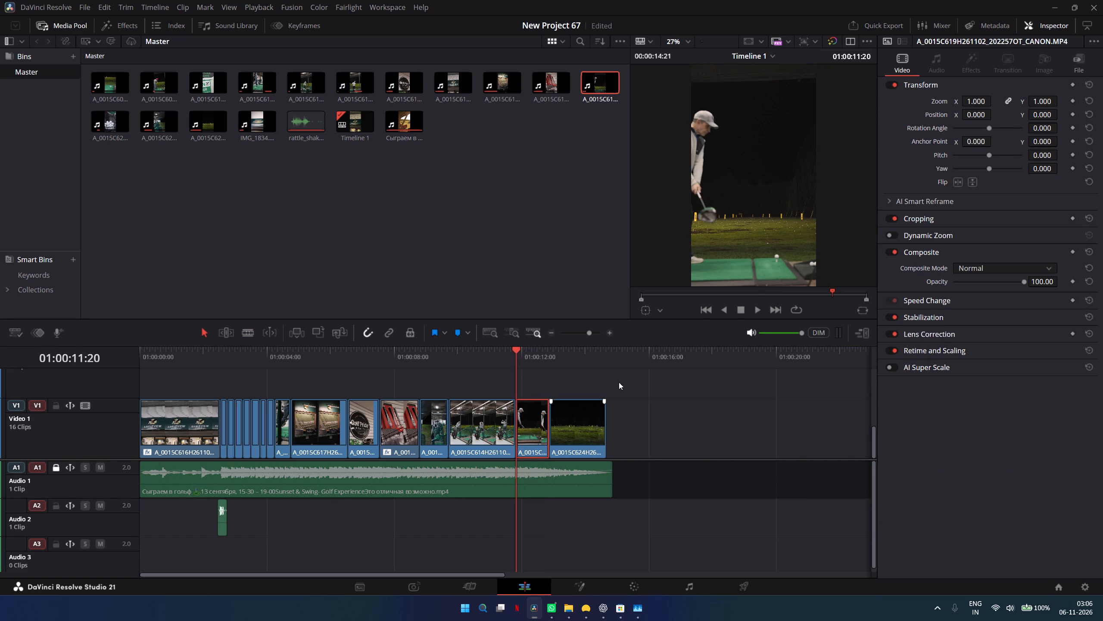
click(633, 589)
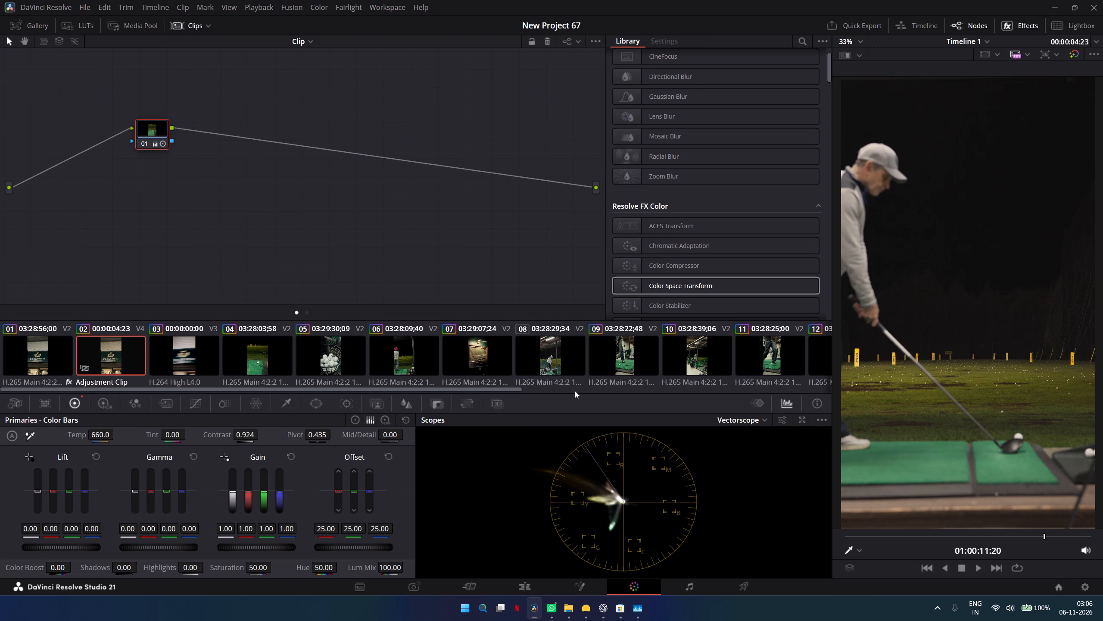
scroll(686, 381, down, 12)
click(701, 367)
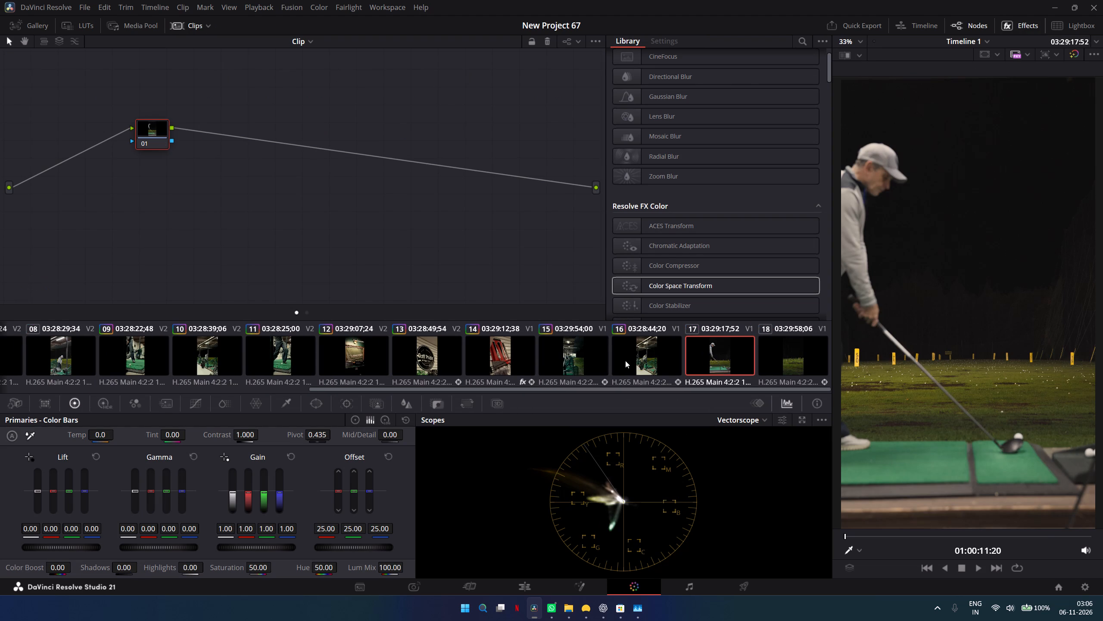
right_click(624, 361)
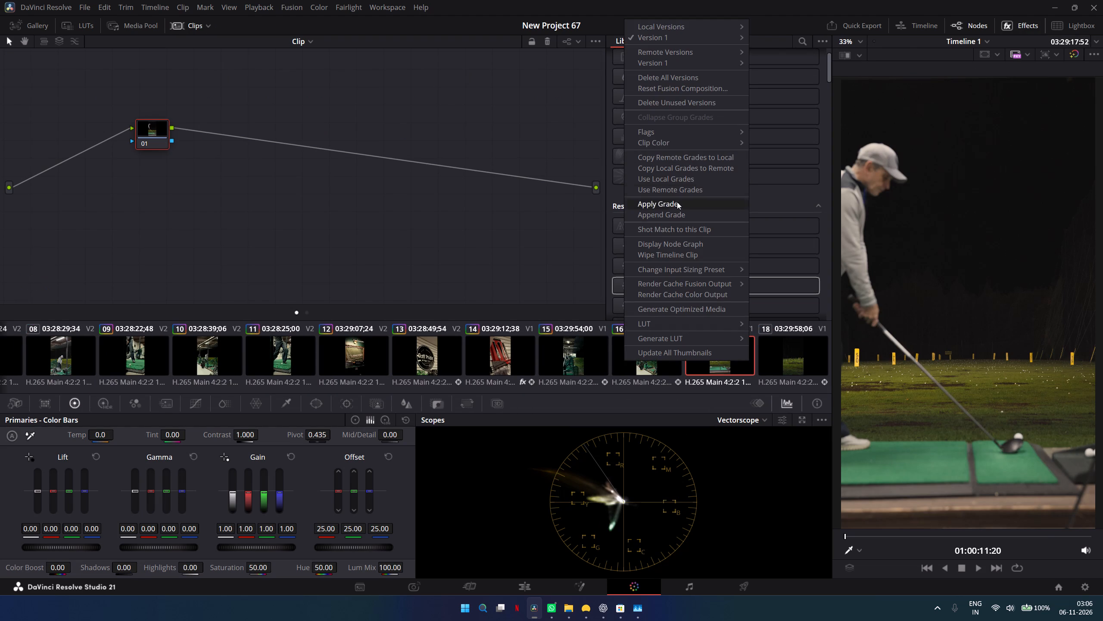
click(677, 206)
Return to the editing workspace and play from 01:00:10:15 through the new golfer clip, checking the swing around 01:00:12:11.
click(515, 588)
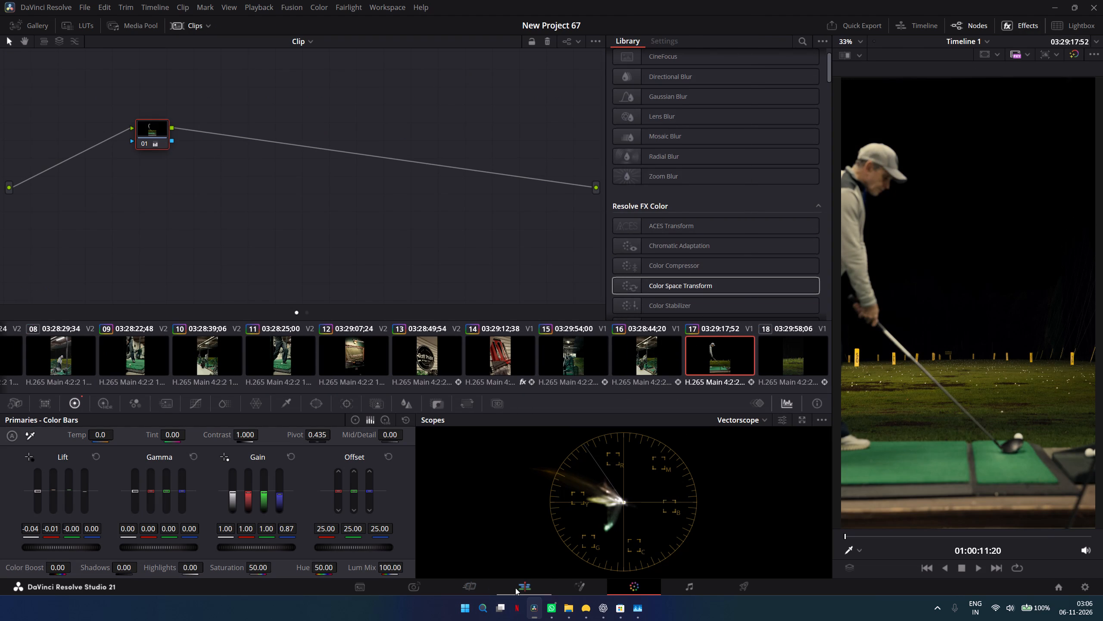
drag(516, 356, 478, 347)
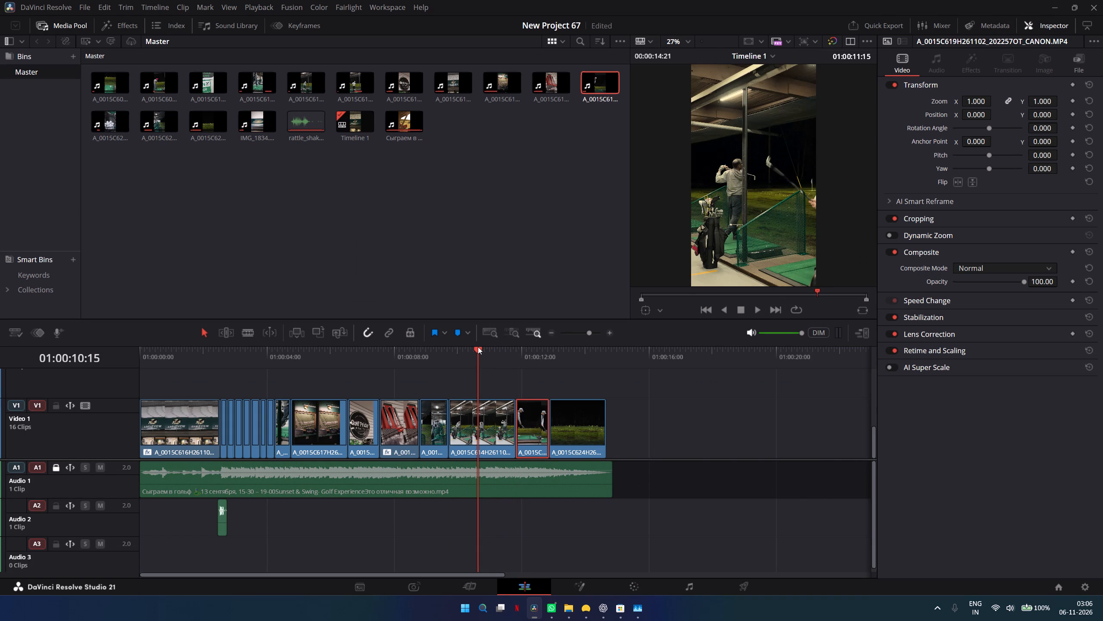
key(space)
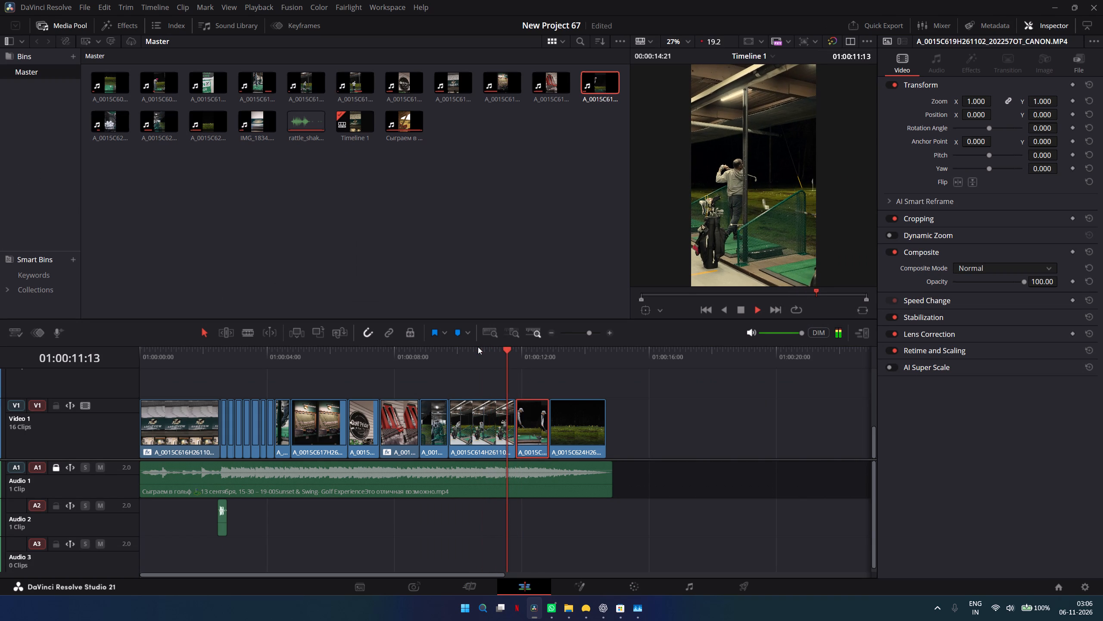
key(space)
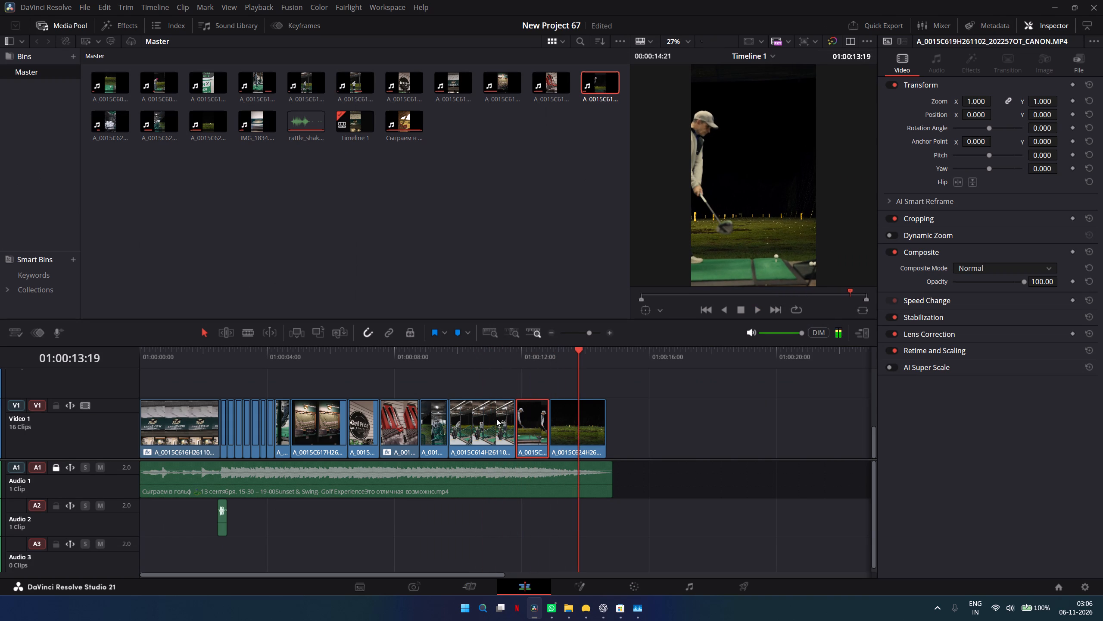
drag(533, 371, 527, 370)
drag(552, 349, 536, 351)
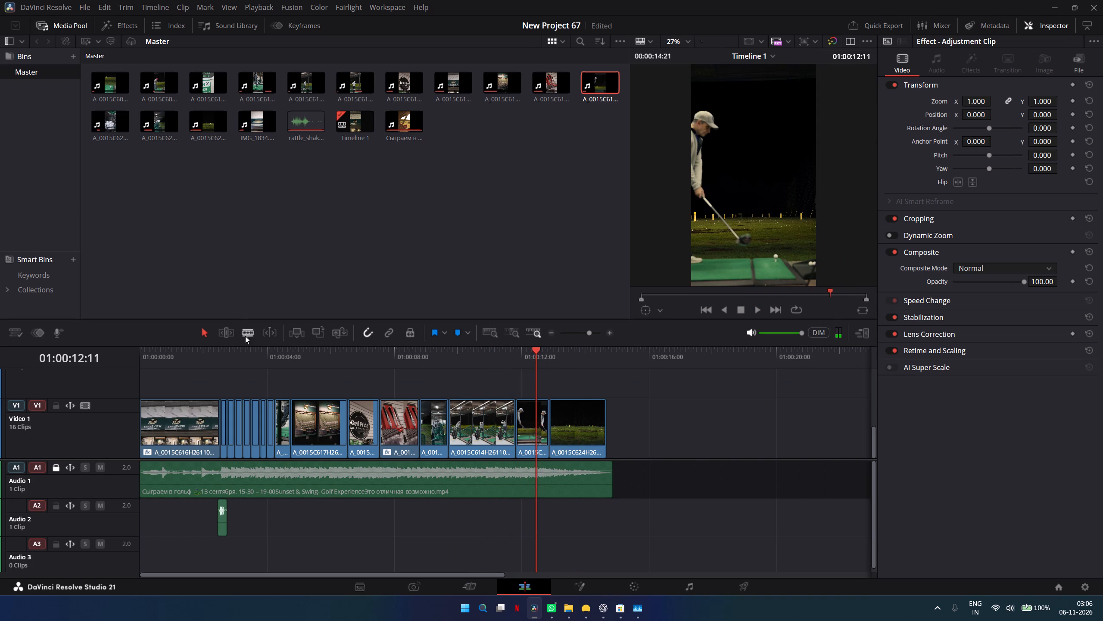
Slip the new golfer clip to a later part of its footage within the same slot, and scrub through it to check.
click(230, 333)
drag(533, 423, 514, 424)
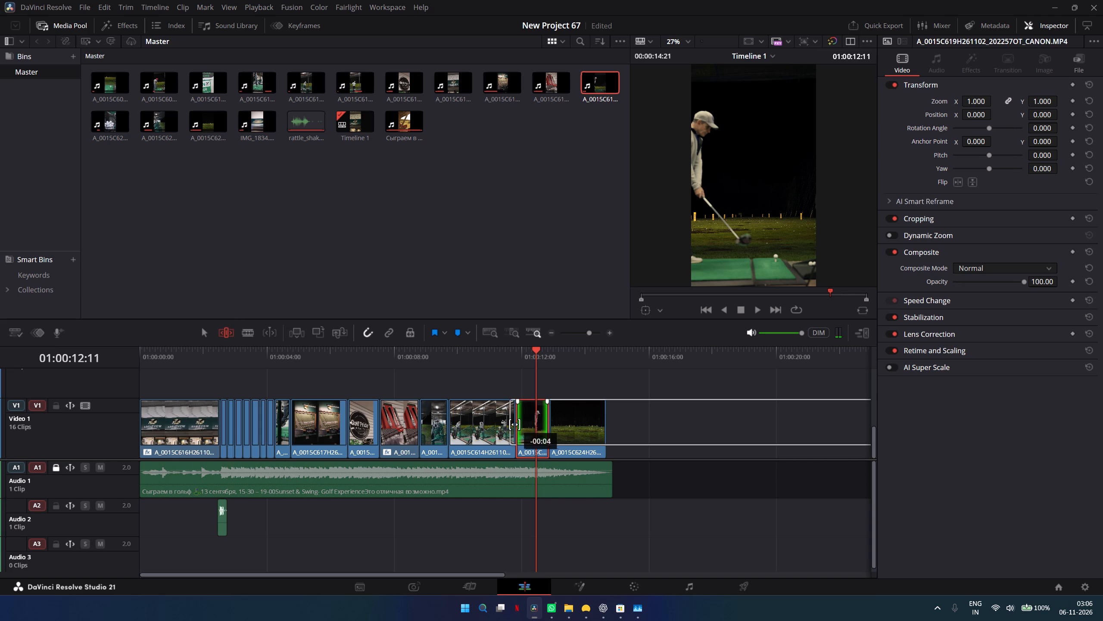
drag(514, 424, 487, 428)
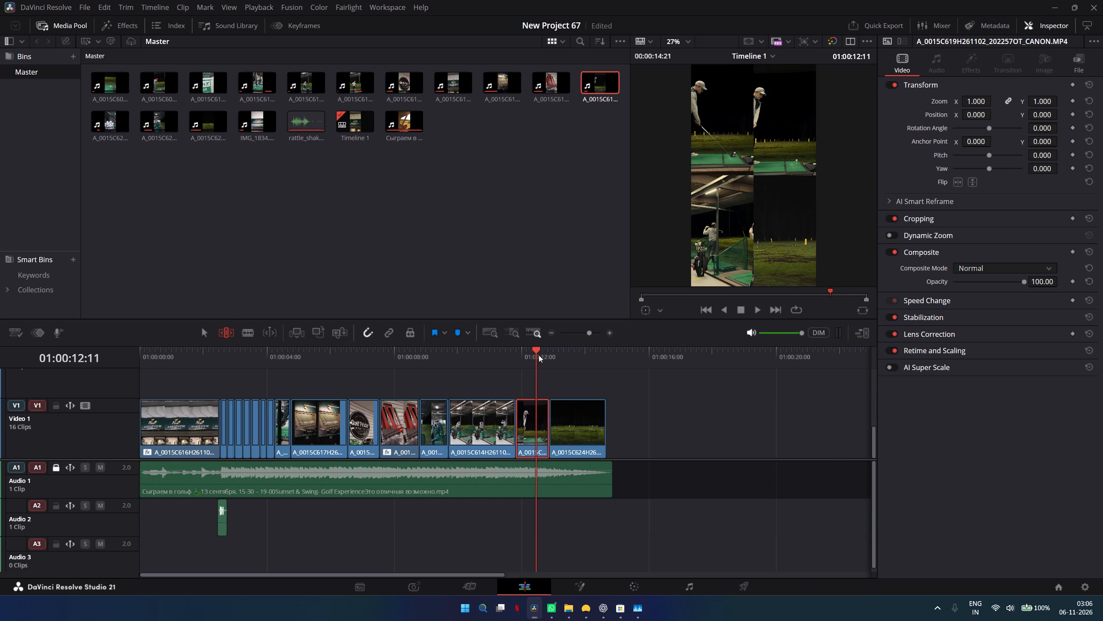
drag(534, 354, 520, 352)
drag(520, 352, 536, 356)
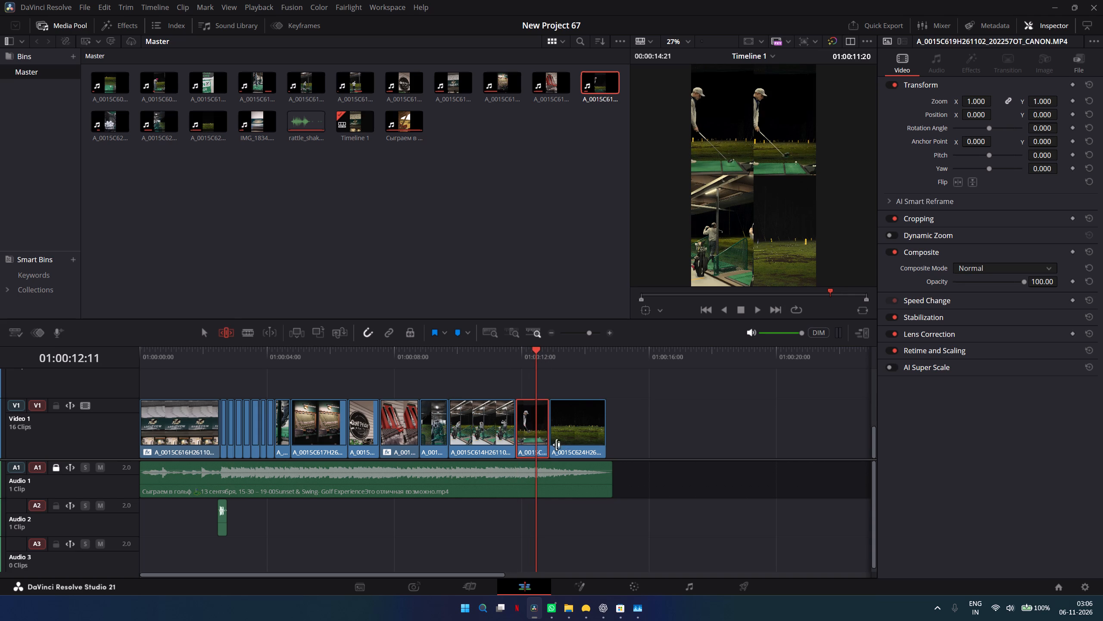
Open the recent project New Project 68.
click(79, 8)
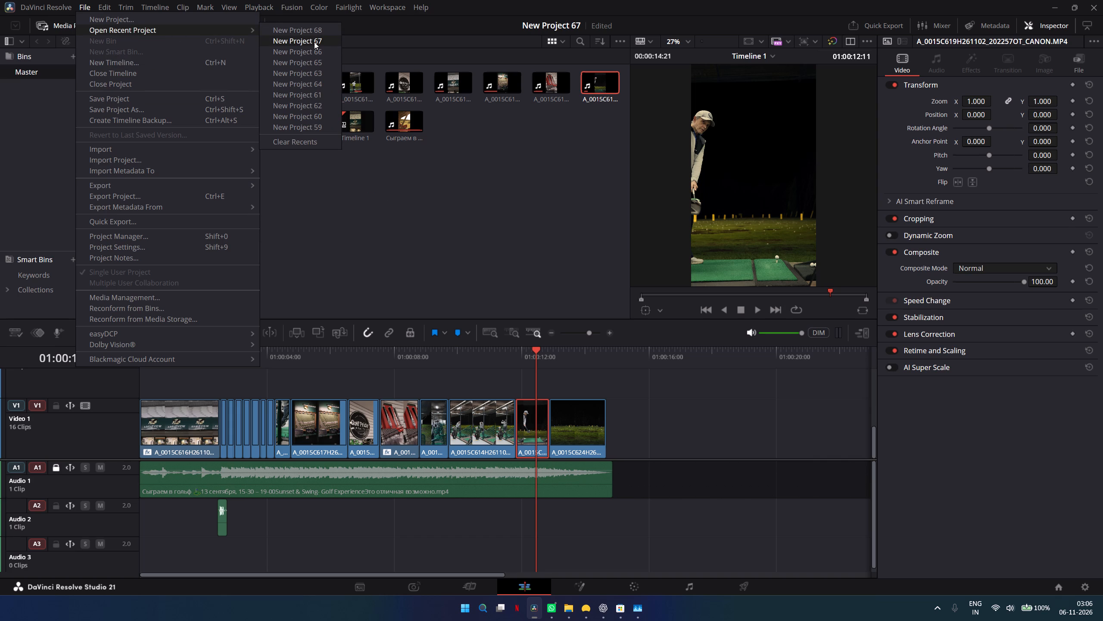
click(314, 42)
click(80, 5)
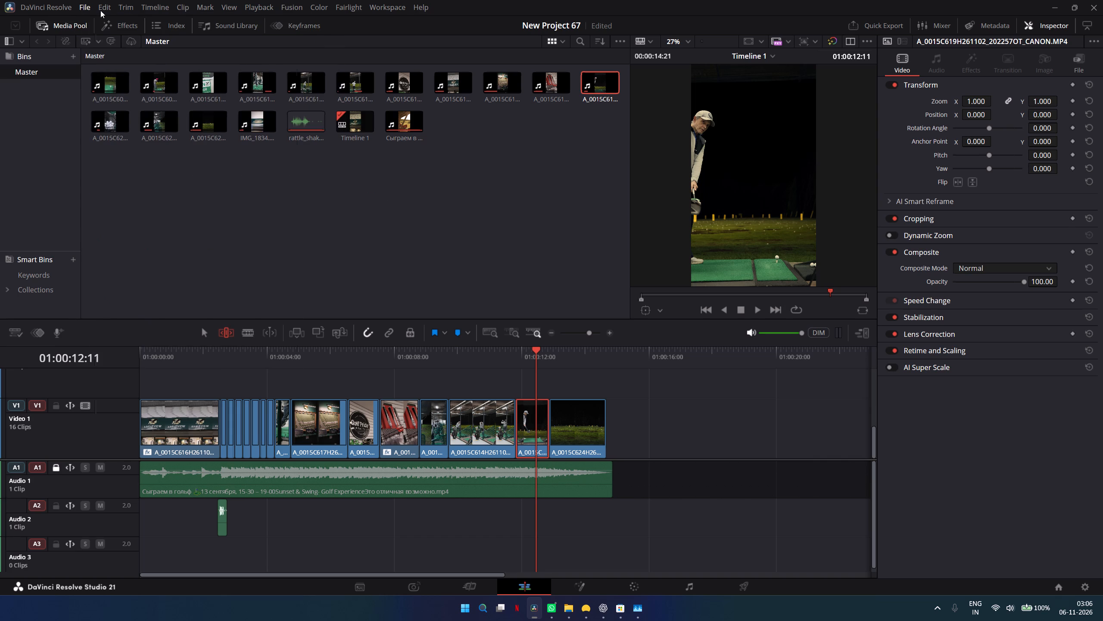
click(268, 29)
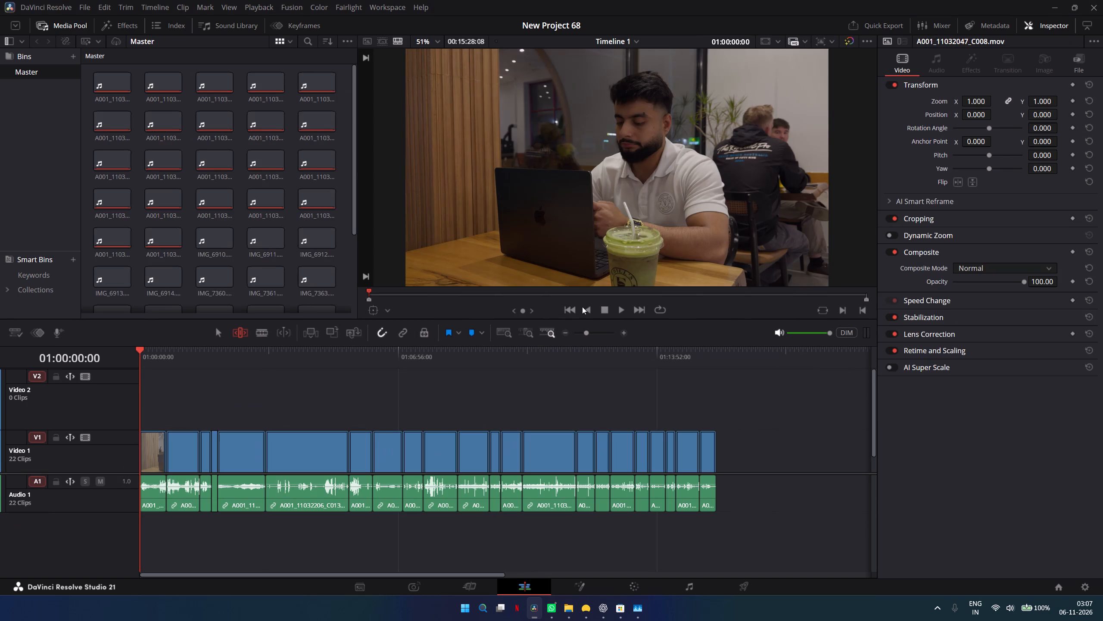
Select the first clip on Video 1, the man with the laptop, and switch to color grading.
click(154, 461)
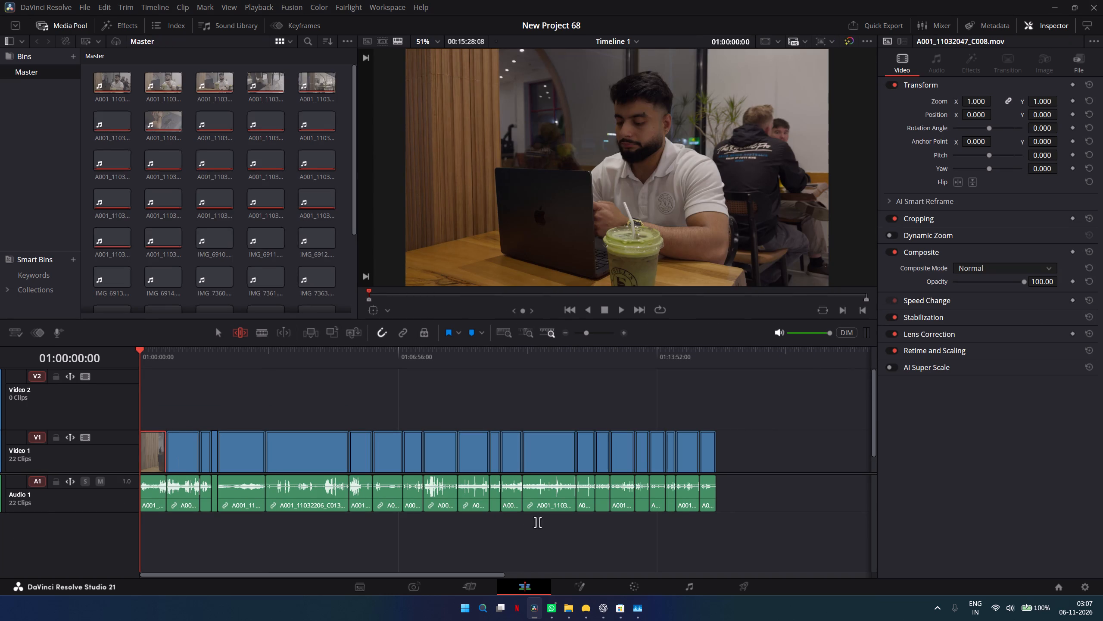
click(589, 584)
click(635, 583)
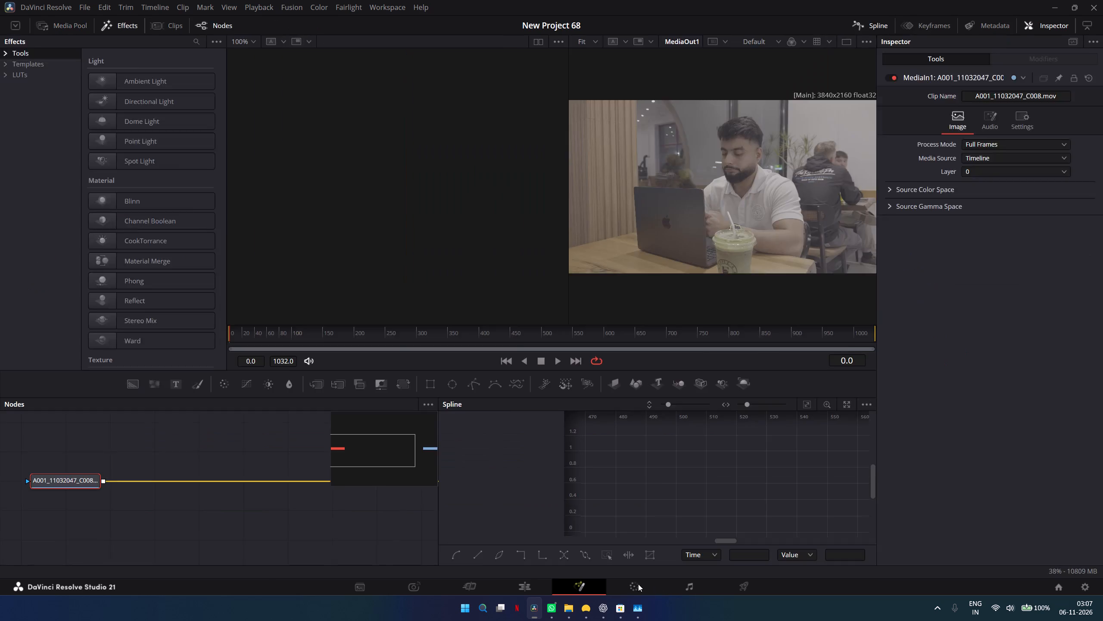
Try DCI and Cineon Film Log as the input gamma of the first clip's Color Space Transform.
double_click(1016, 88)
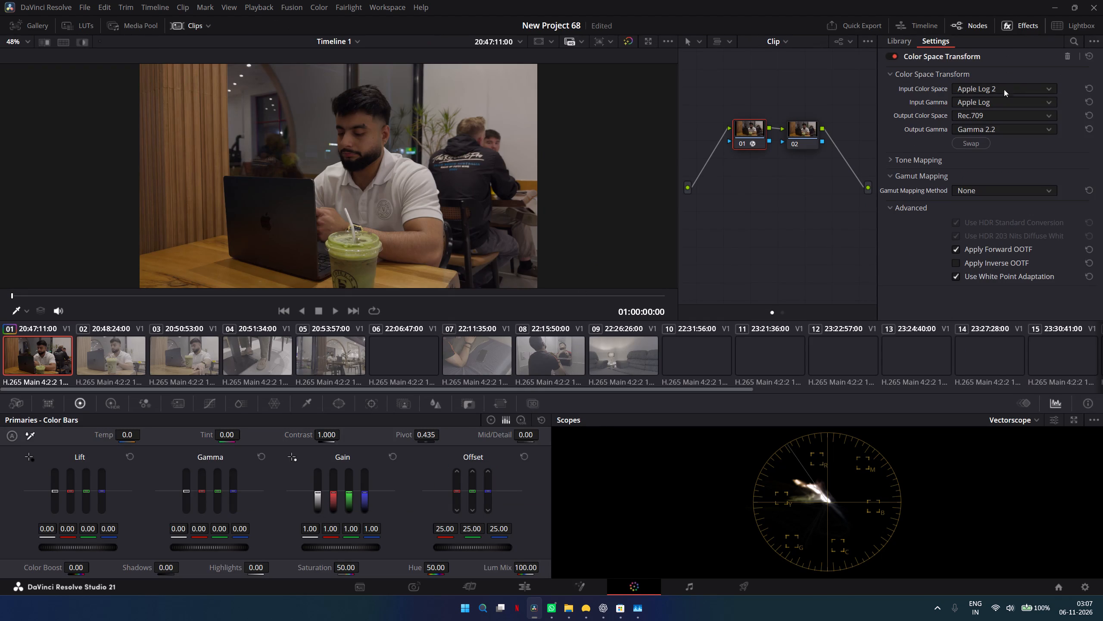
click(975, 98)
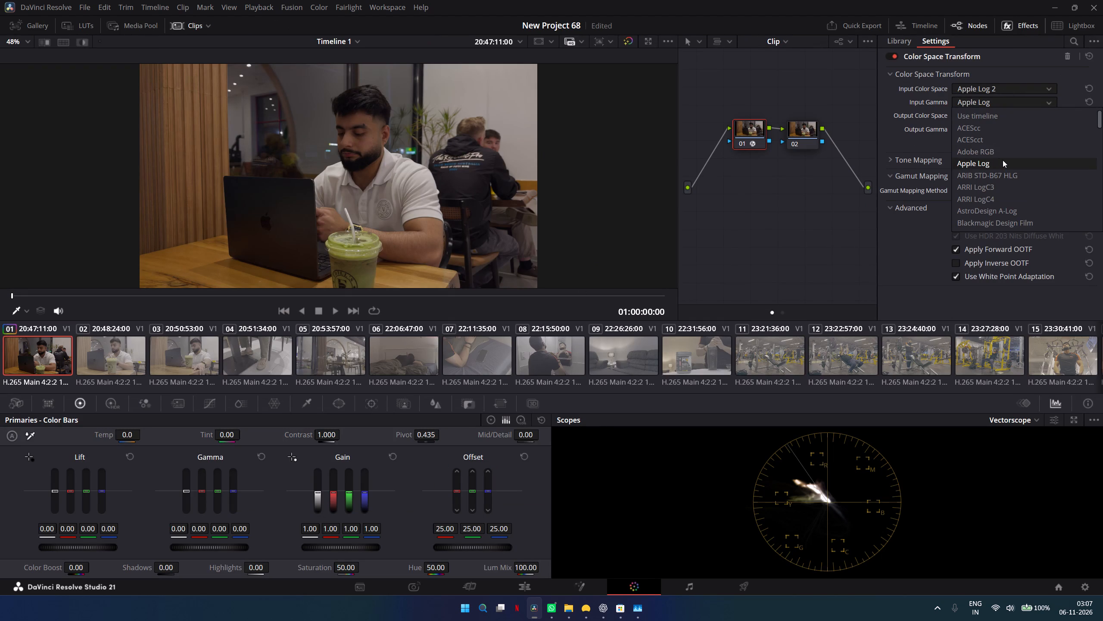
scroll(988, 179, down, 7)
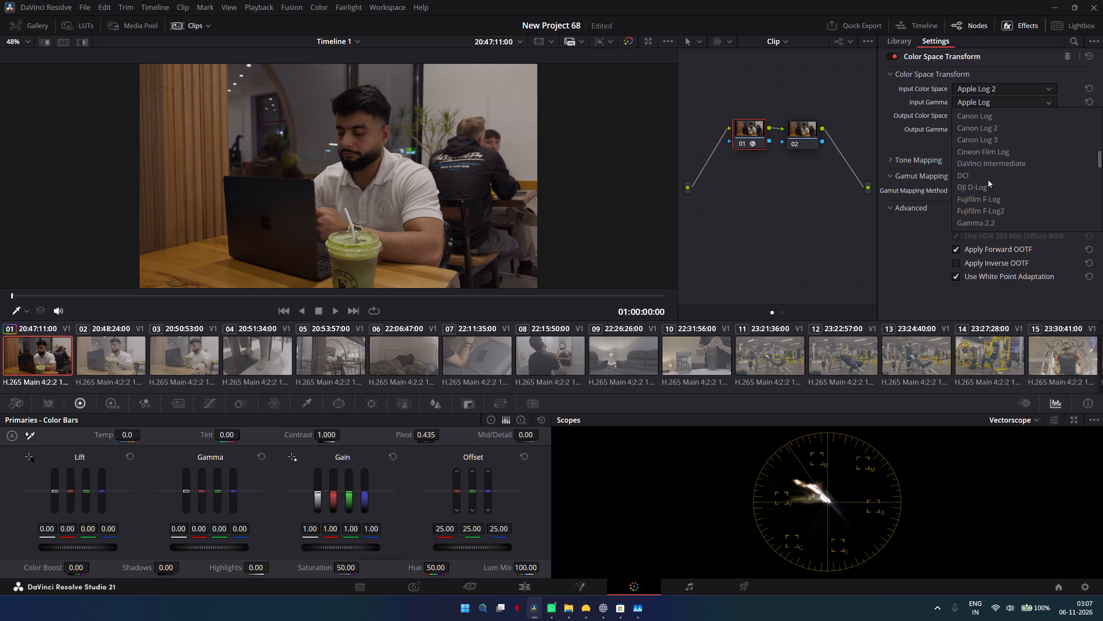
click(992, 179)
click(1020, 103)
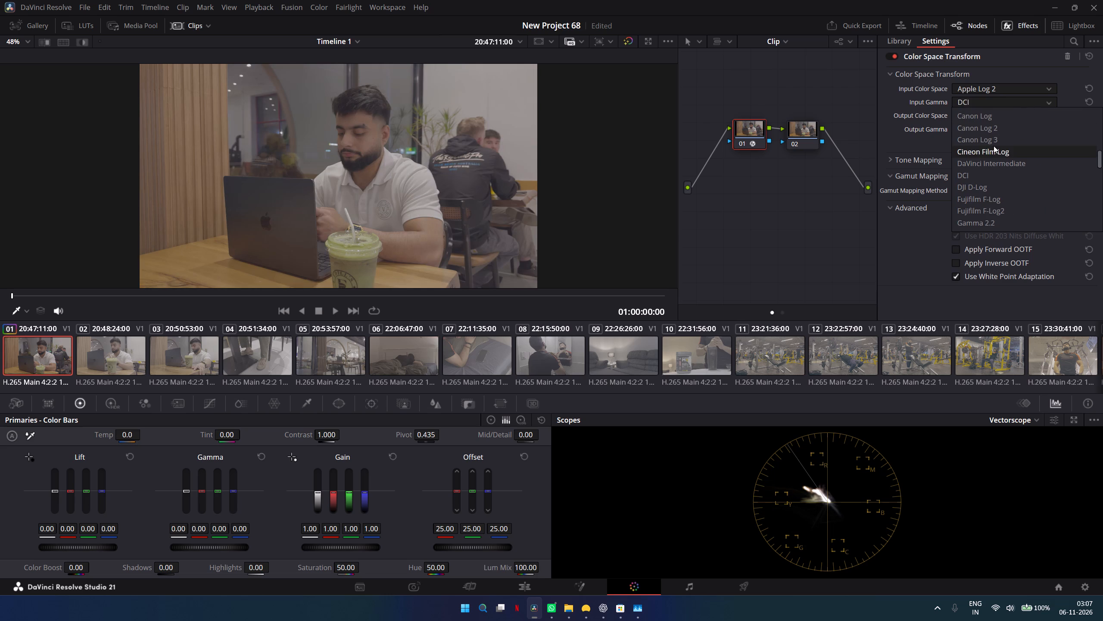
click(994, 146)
Set the Color Space Transform's input gamma to DJI D-Log.
click(996, 105)
click(985, 191)
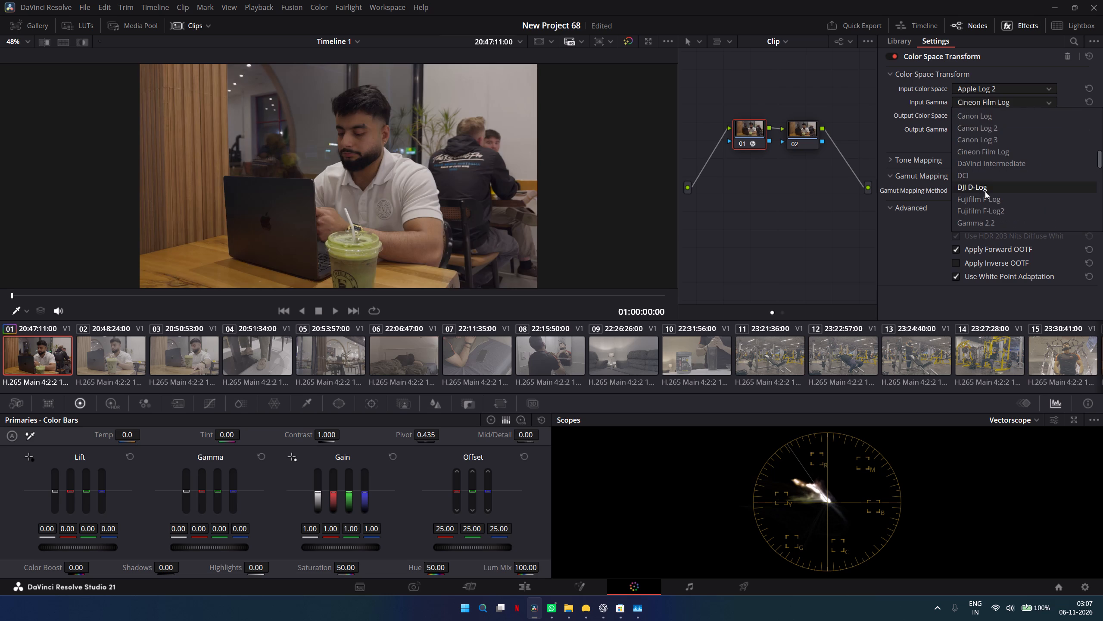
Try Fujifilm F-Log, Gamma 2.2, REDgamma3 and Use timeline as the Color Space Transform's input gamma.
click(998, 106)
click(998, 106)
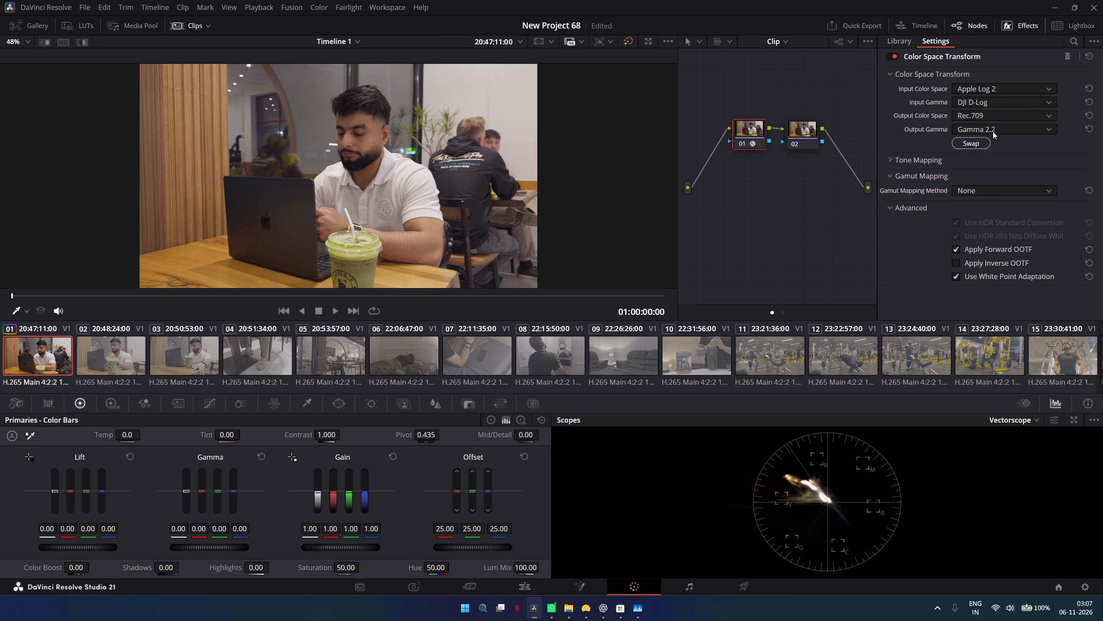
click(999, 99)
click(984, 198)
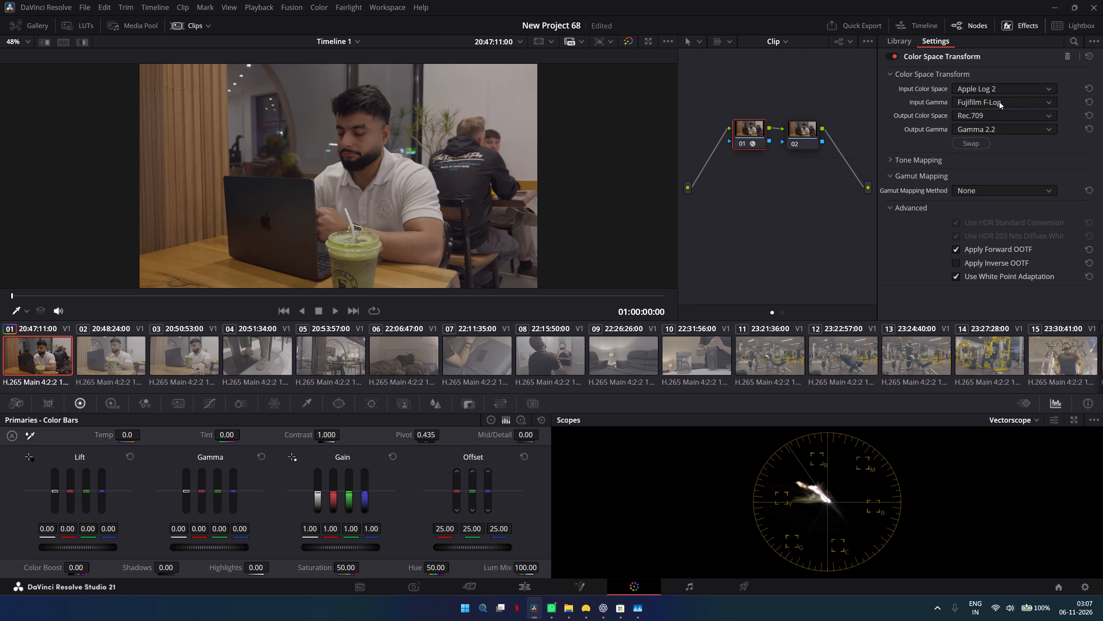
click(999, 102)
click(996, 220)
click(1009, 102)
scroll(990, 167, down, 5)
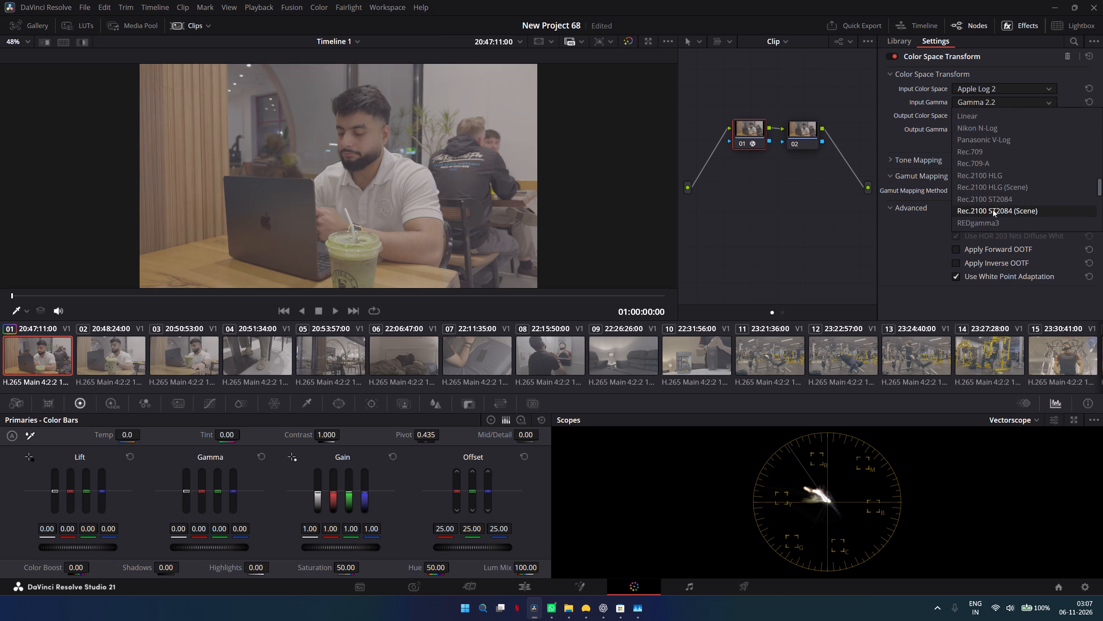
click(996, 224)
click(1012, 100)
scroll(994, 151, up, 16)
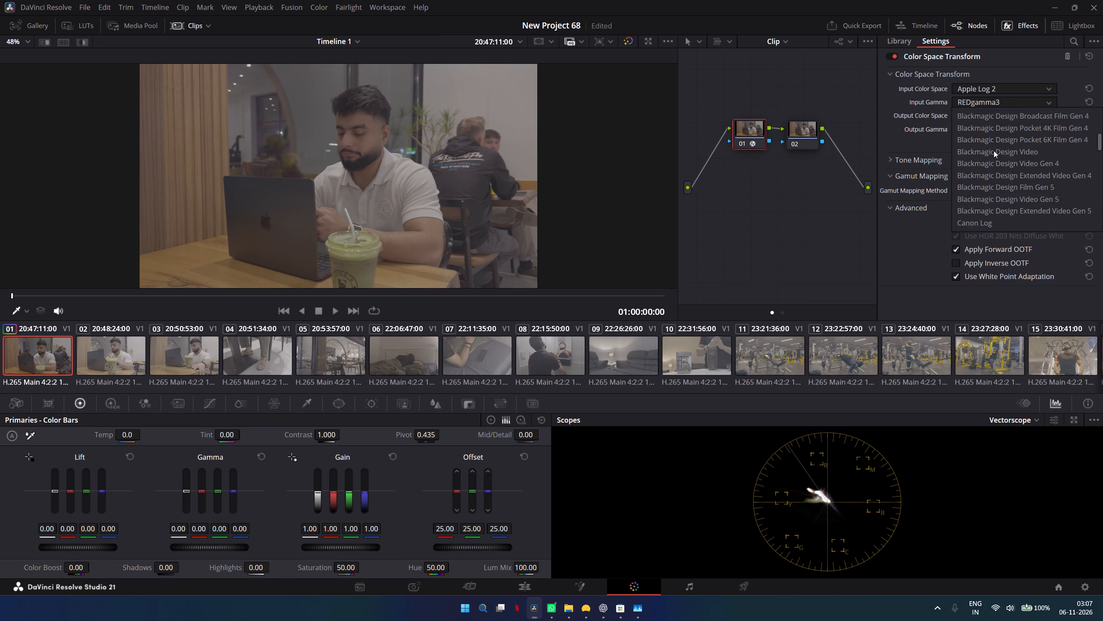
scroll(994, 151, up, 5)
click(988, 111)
Set the Color Space Transform's input gamma to Apple Log.
click(999, 101)
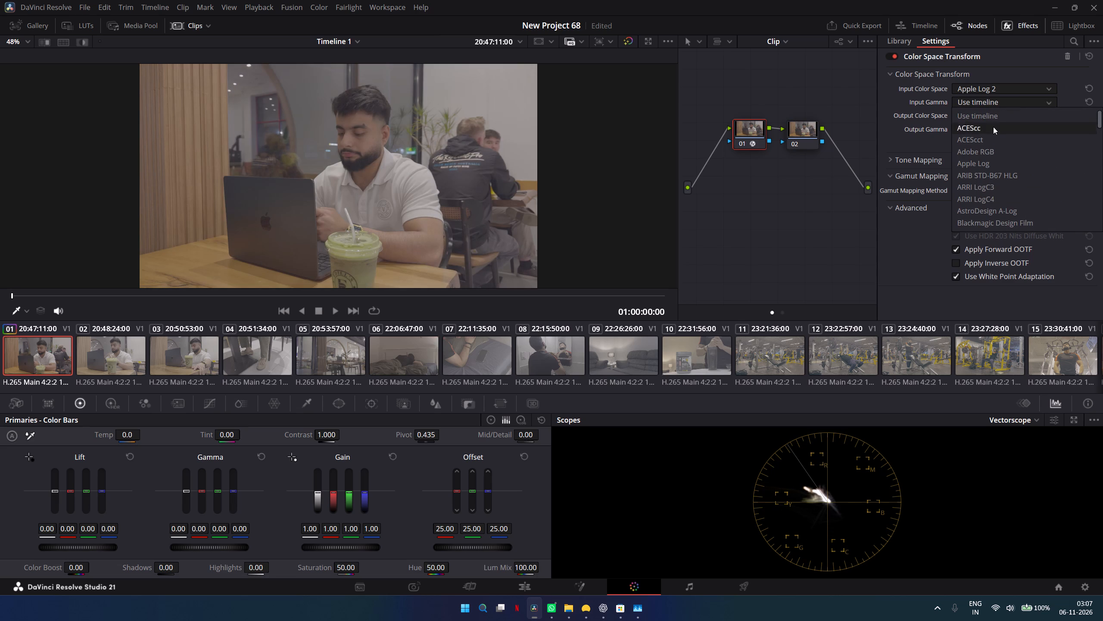
click(988, 163)
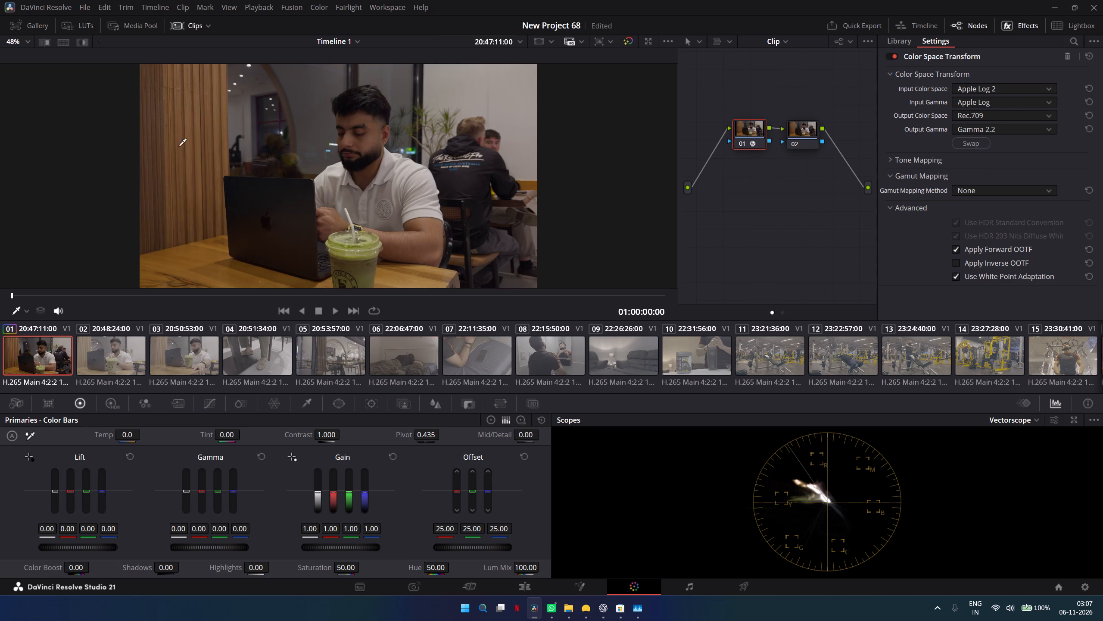
Open the recent project New Project 67.
click(84, 4)
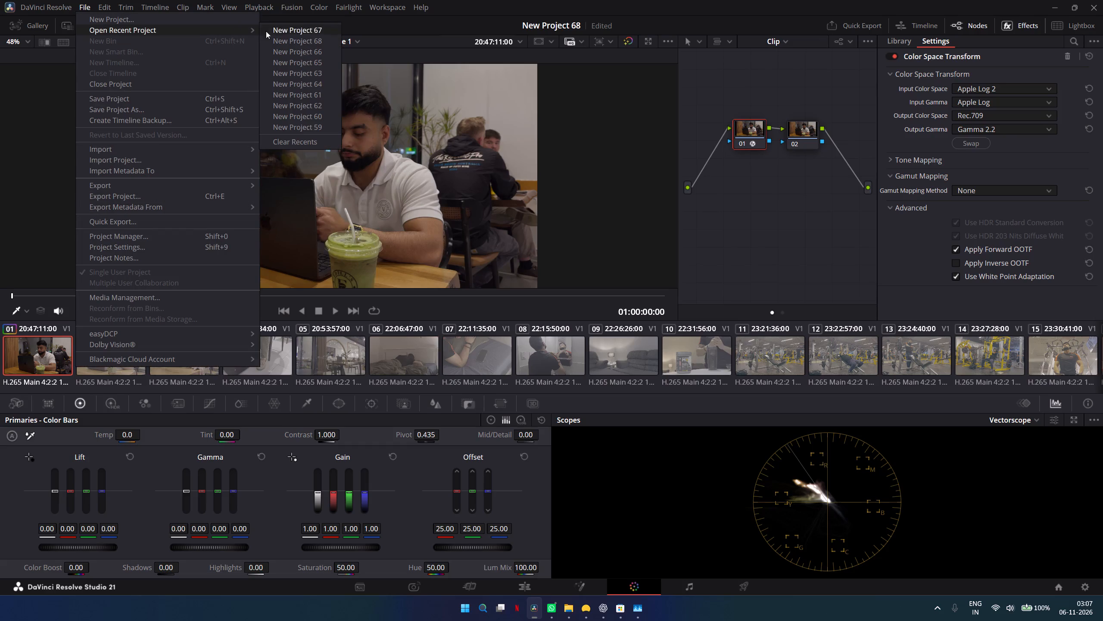
click(300, 32)
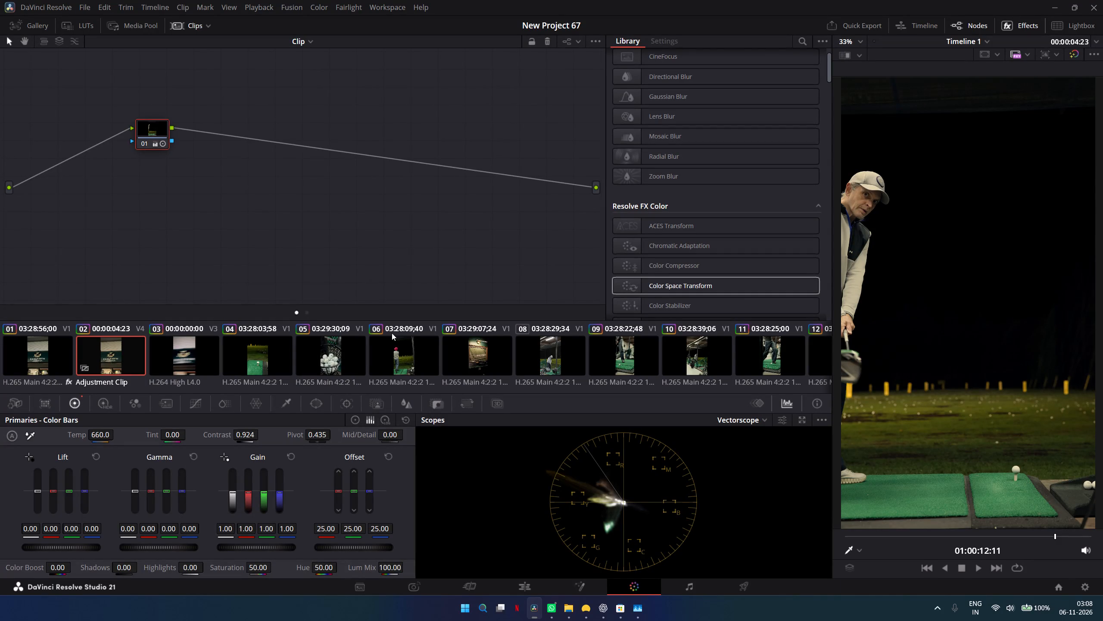
Go through the golf clips from 03 to 09, skipping 07, and check each one's grade.
click(195, 358)
click(246, 361)
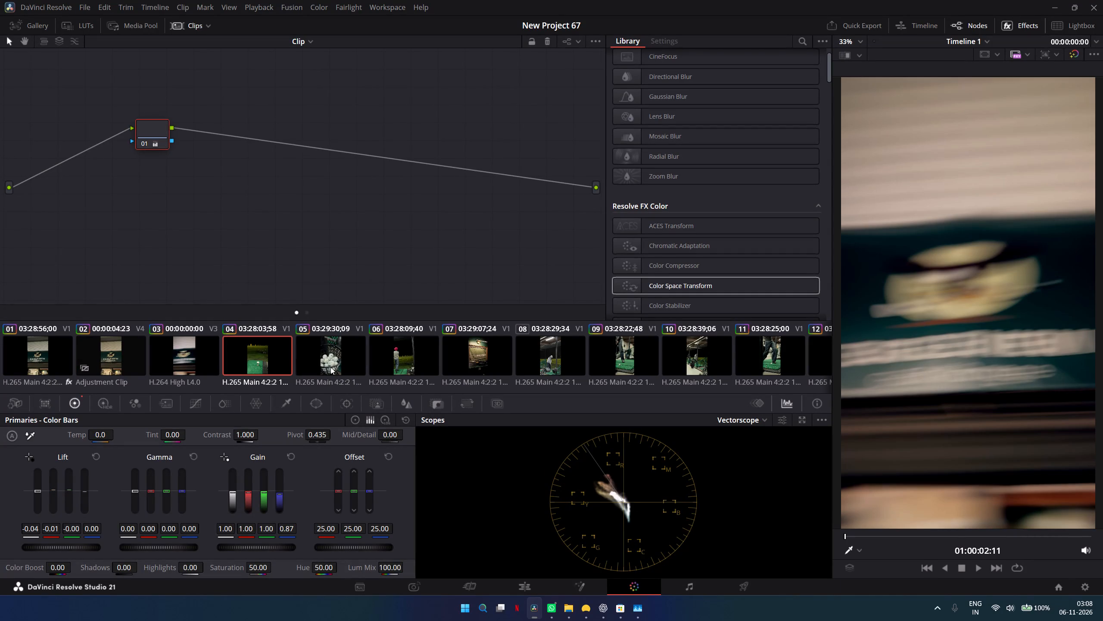
click(330, 367)
click(403, 364)
click(542, 358)
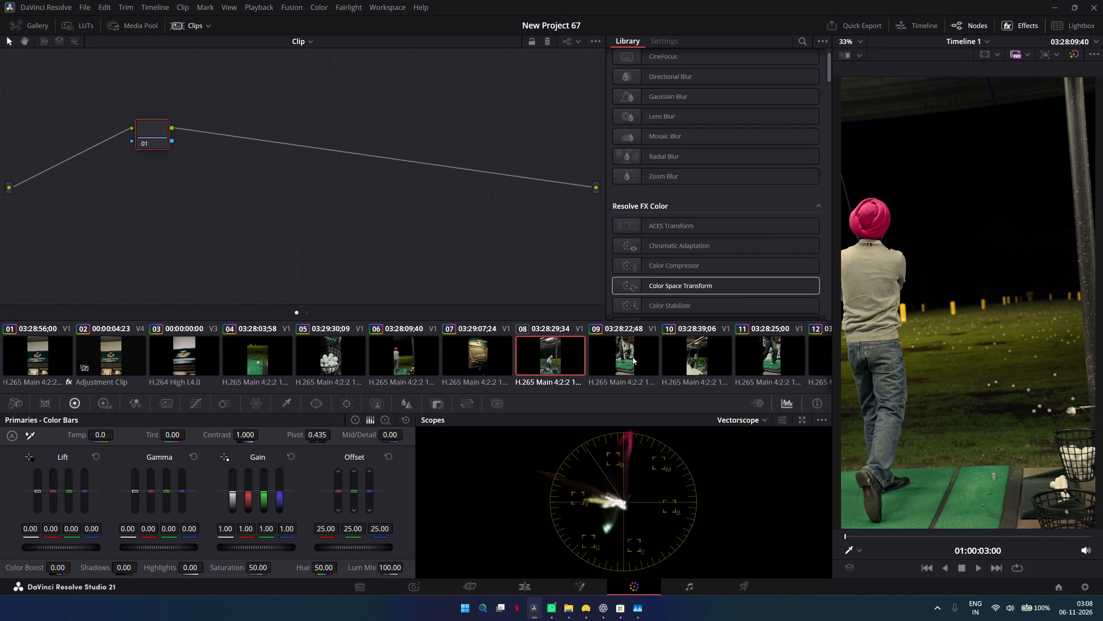
click(612, 359)
Apply the grade of clip 07 to clip 08, the golfer in the cap beside the golf bags.
click(558, 359)
right_click(467, 369)
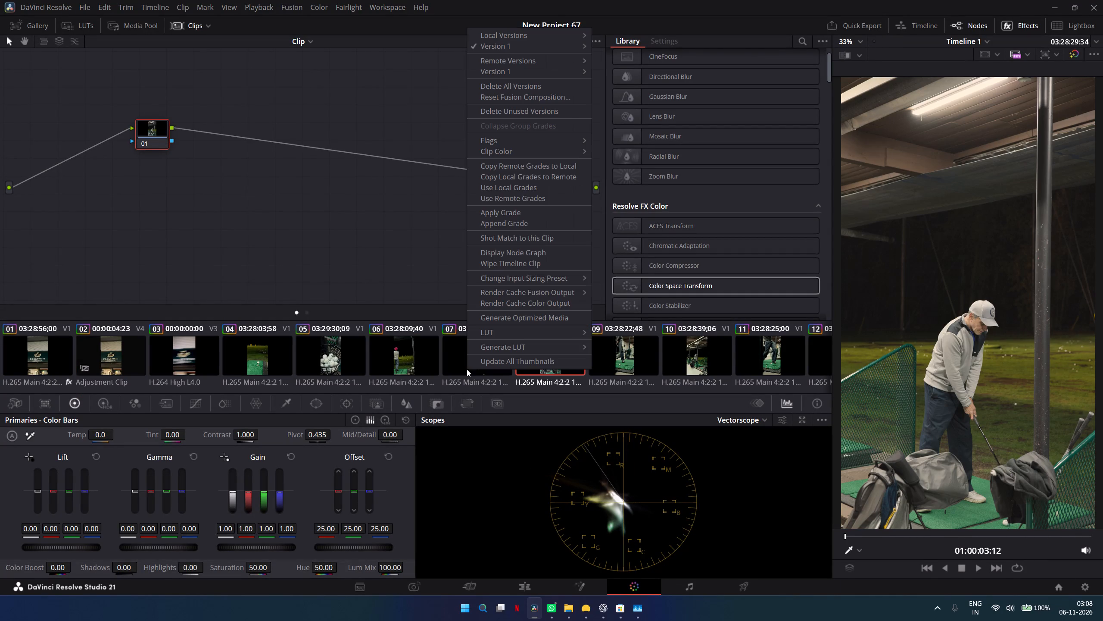
click(519, 207)
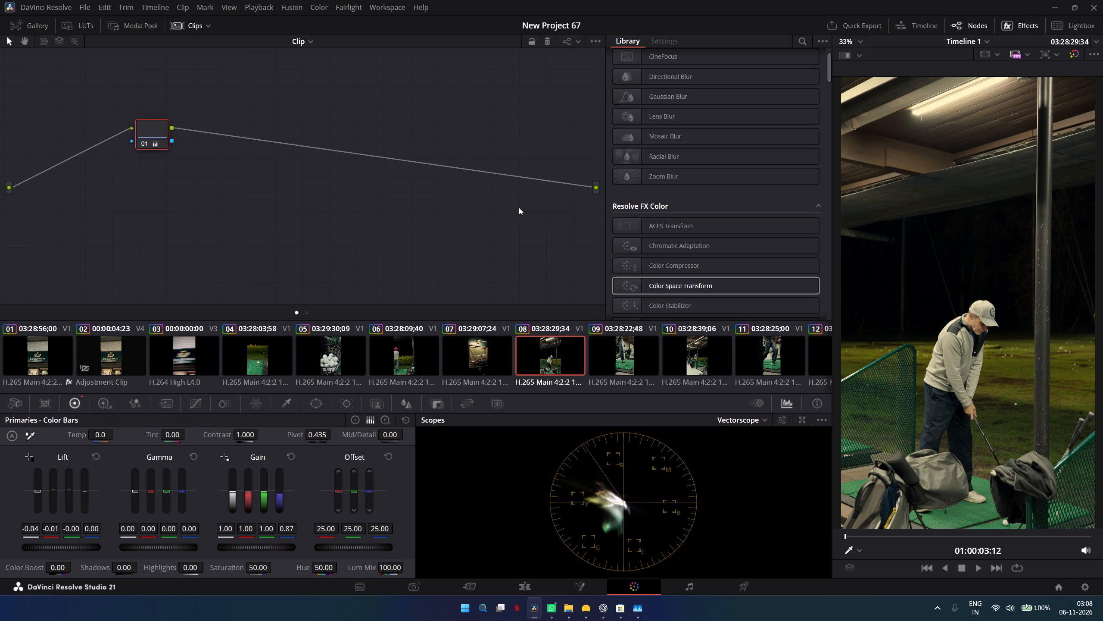
Check the grades of clips 09, 10 and 11.
click(631, 356)
click(696, 351)
click(754, 349)
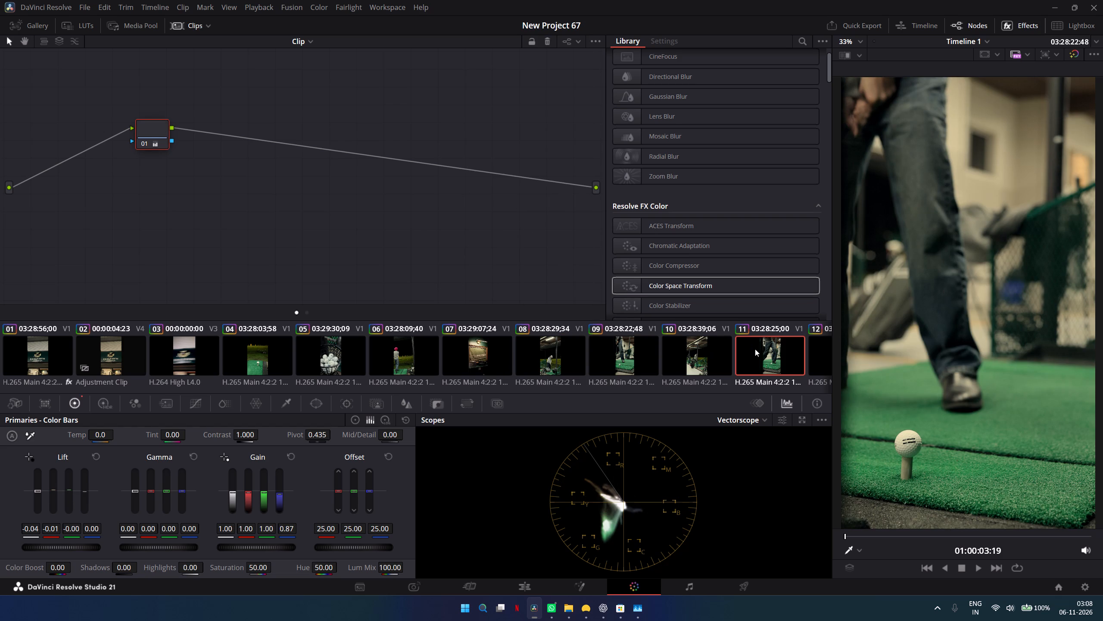
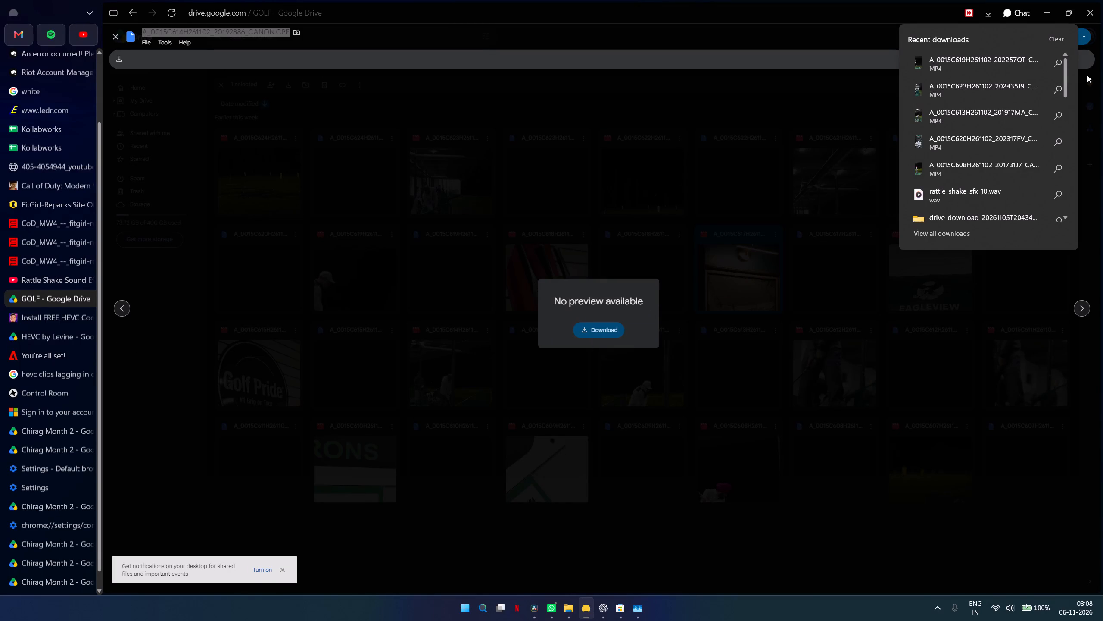
Close the file preview in the GOLF Drive folder and switch back to DaVinci Resolve.
click(751, 108)
click(112, 30)
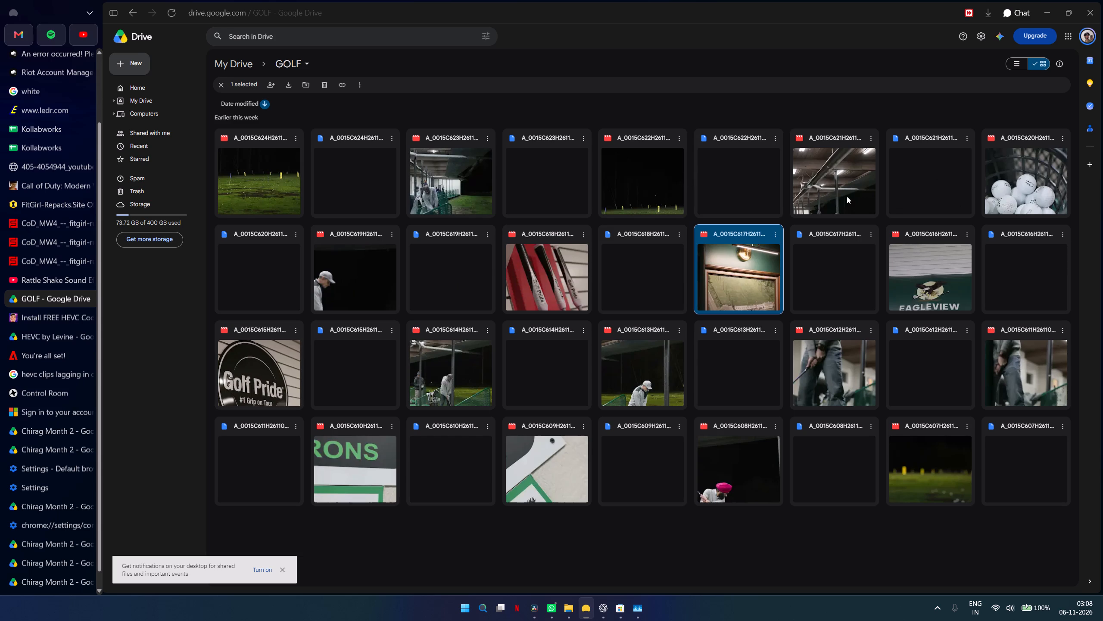
click(1050, 10)
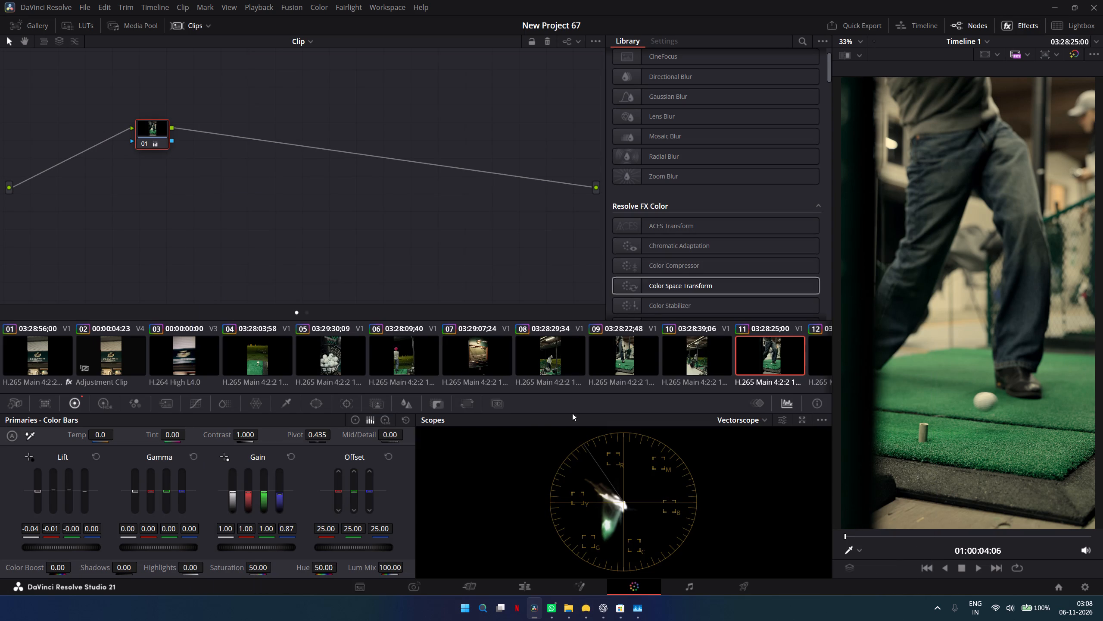
On the Edit page, extend the last video clip's end to match the end of the music on Audio 1.
click(517, 582)
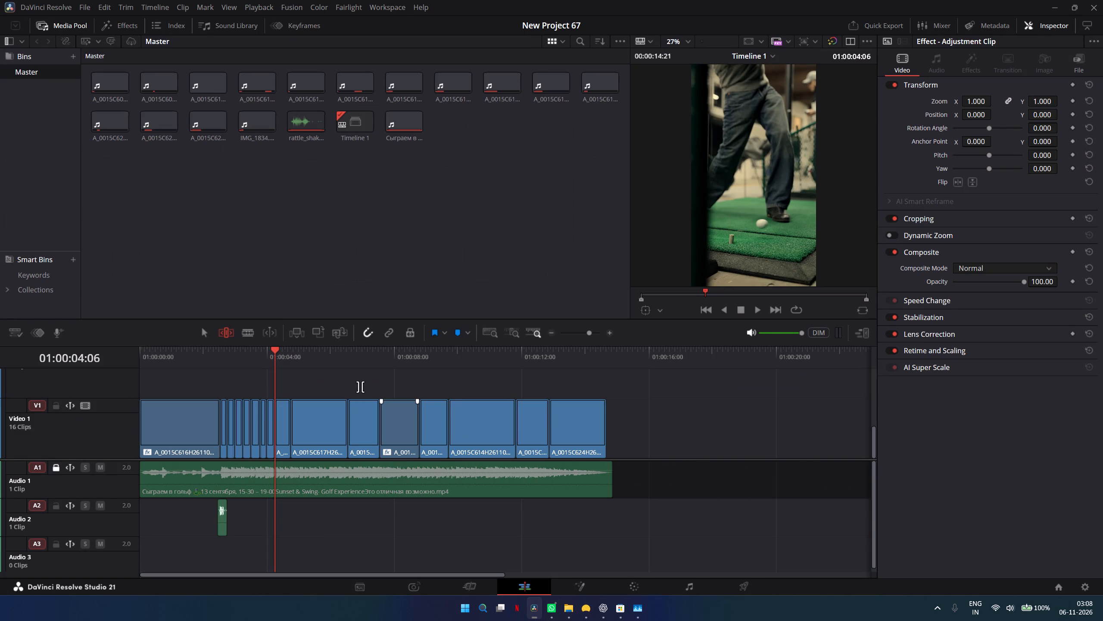
click(598, 356)
drag(604, 432, 609, 432)
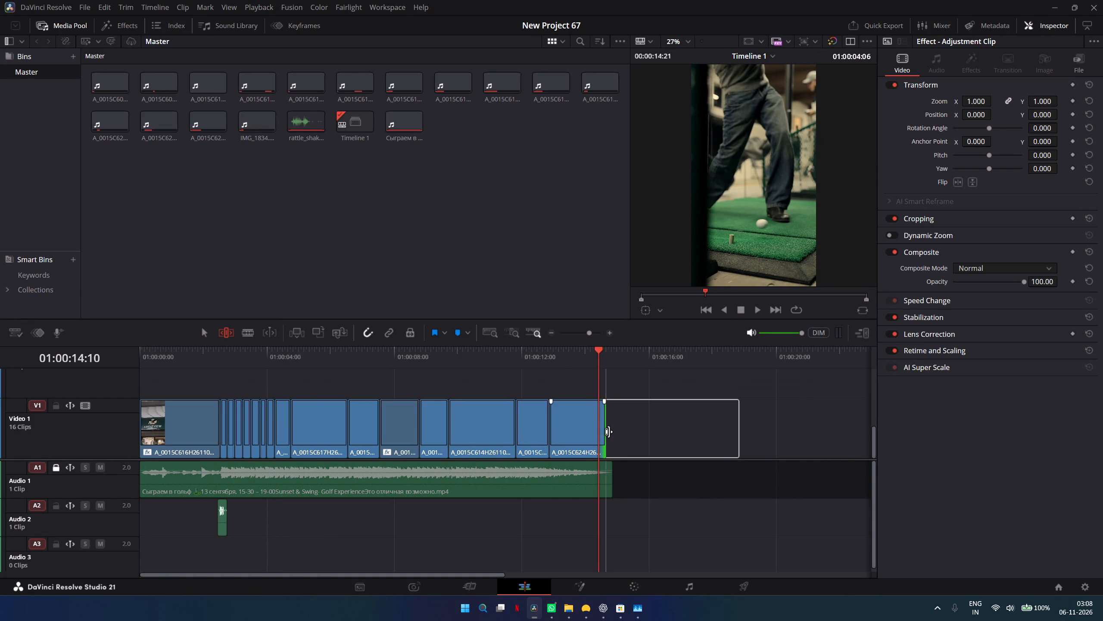
drag(609, 432, 609, 432)
Roll the cut between the last two Video 1 clips slightly later, lengthening the A_0015C619 clip and shortening the A_0015C624 clip.
drag(598, 353, 544, 357)
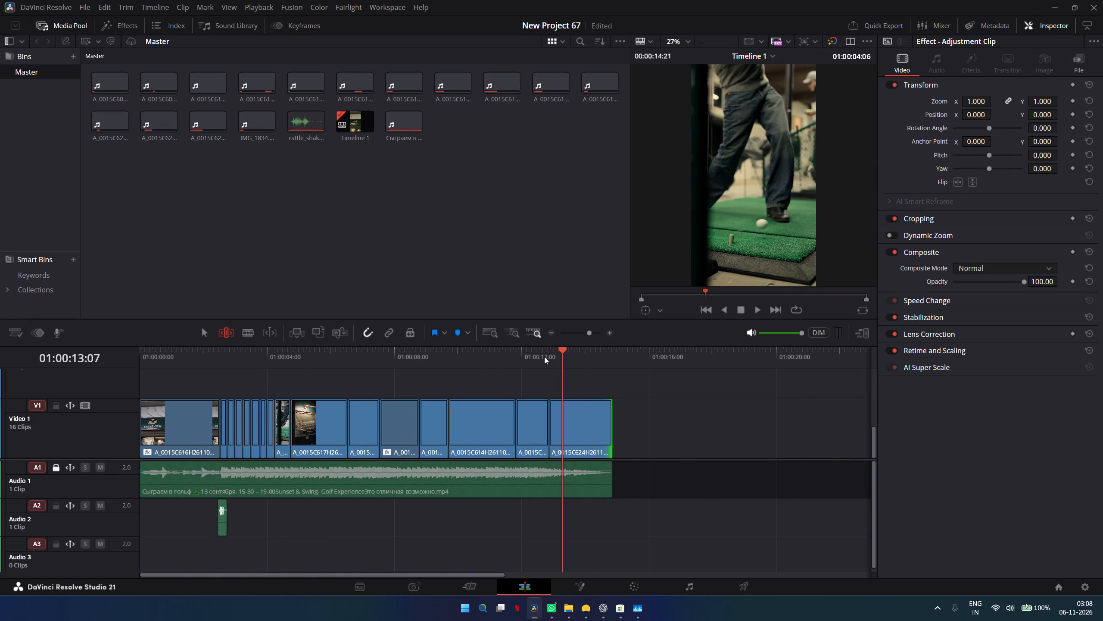
drag(544, 357, 570, 363)
click(547, 425)
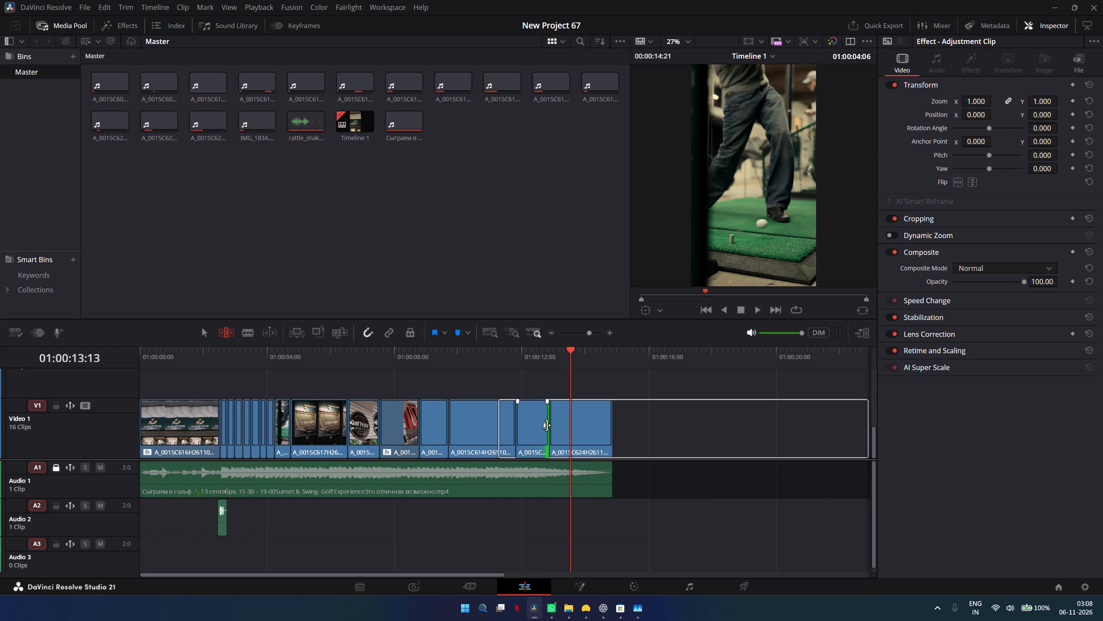
drag(550, 425, 561, 424)
Review the edited timeline from its start, including the run of short clips between about 01:00:02:13 and 01:00:03:12.
drag(567, 351, 545, 353)
drag(545, 352, 129, 345)
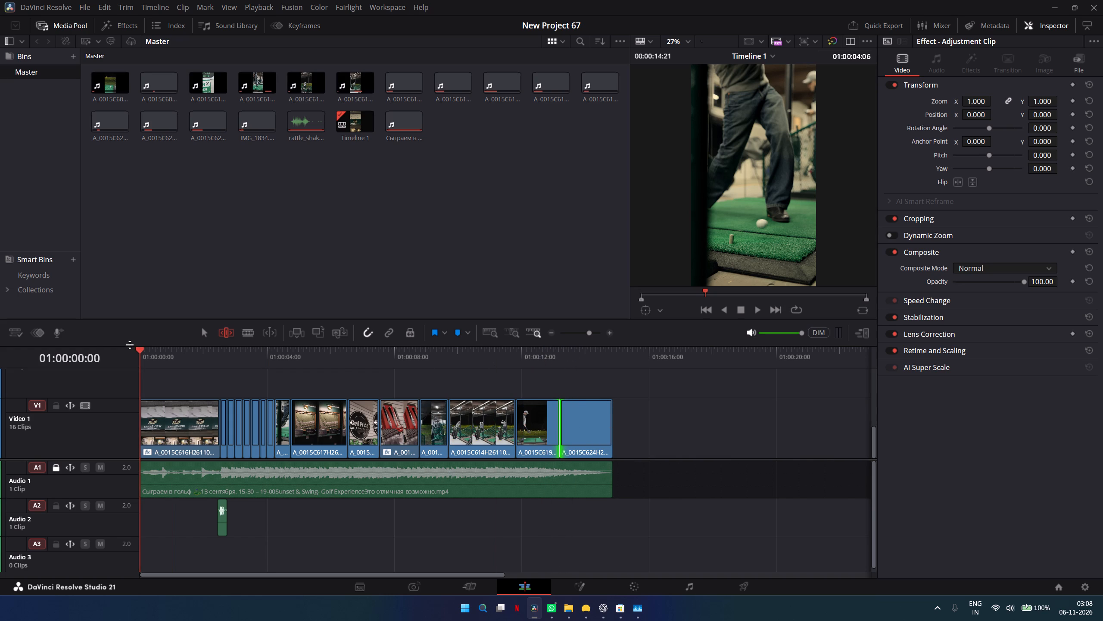
click(220, 356)
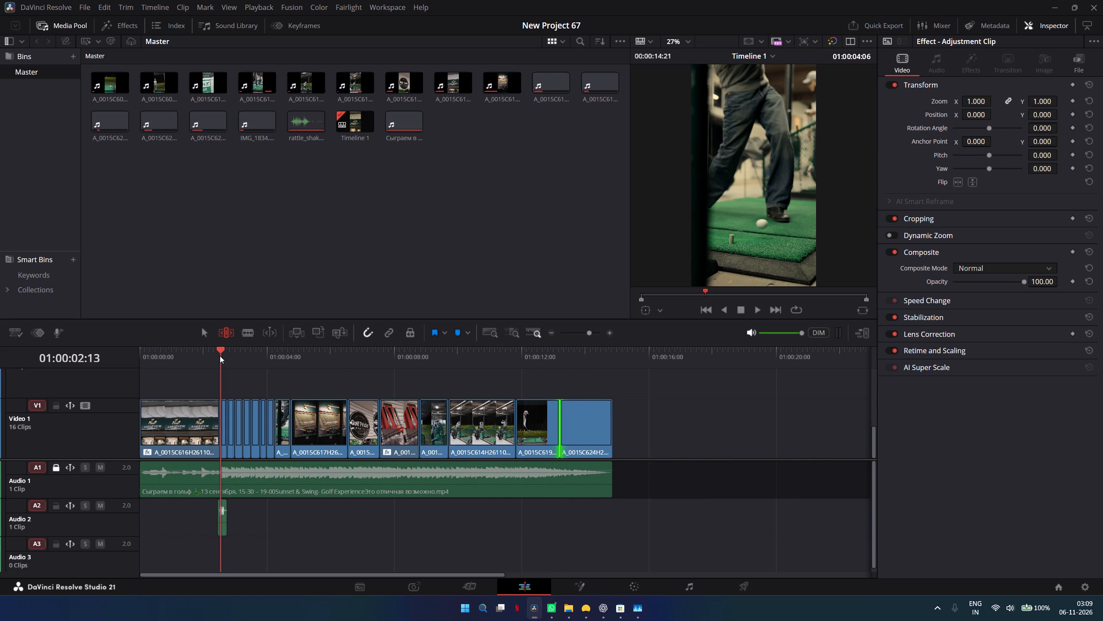
drag(220, 356, 236, 357)
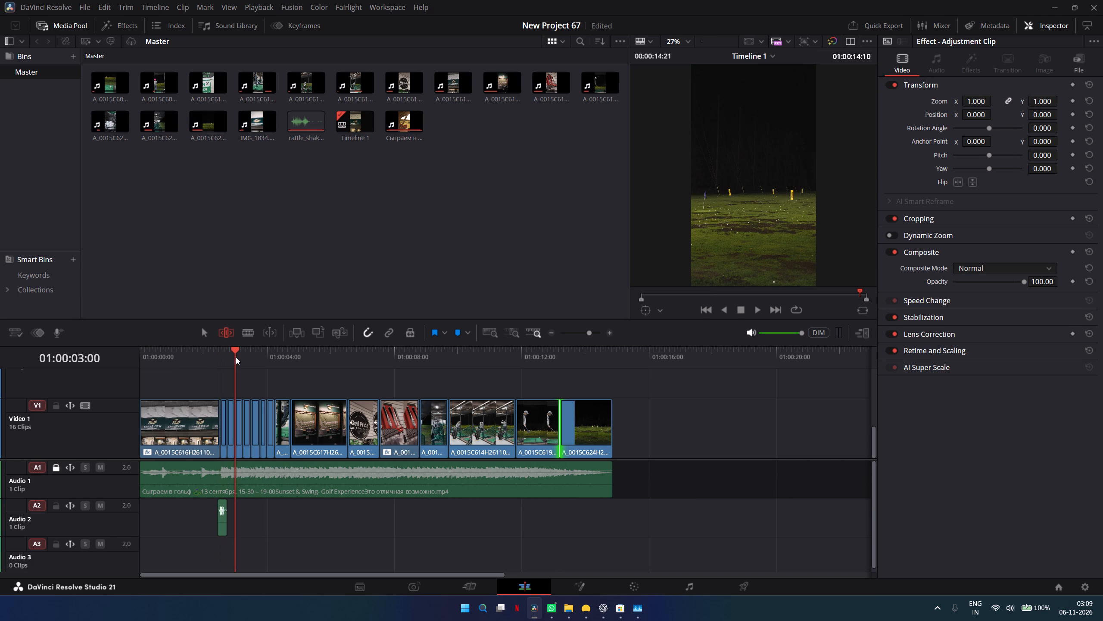
drag(236, 357, 242, 359)
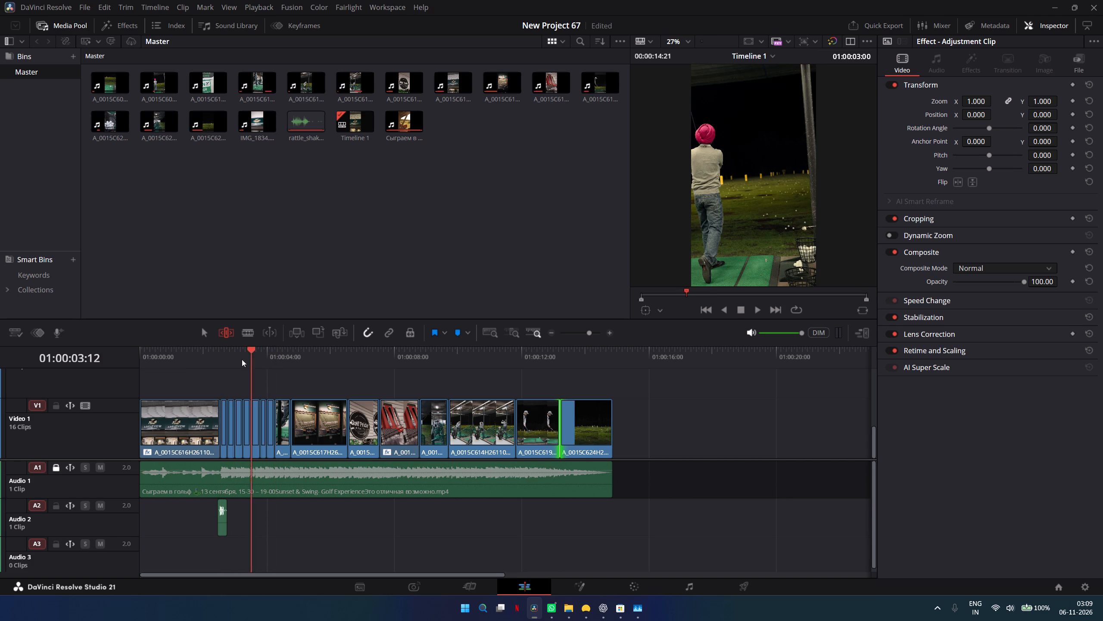
drag(242, 359, 219, 363)
On the Deliver page, set the export's file name to golf in the Videos folder.
click(751, 590)
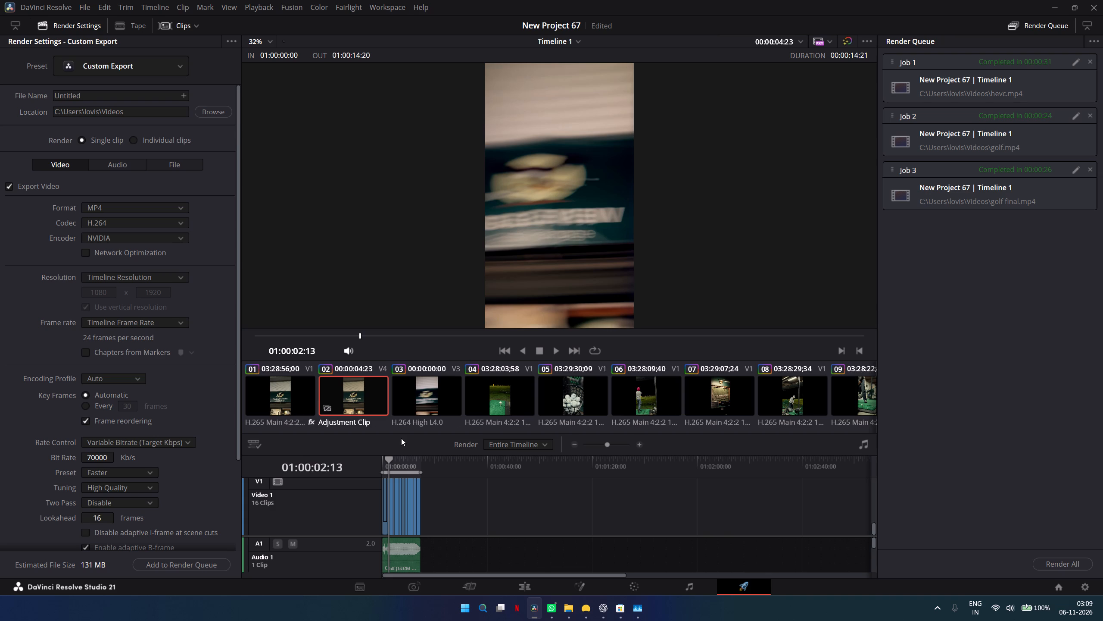
click(206, 109)
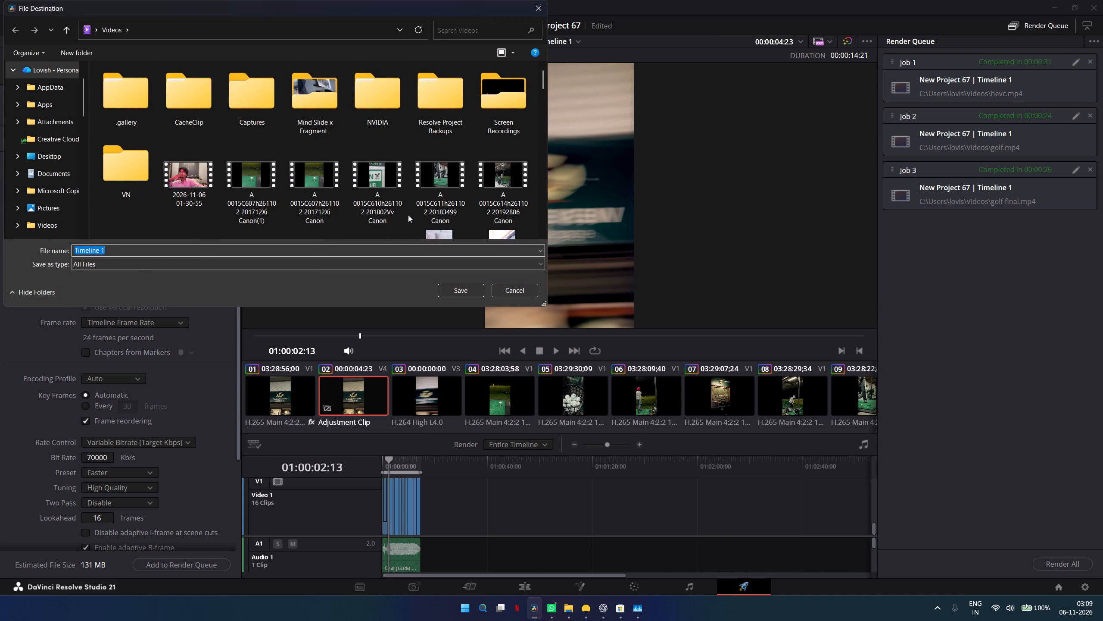
text(golf)
key(Return)
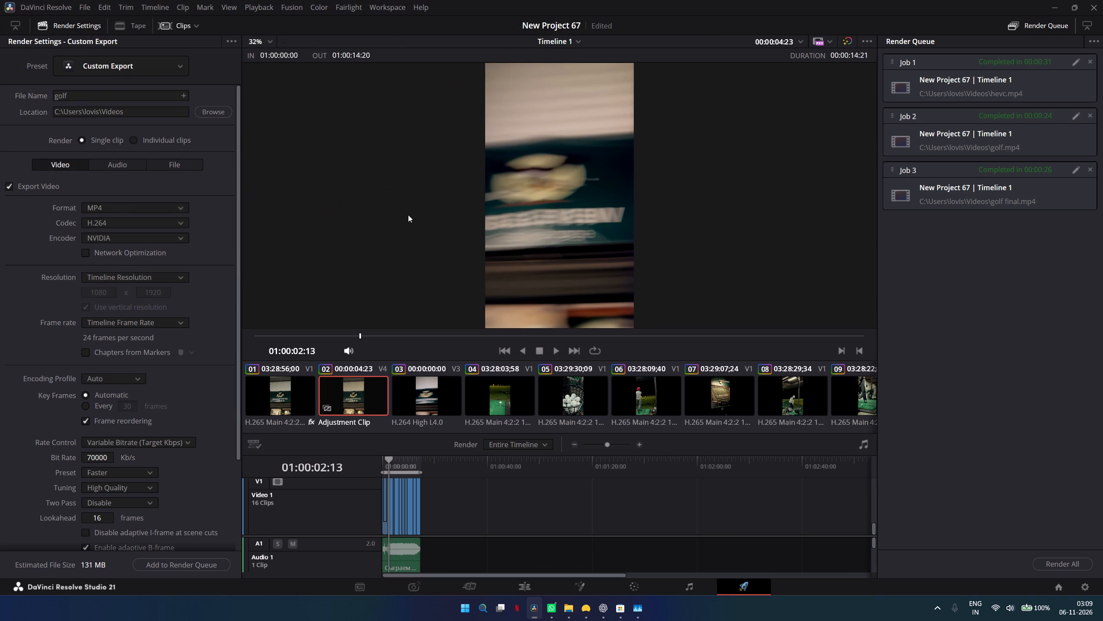
Add the timeline to the render queue, replacing the existing golf.mp4, and start rendering the new job.
click(172, 568)
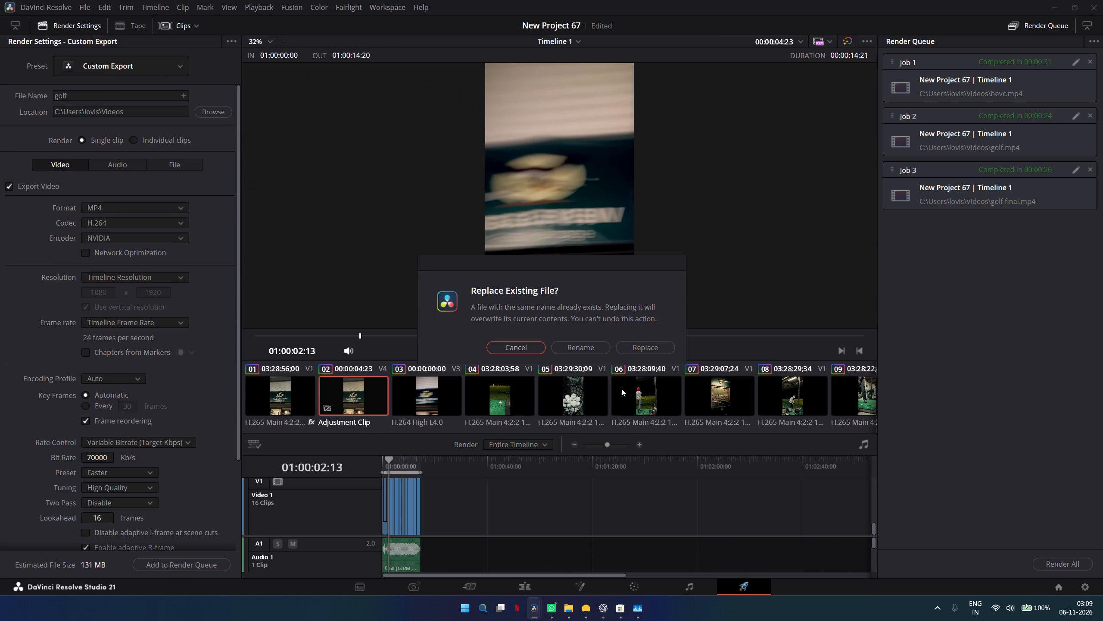
click(644, 351)
click(1083, 568)
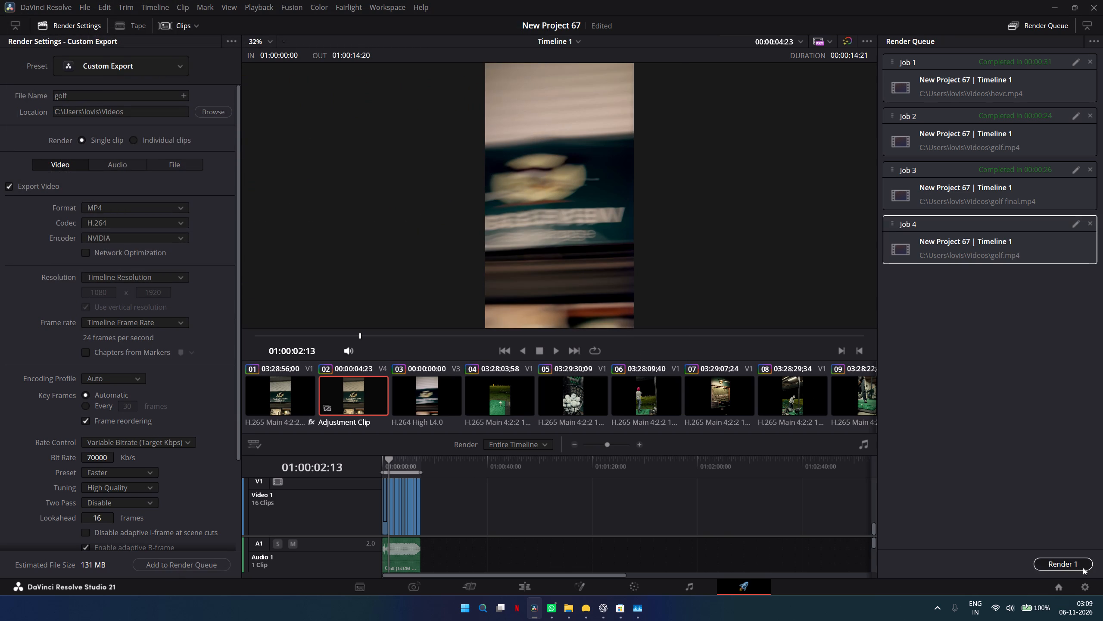
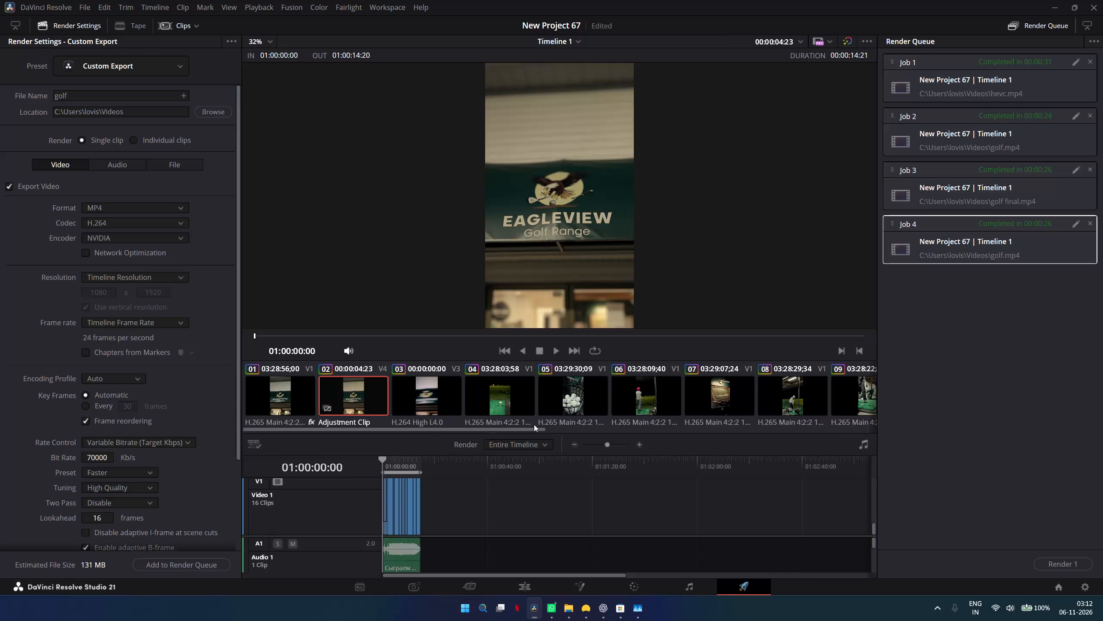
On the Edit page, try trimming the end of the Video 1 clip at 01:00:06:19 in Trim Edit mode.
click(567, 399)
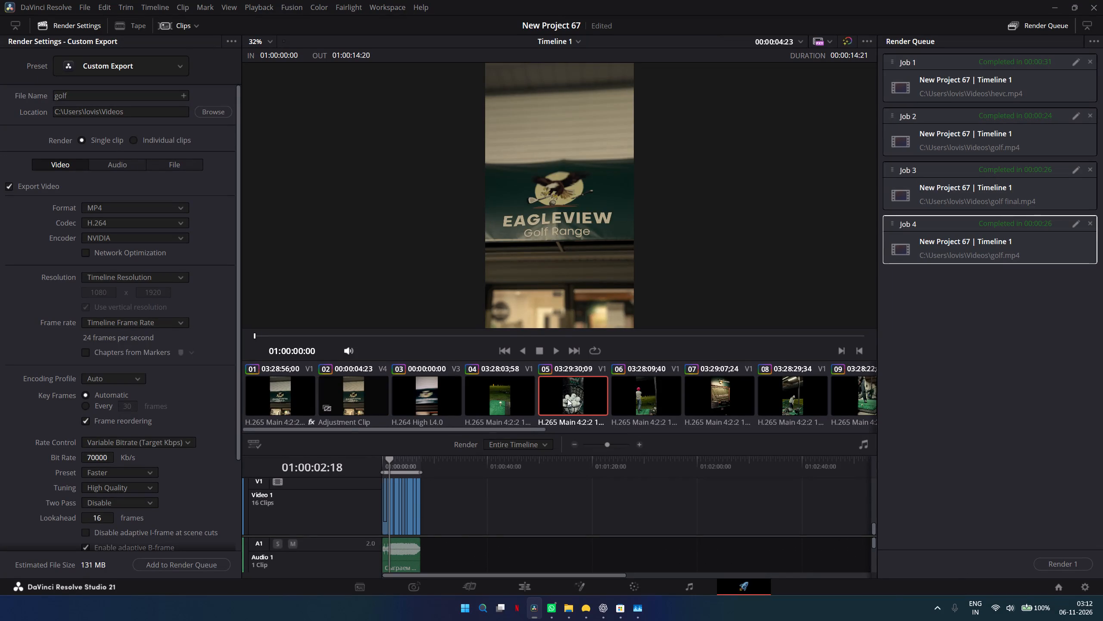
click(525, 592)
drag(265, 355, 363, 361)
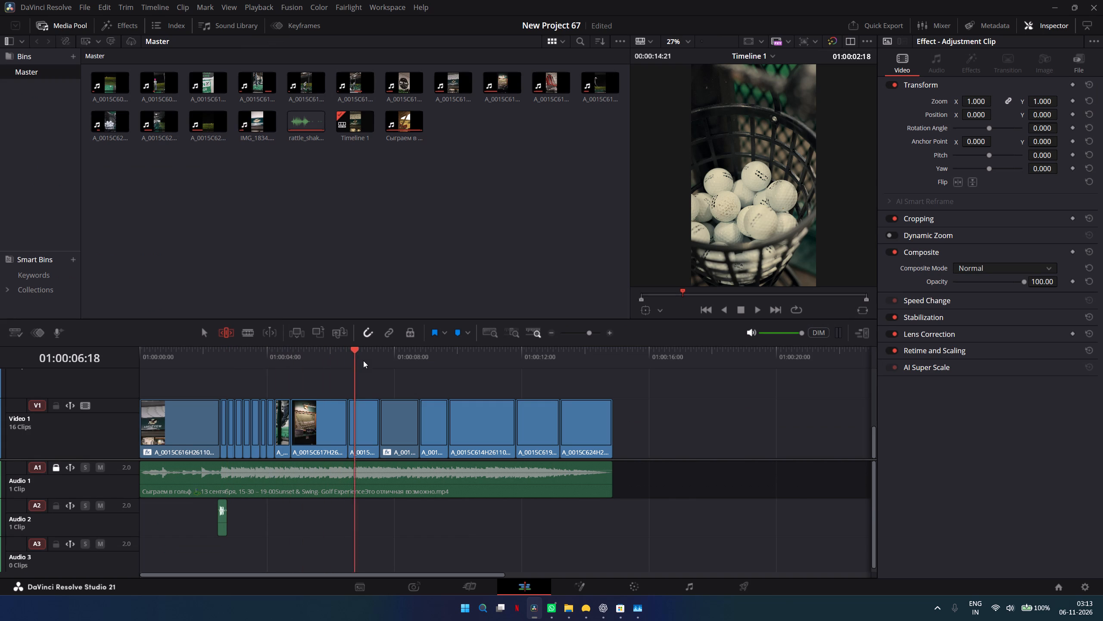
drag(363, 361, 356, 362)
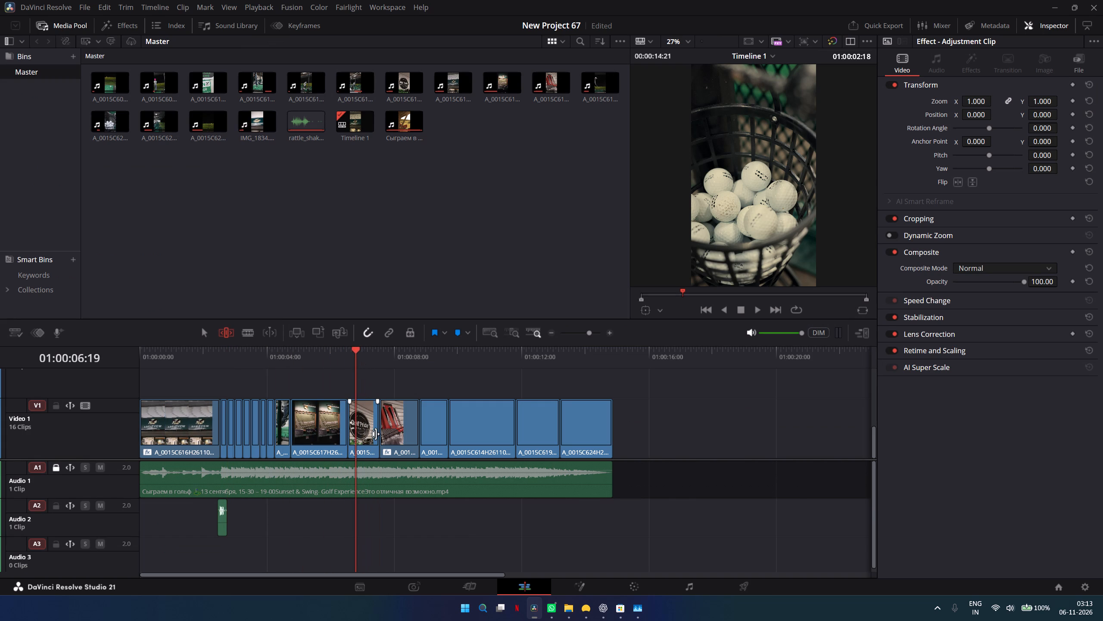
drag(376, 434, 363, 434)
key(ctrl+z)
In Selection mode, shorten the clip under the playhead to end near 01:00:07:00 and the clip after it near 01:00:08:01, leaving gaps.
click(207, 335)
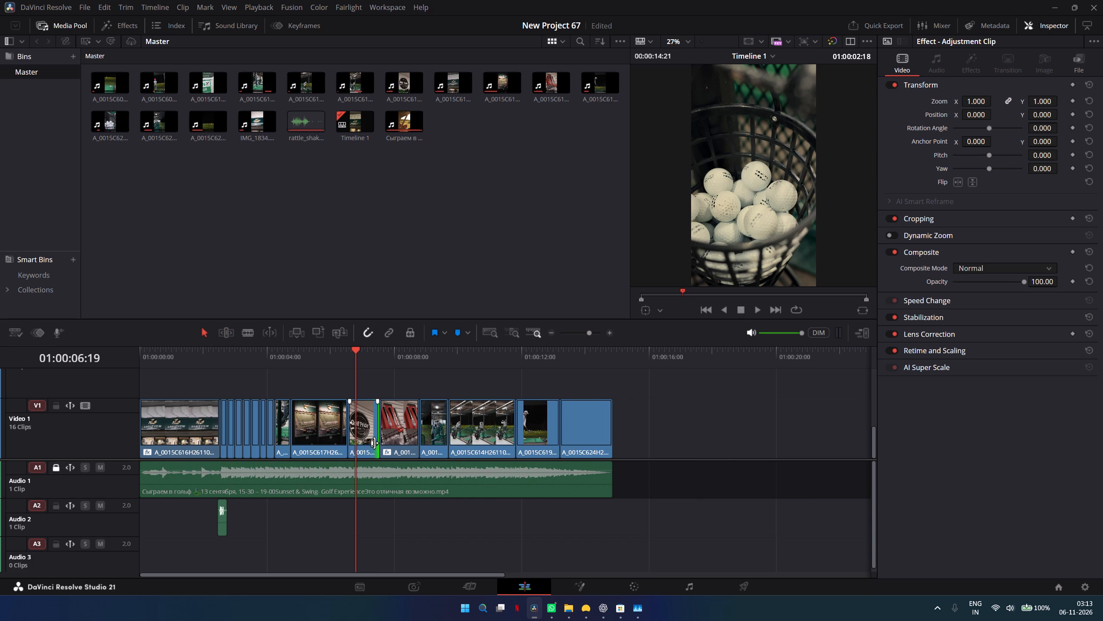
drag(374, 443, 358, 440)
click(403, 435)
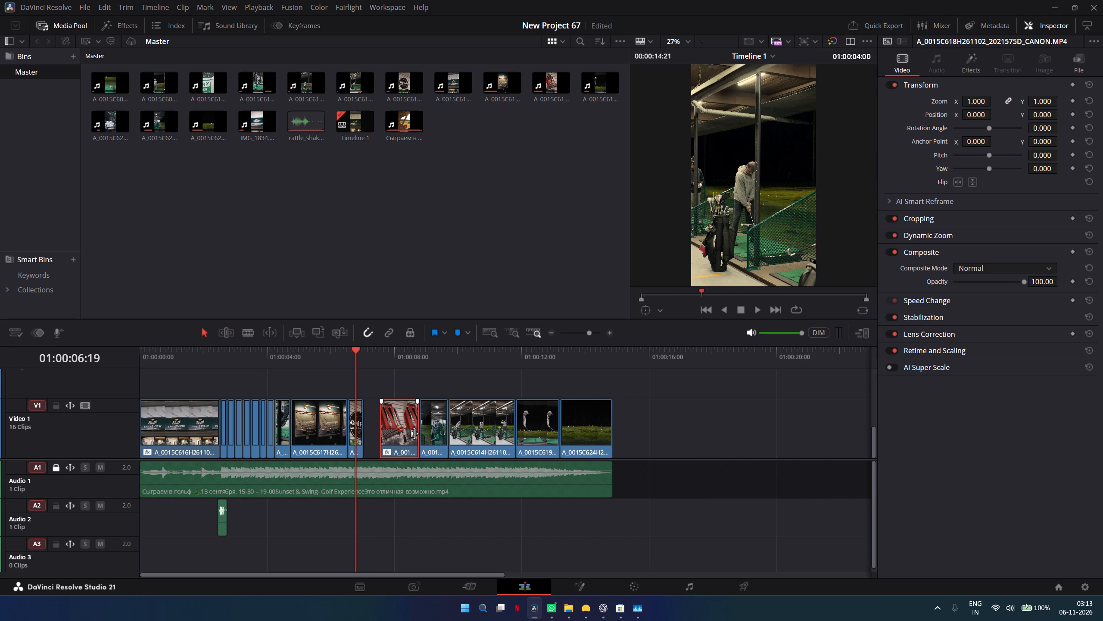
drag(414, 433, 390, 433)
Slip the A_0015C619 clip in place to a later portion of its footage, and check its frames up to the last clip.
drag(516, 357, 533, 362)
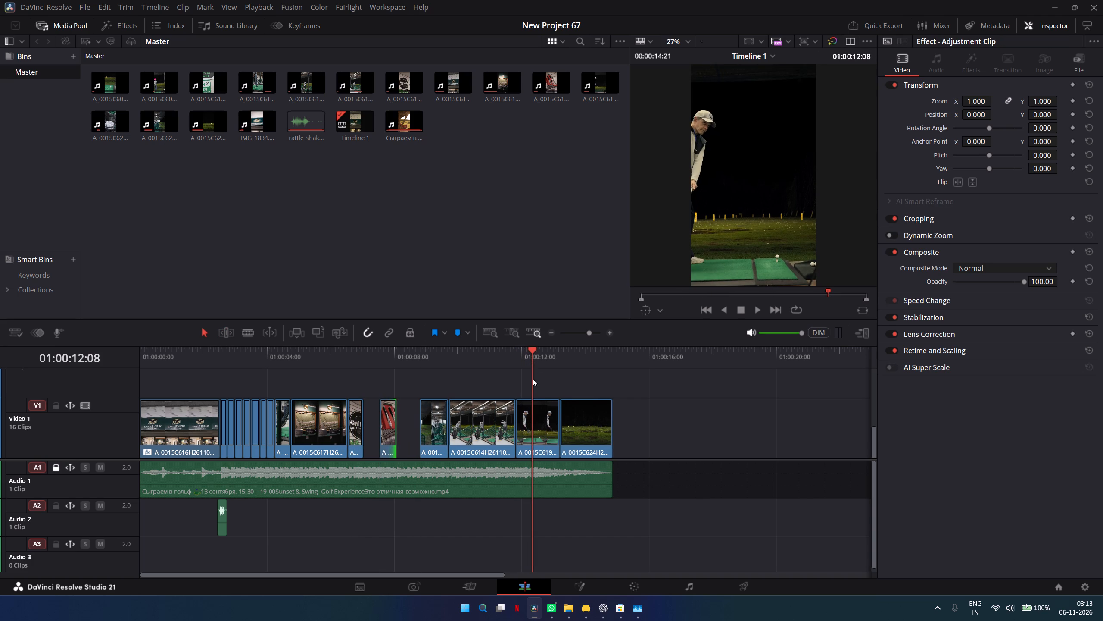
click(526, 427)
click(231, 332)
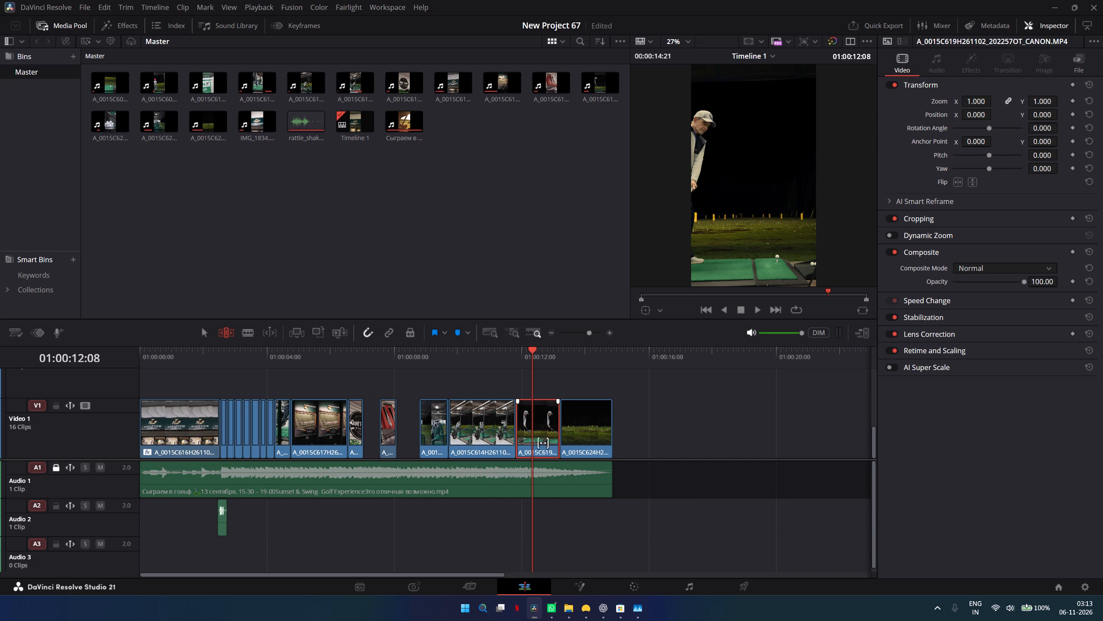
drag(539, 440, 231, 449)
drag(542, 431, 492, 432)
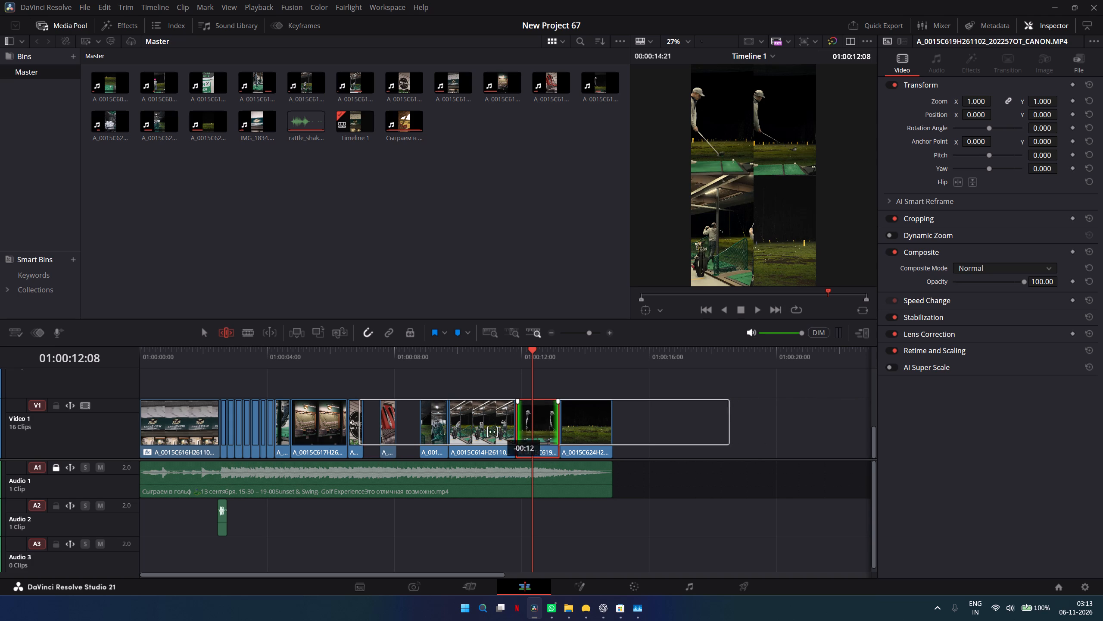
drag(492, 432, 482, 433)
drag(545, 420, 426, 426)
drag(530, 352, 515, 353)
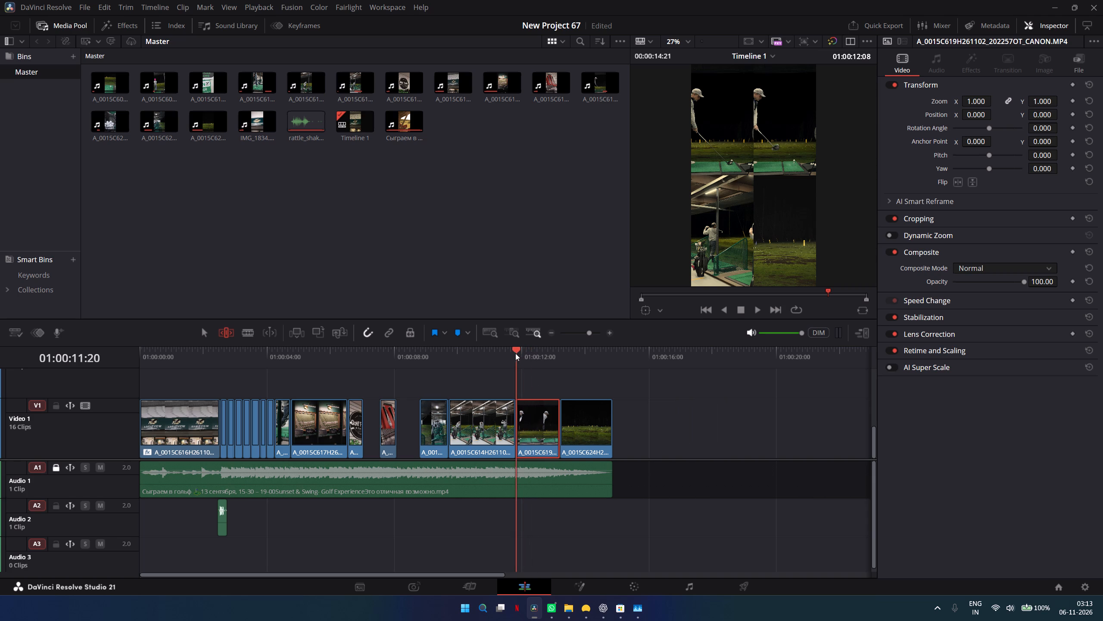
drag(515, 353, 514, 353)
drag(514, 353, 531, 360)
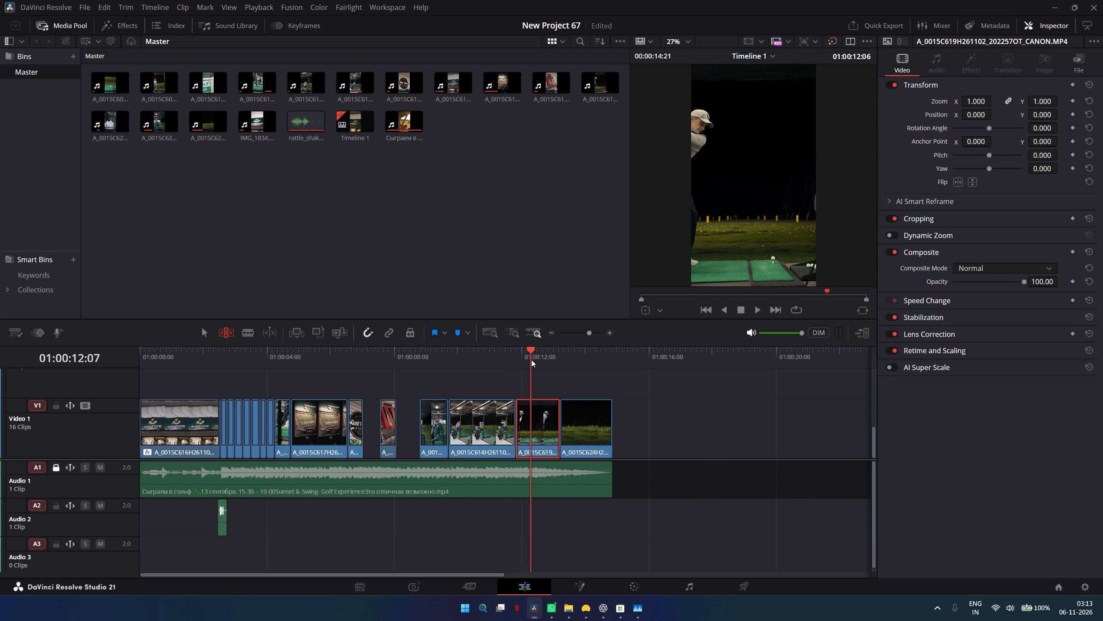
drag(531, 360, 557, 364)
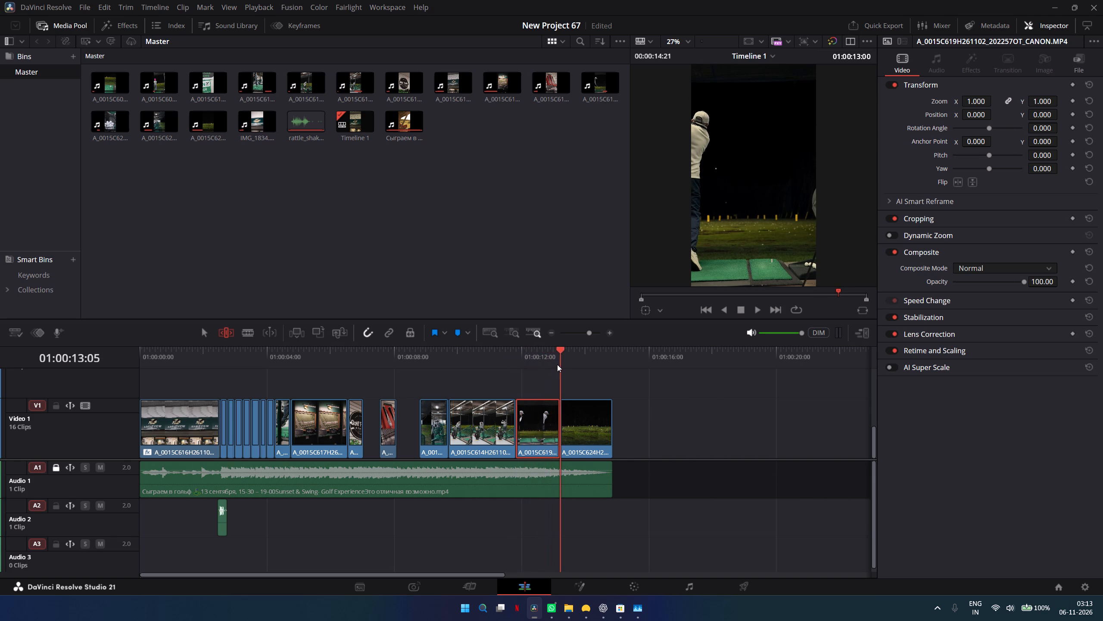
drag(557, 364, 581, 369)
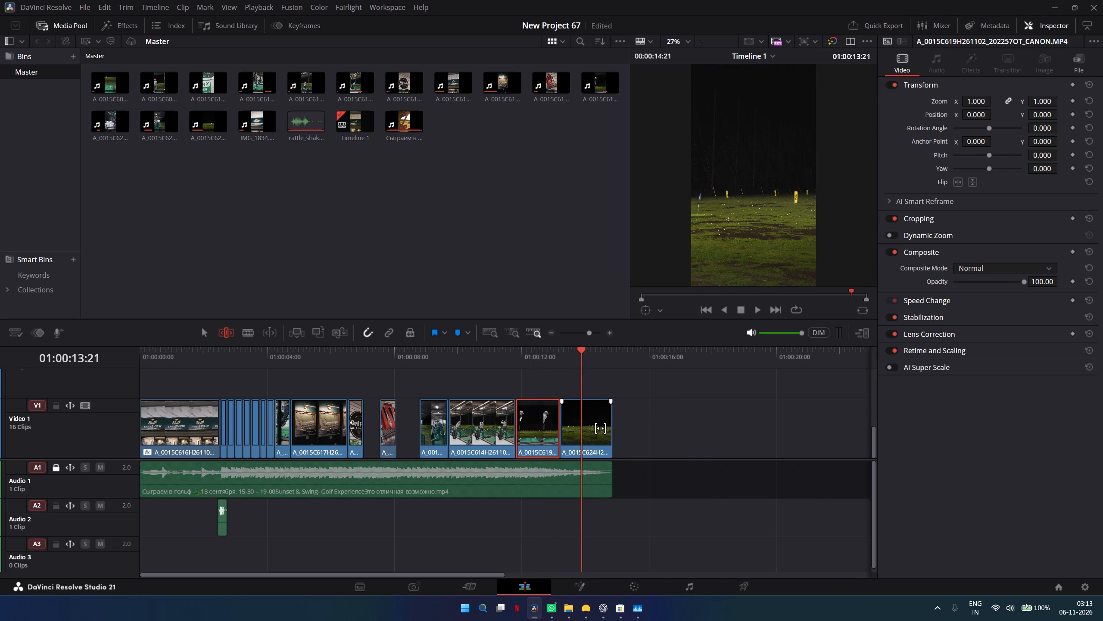
Slip the final A_0015C624 clip in place to a later portion of its footage, playing back the ending to check the fit.
click(600, 428)
drag(580, 356, 603, 361)
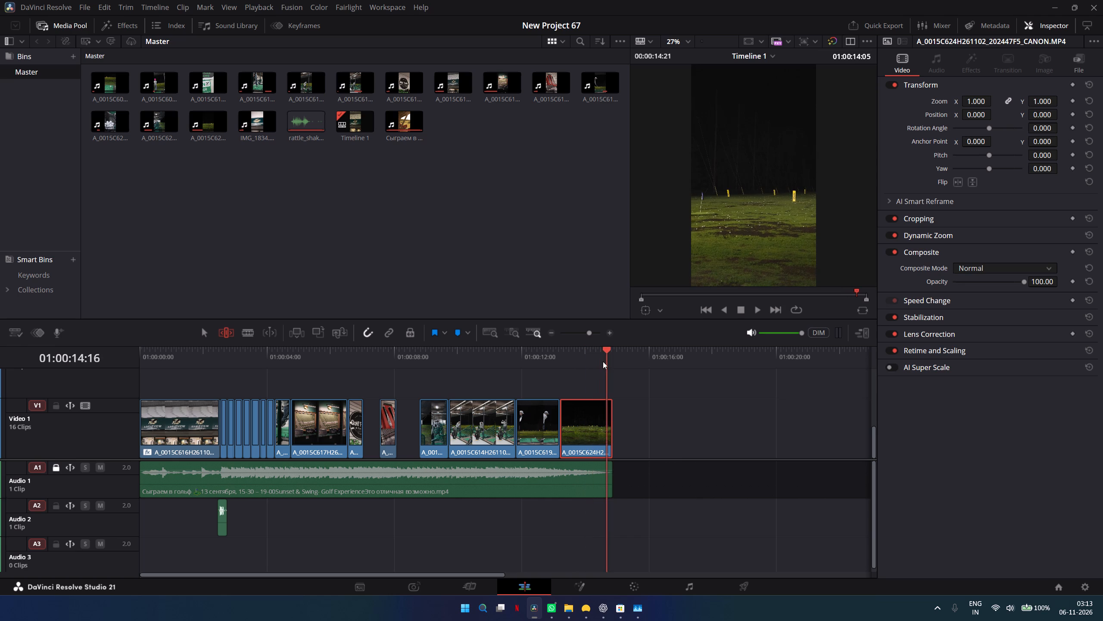
drag(603, 361, 590, 361)
drag(586, 428, 457, 427)
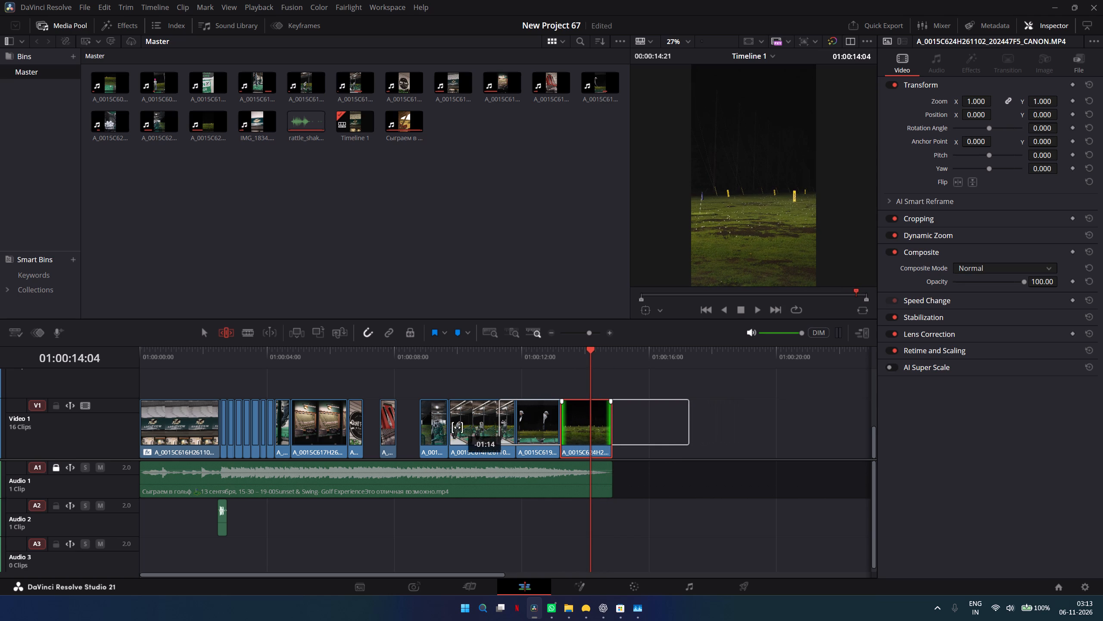
drag(457, 427, 362, 427)
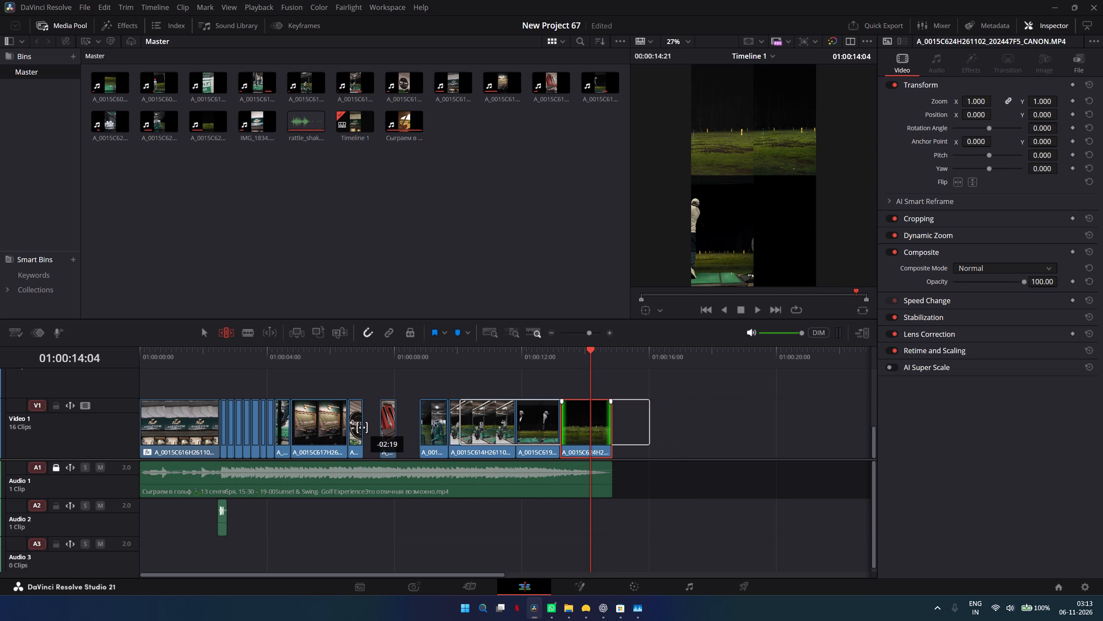
drag(362, 427, 377, 429)
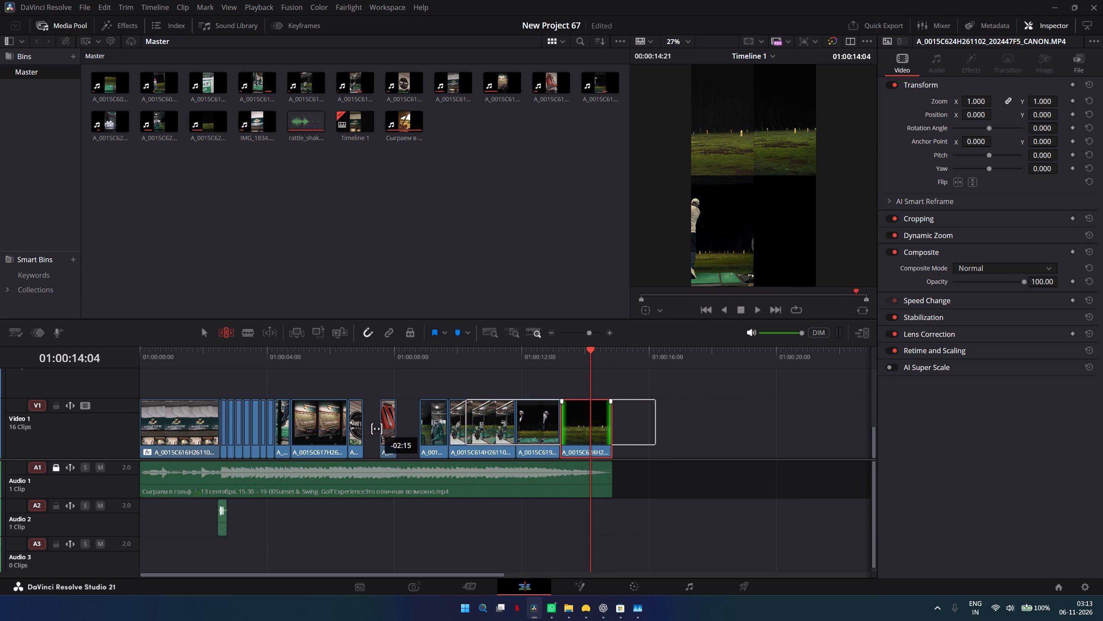
drag(377, 429, 399, 430)
drag(590, 359, 542, 353)
key(space)
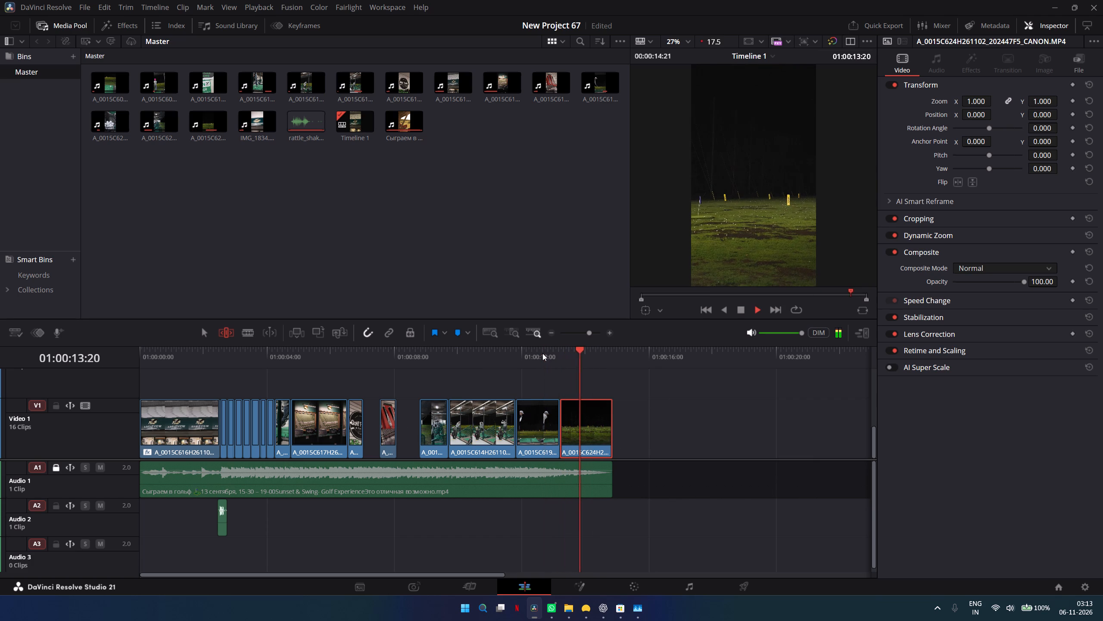
key(space)
drag(587, 425, 580, 425)
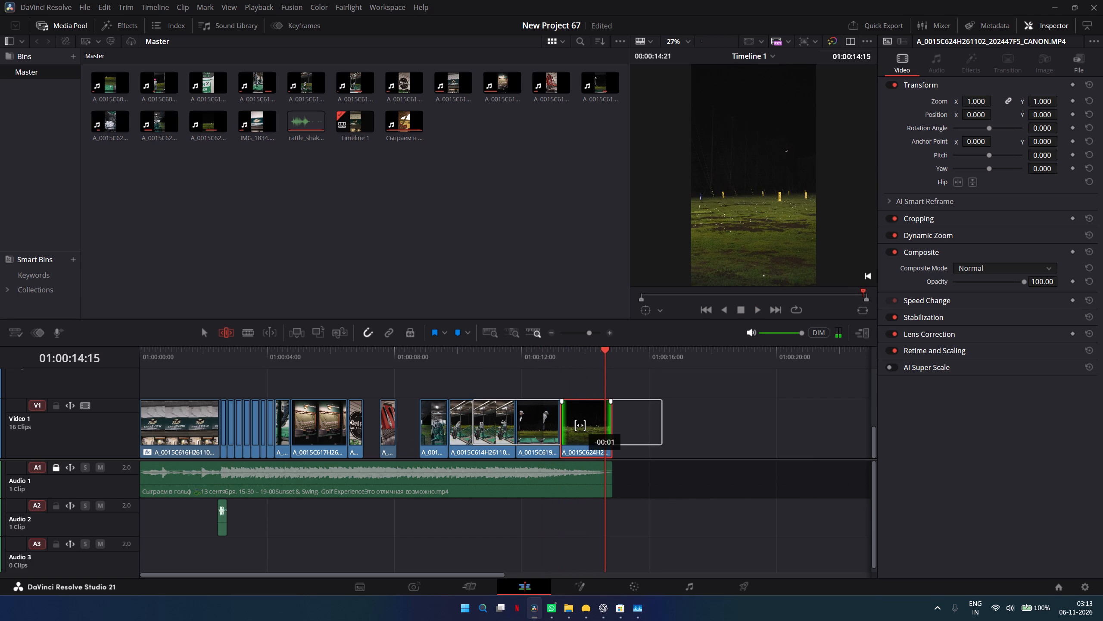
drag(580, 425, 561, 426)
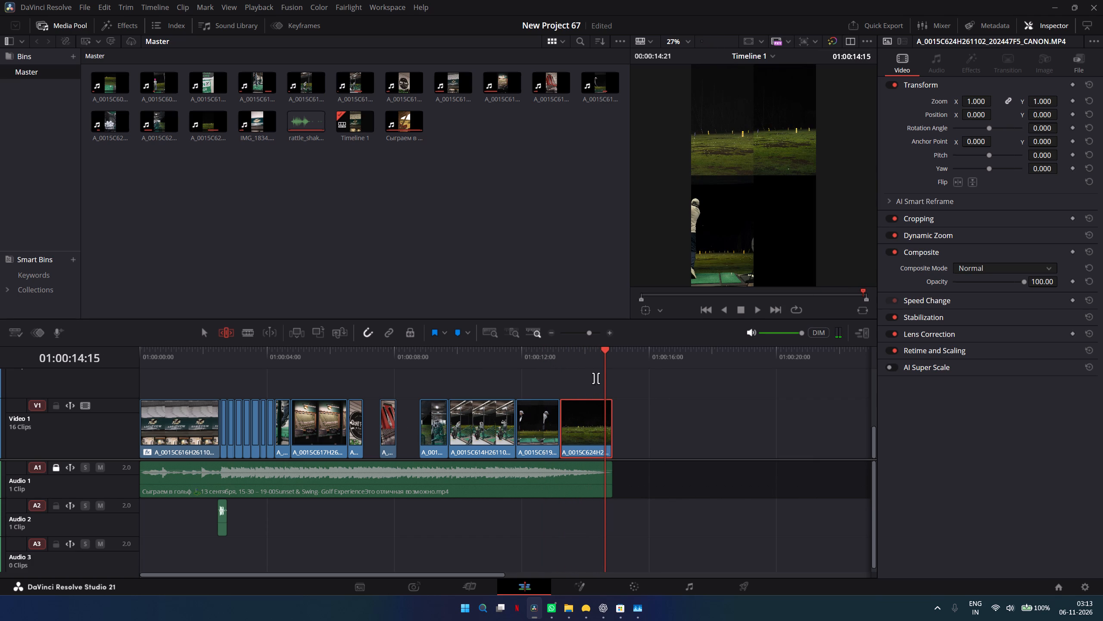
Look back through the timeline to about 01:00:04:06 and compare the grades of individual clips on the Color page.
drag(574, 352, 436, 377)
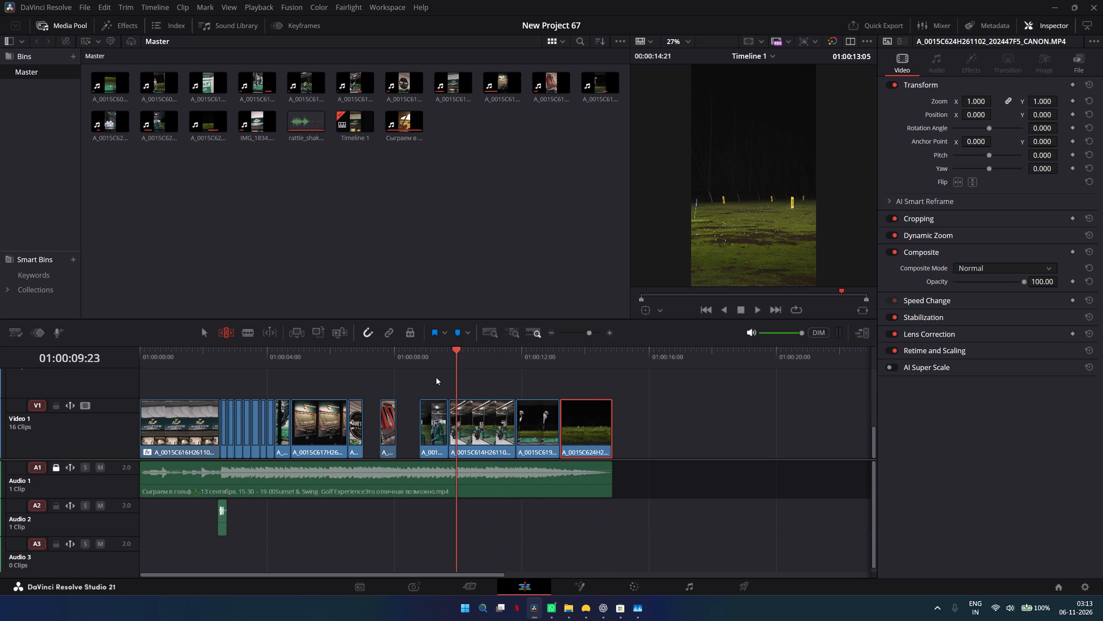
drag(436, 377, 361, 392)
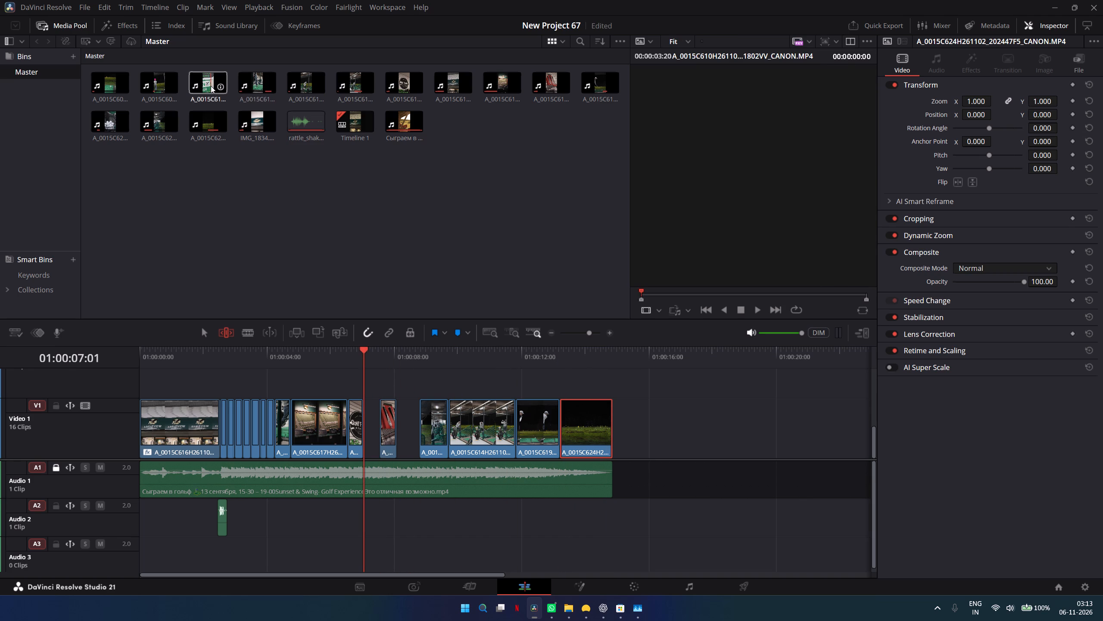
drag(338, 356, 254, 368)
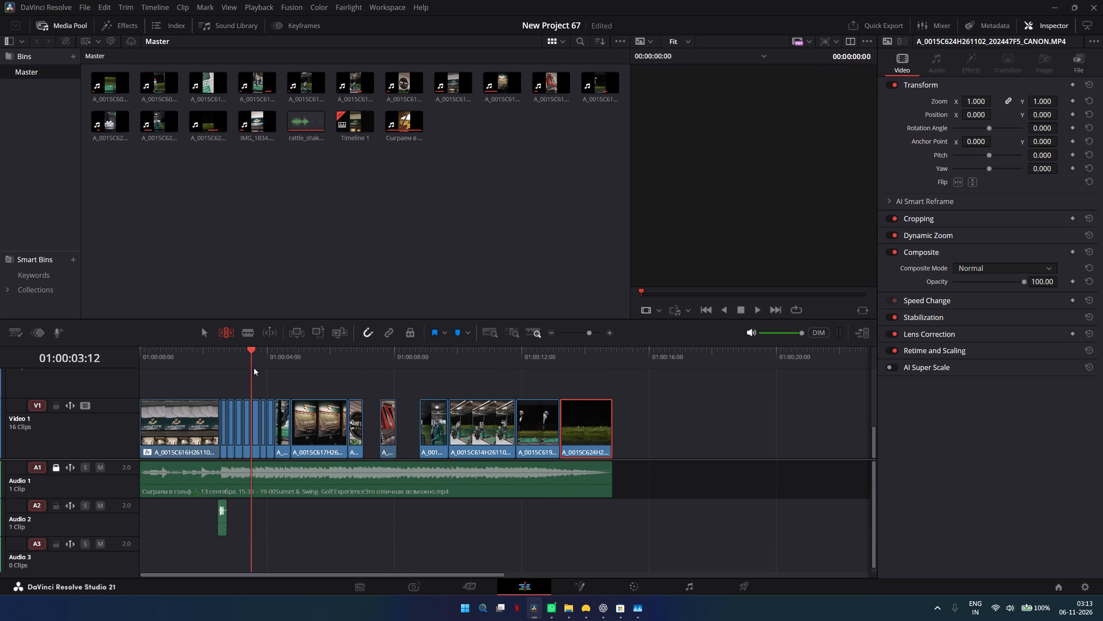
drag(254, 368, 271, 370)
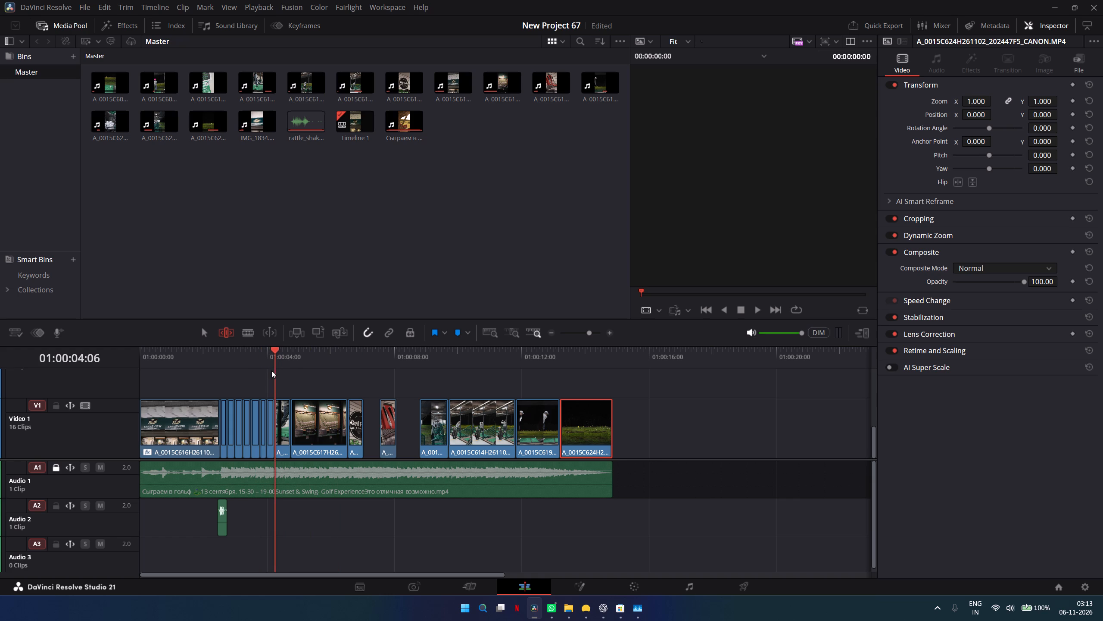
drag(271, 370, 272, 370)
click(468, 587)
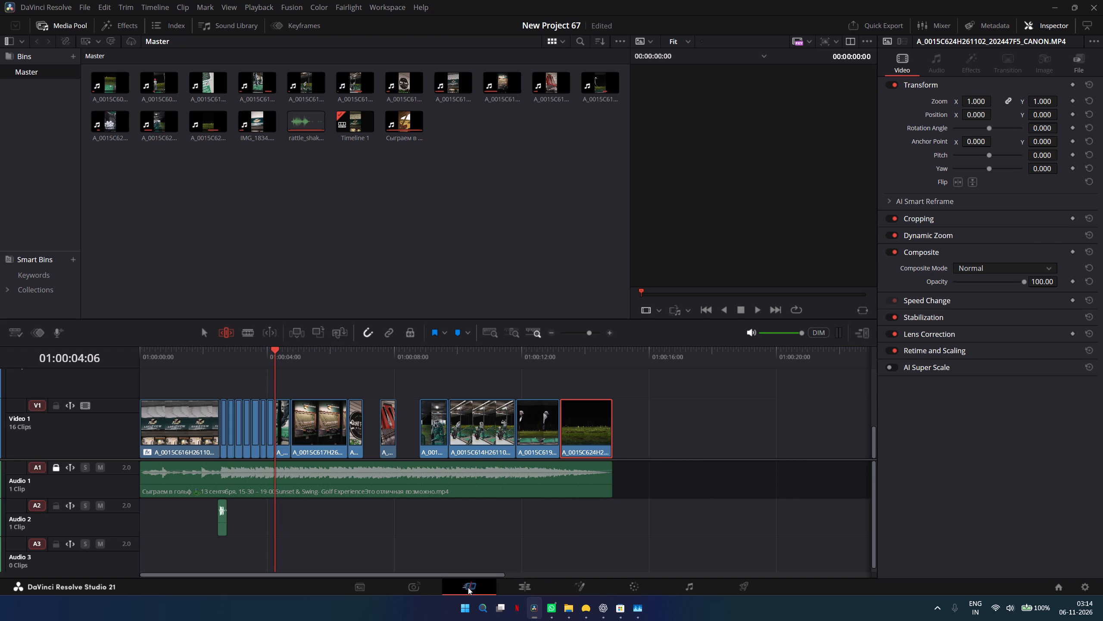
click(585, 590)
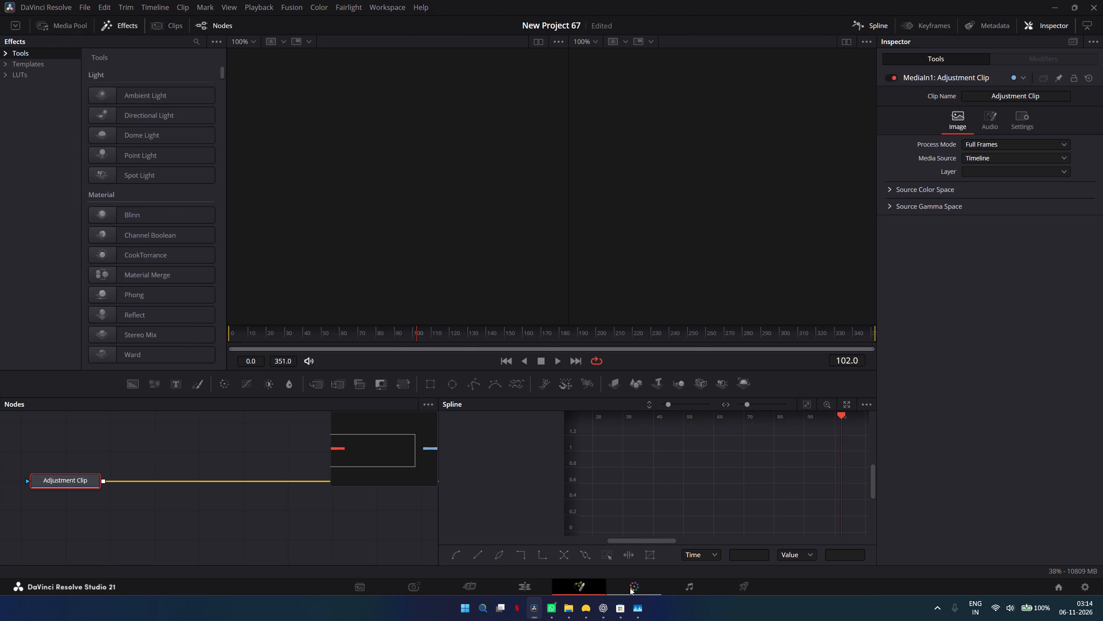
click(630, 588)
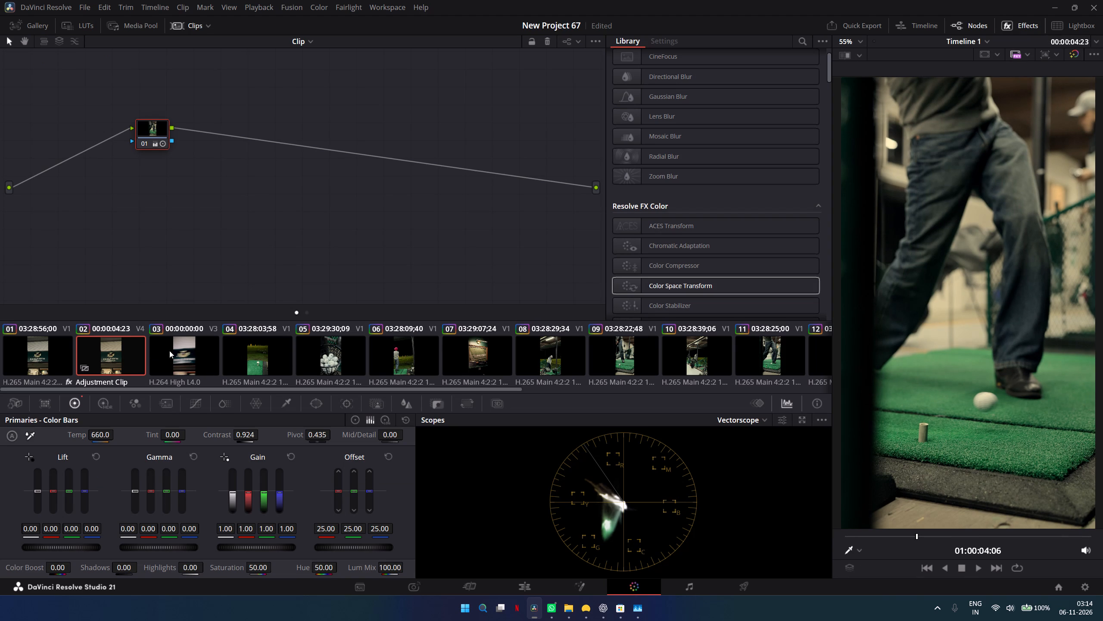
click(460, 354)
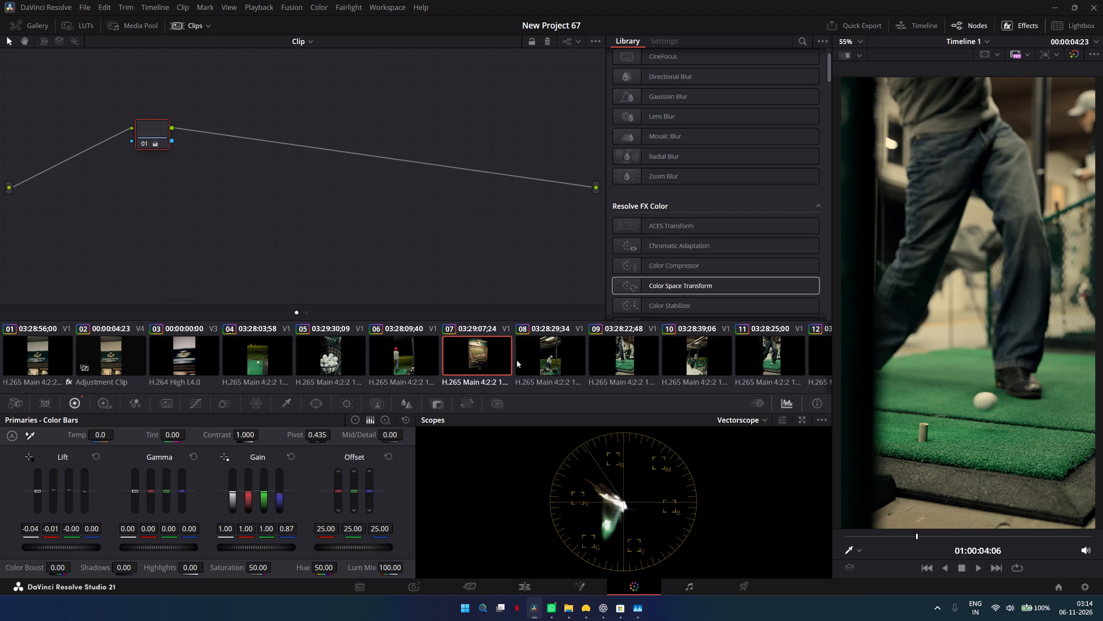
click(289, 359)
click(448, 359)
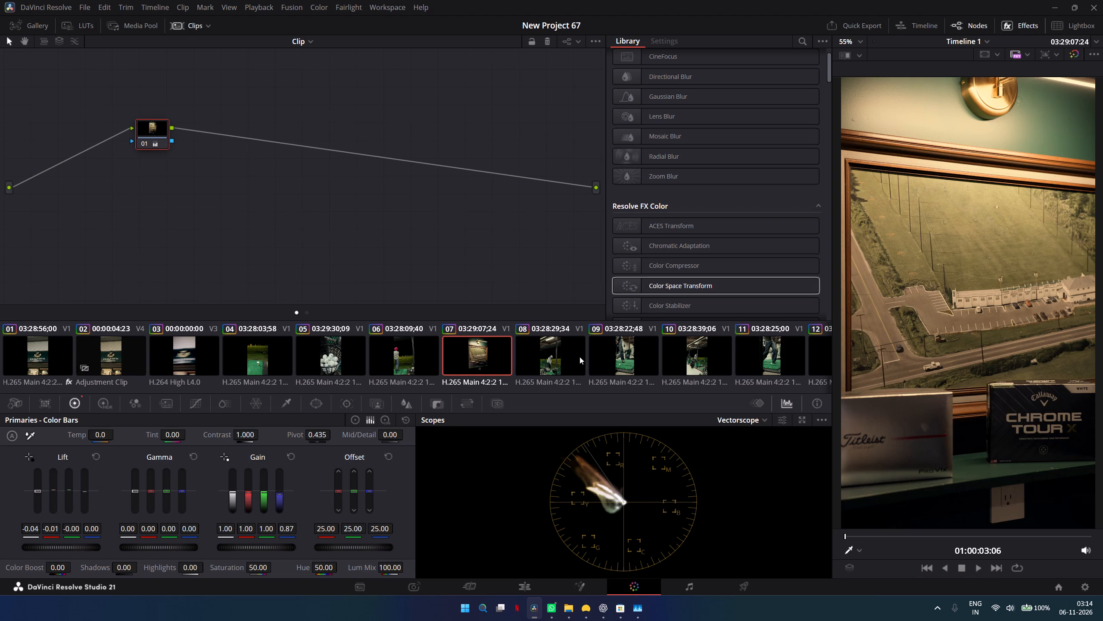
click(580, 357)
click(679, 357)
click(757, 358)
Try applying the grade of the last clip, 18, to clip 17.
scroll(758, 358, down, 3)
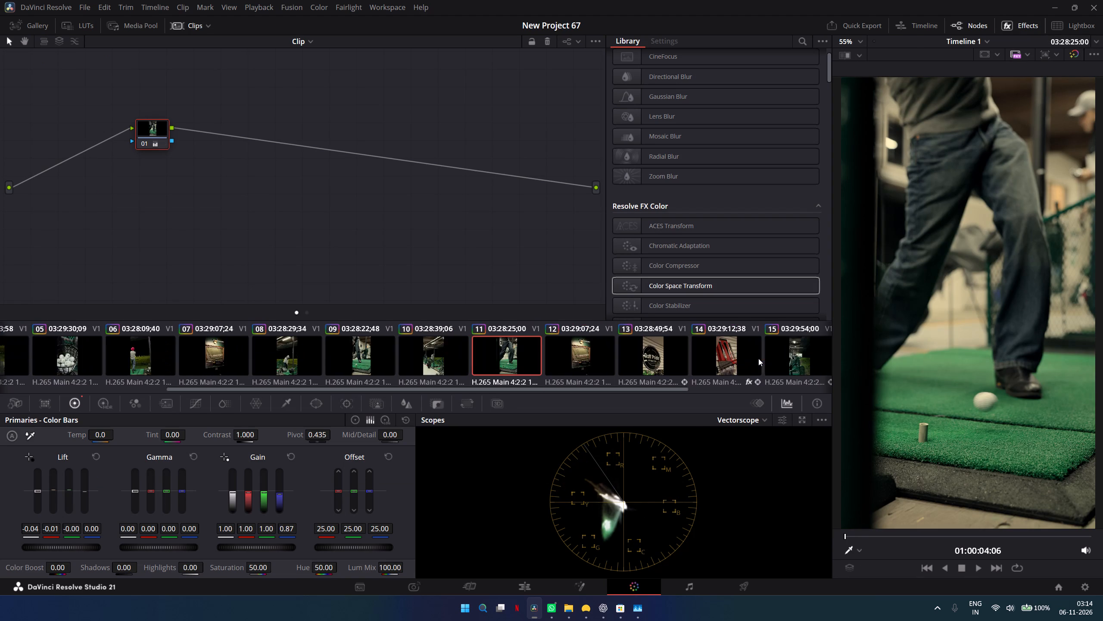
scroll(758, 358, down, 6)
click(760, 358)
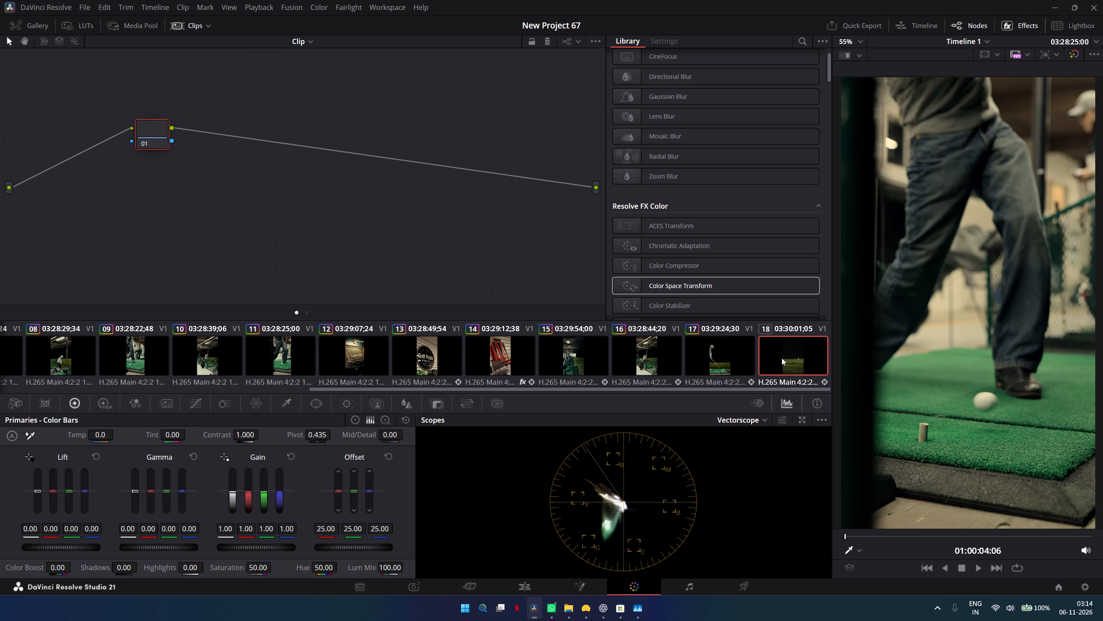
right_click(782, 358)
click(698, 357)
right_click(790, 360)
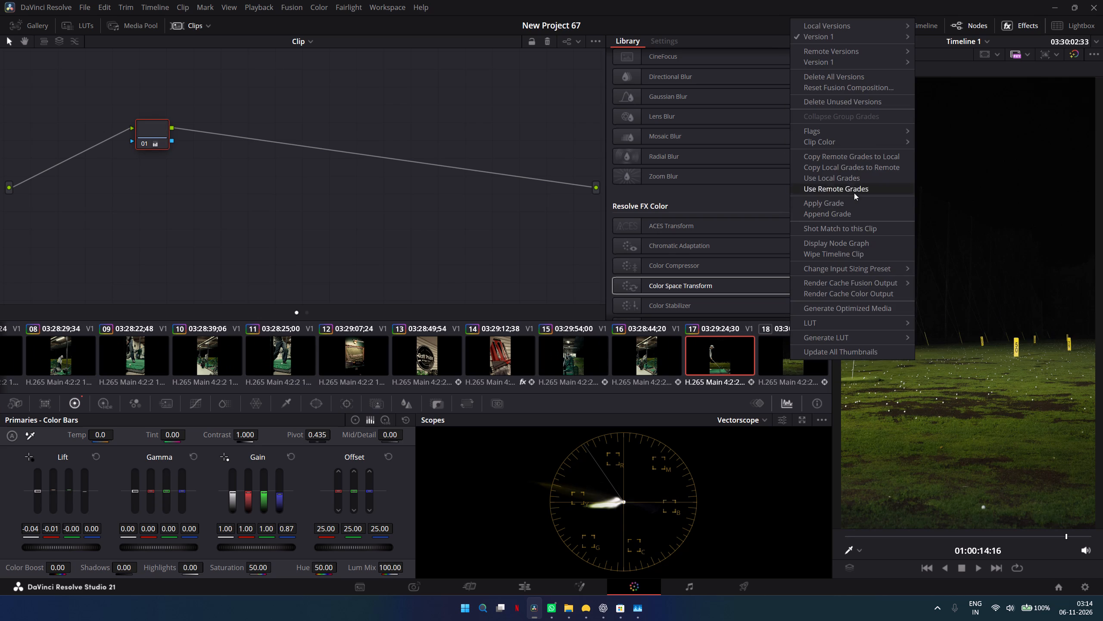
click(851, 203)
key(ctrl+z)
Apply clip 17's grade to the last clip, 18.
right_click(788, 361)
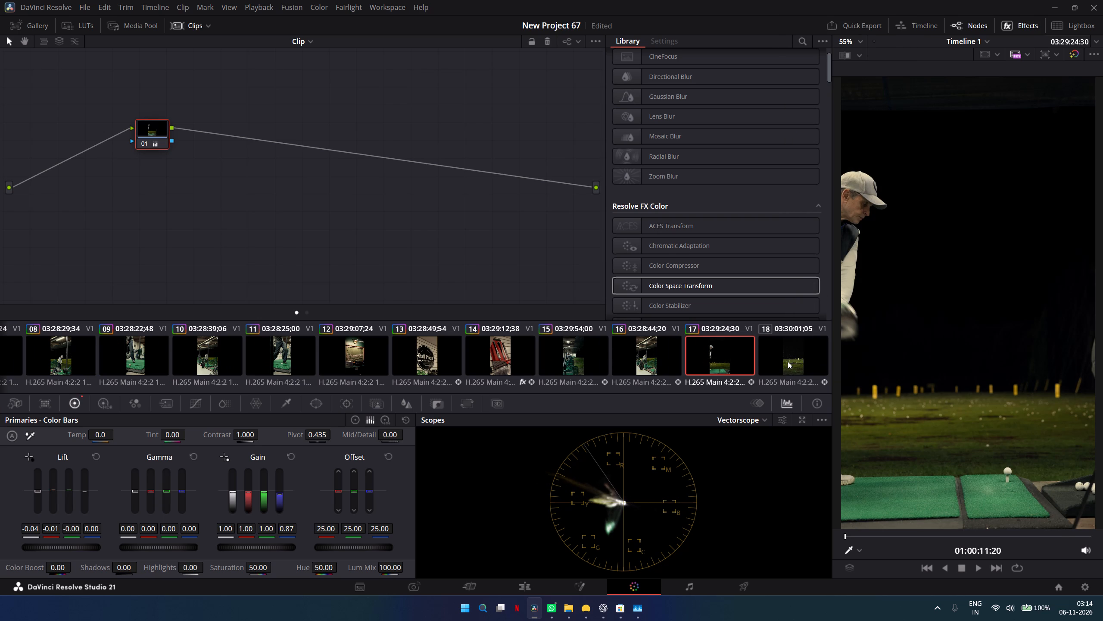
right_click(728, 358)
click(682, 352)
click(786, 354)
right_click(719, 351)
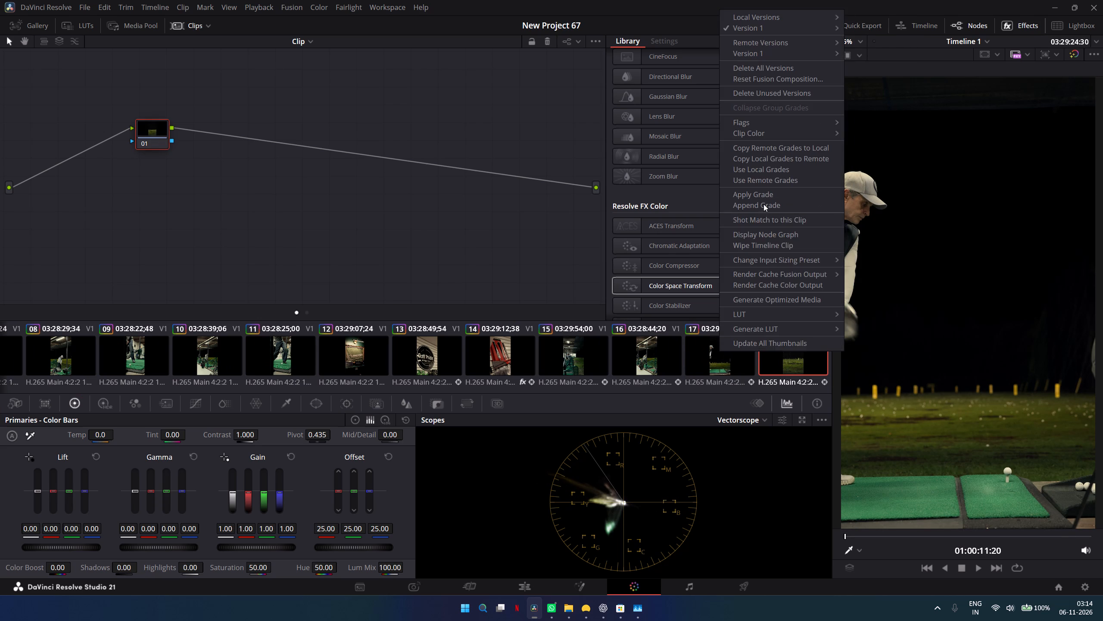
click(763, 194)
On the Edit page, scan the golf-swing frames around 01:00:04:06, park at 01:00:03:19, and enlarge the timeline viewer to full height.
click(539, 585)
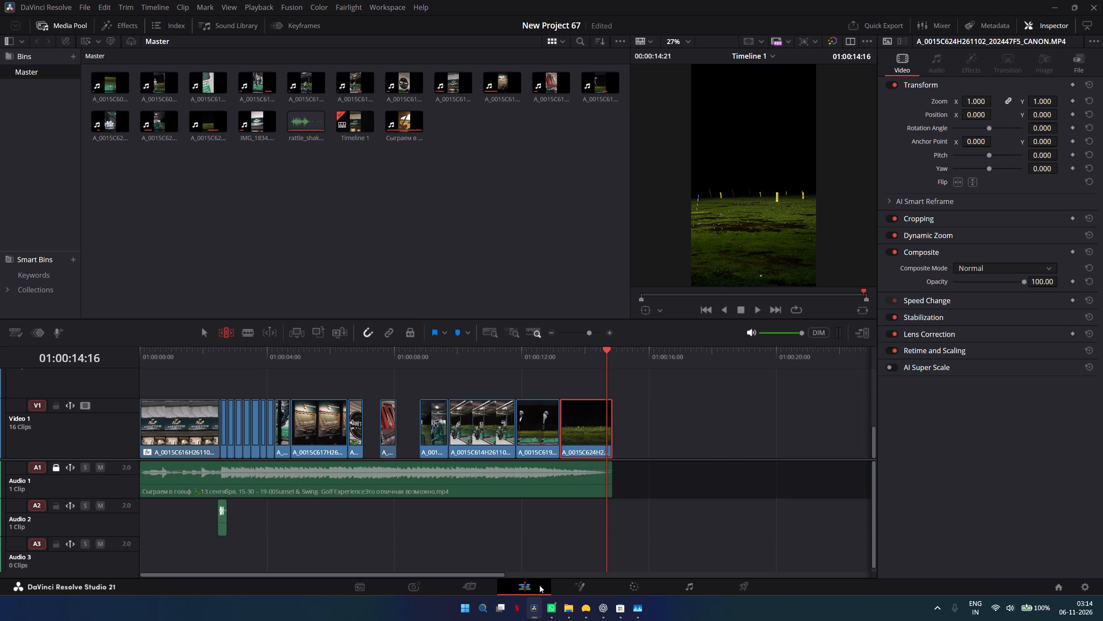
drag(274, 358, 275, 363)
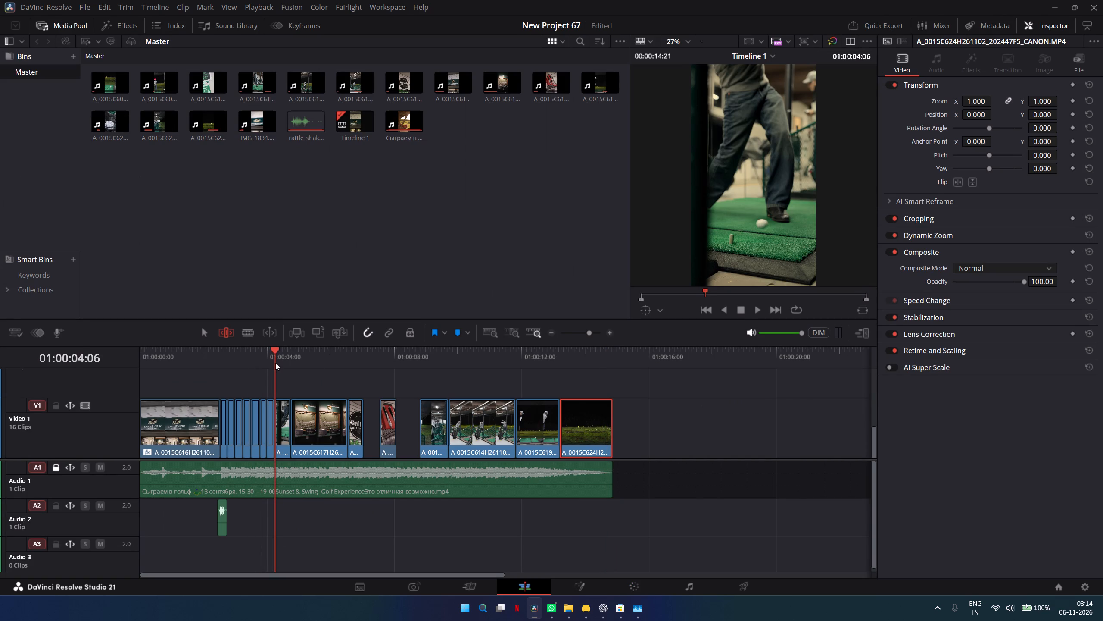
drag(278, 354, 288, 355)
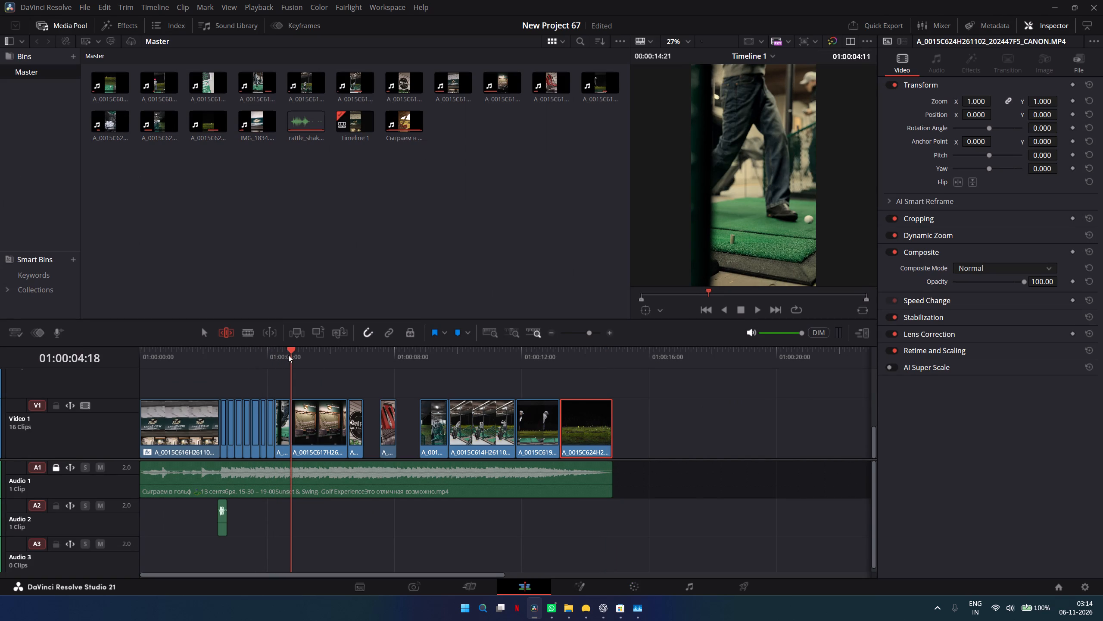
drag(288, 355, 261, 367)
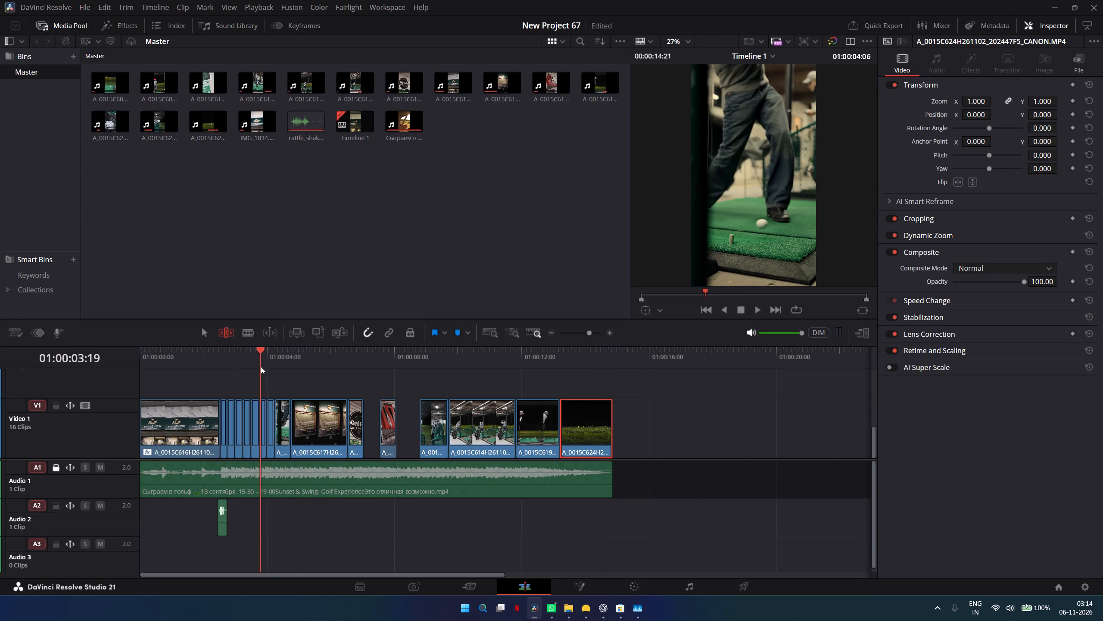
drag(261, 367, 261, 367)
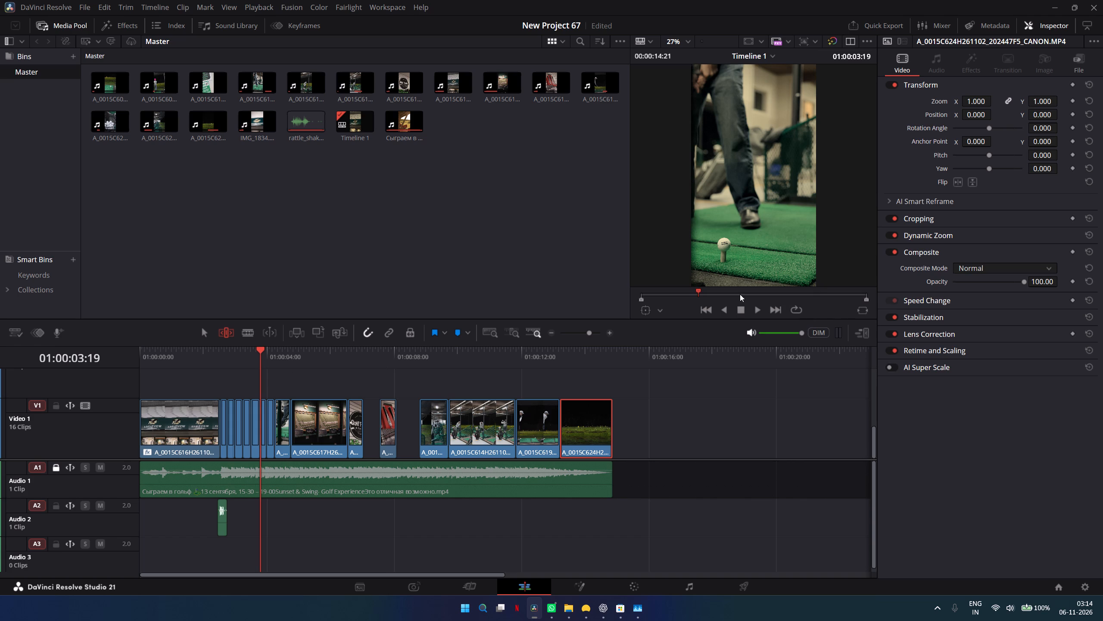
click(870, 332)
click(865, 332)
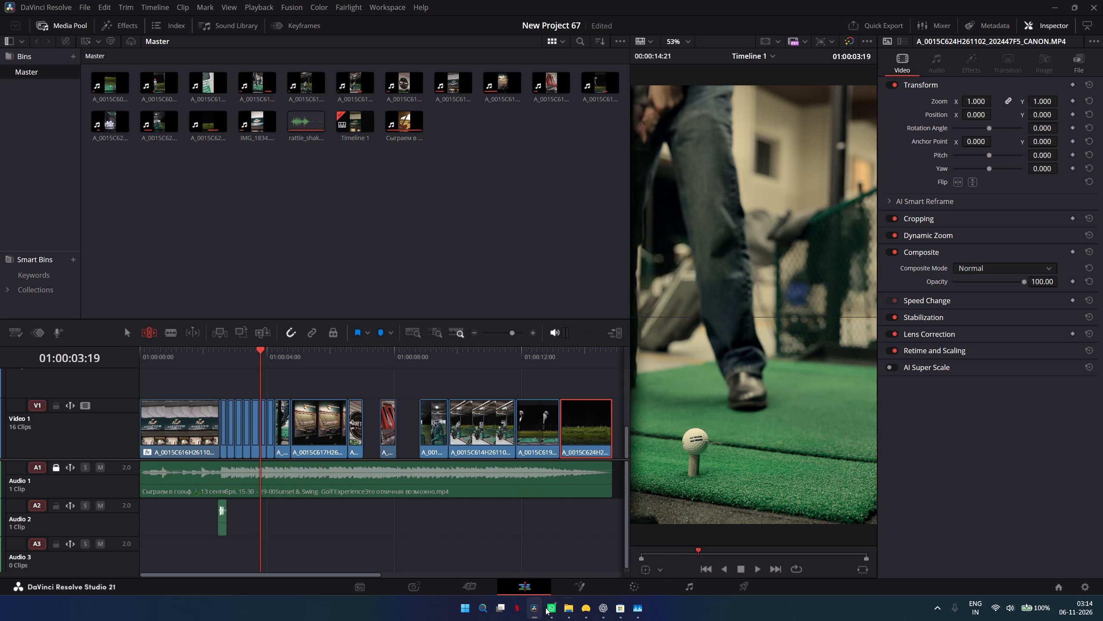
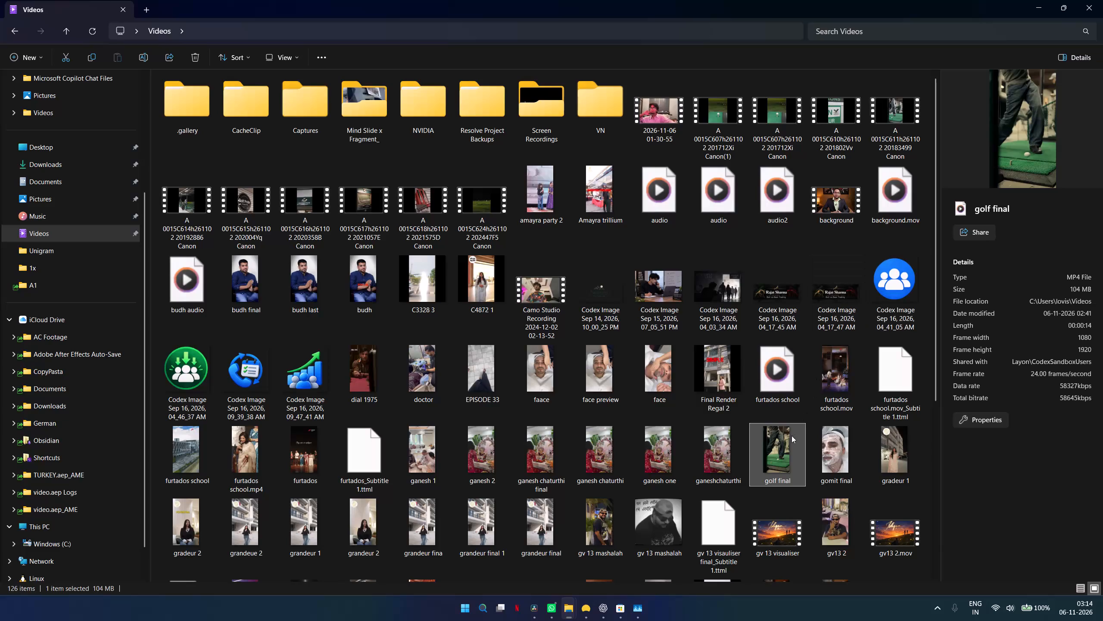
Find the exported golf video at the end of the Videos folder and open it for playback.
scroll(819, 461, down, 1)
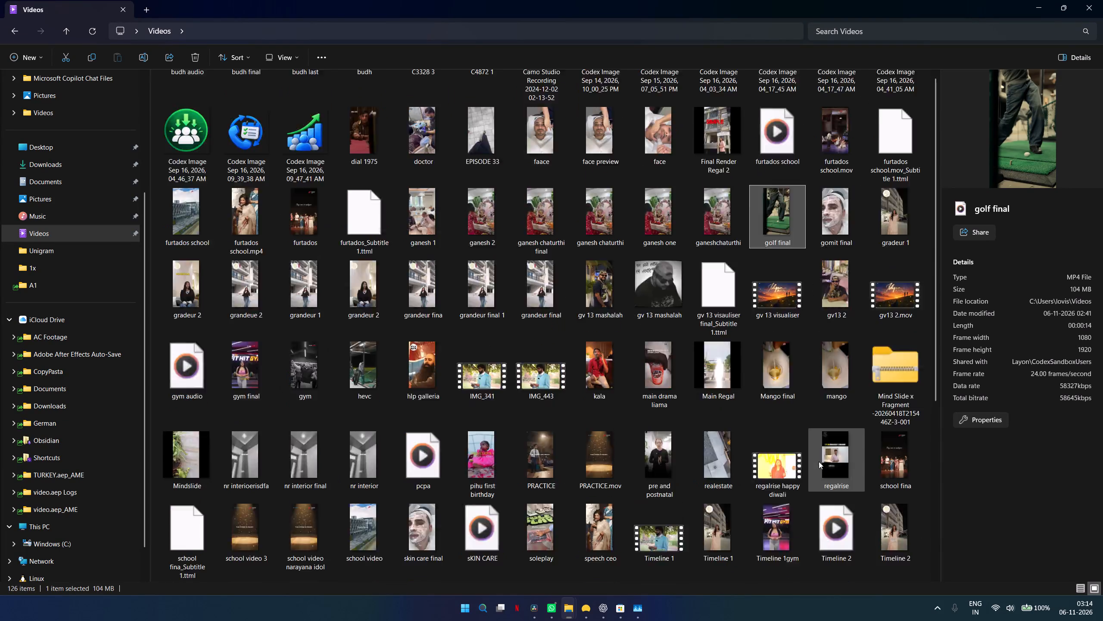
scroll(819, 461, down, 1)
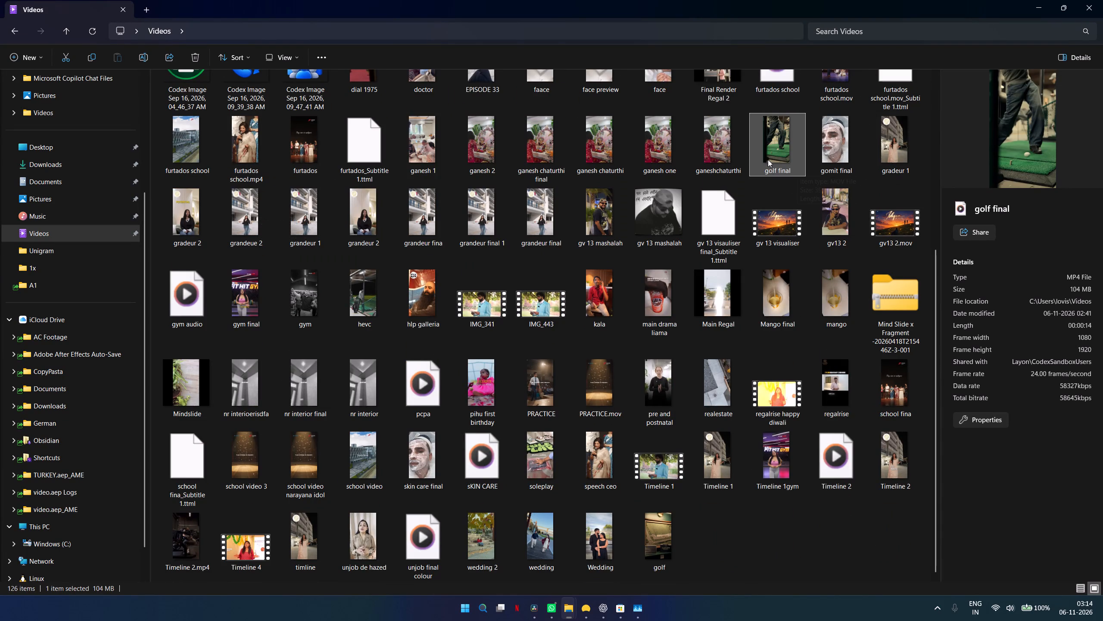
scroll(825, 157, up, 2)
scroll(634, 297, down, 4)
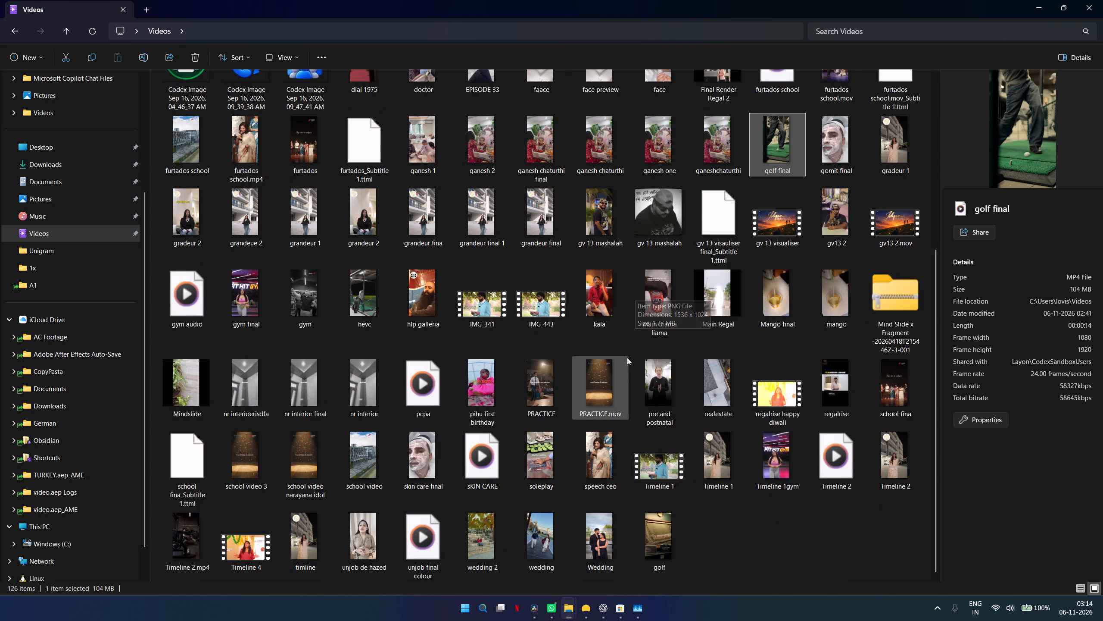
scroll(627, 358, up, 1)
scroll(625, 364, down, 5)
double_click(655, 562)
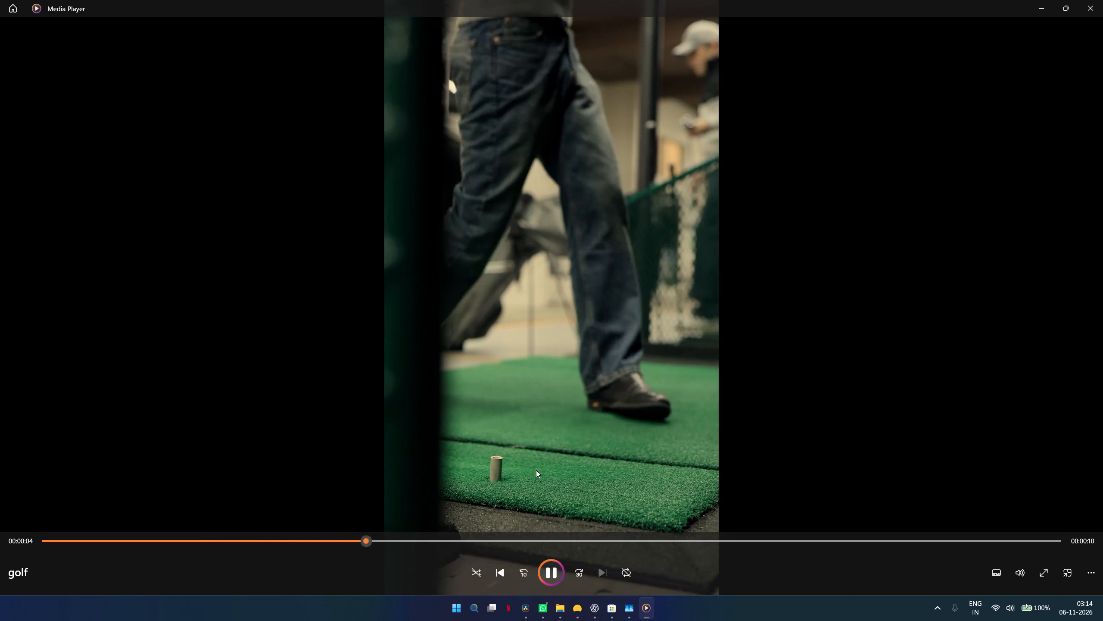
Pause the golf video and scrub between 00:00:02 and 00:00:05 to examine the graded shots.
key(space)
drag(409, 543, 389, 545)
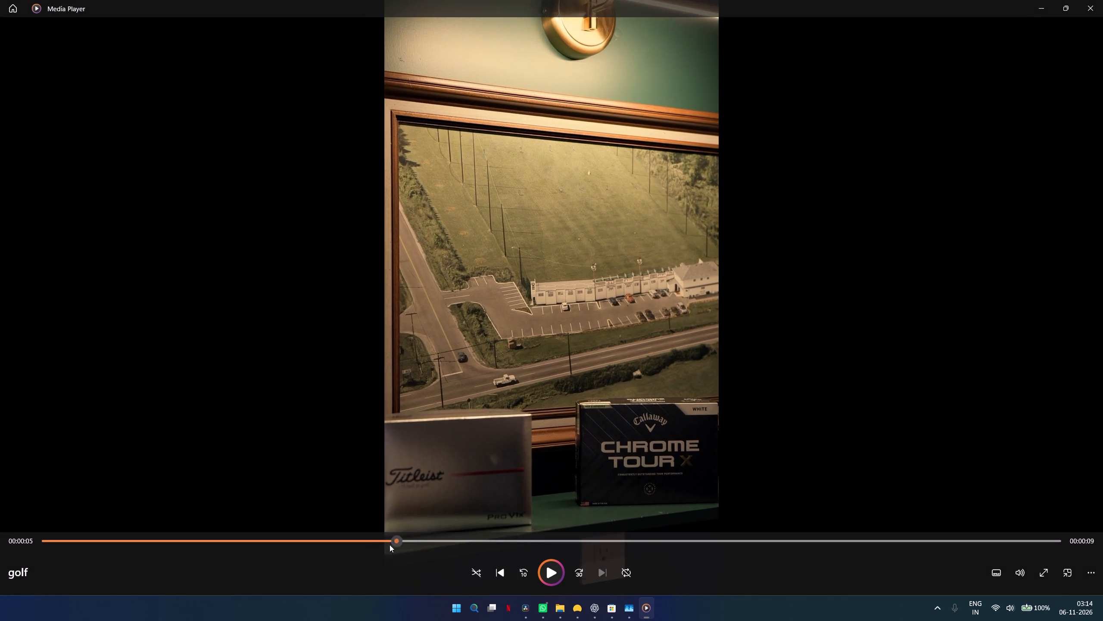
drag(389, 545, 319, 543)
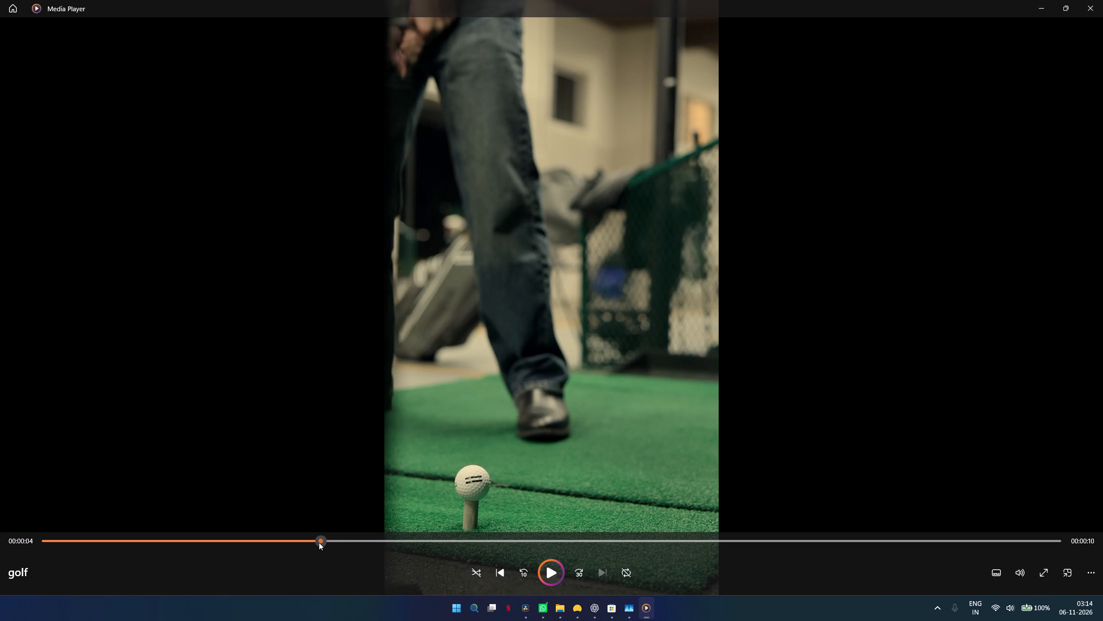
drag(319, 543, 313, 542)
drag(313, 542, 300, 540)
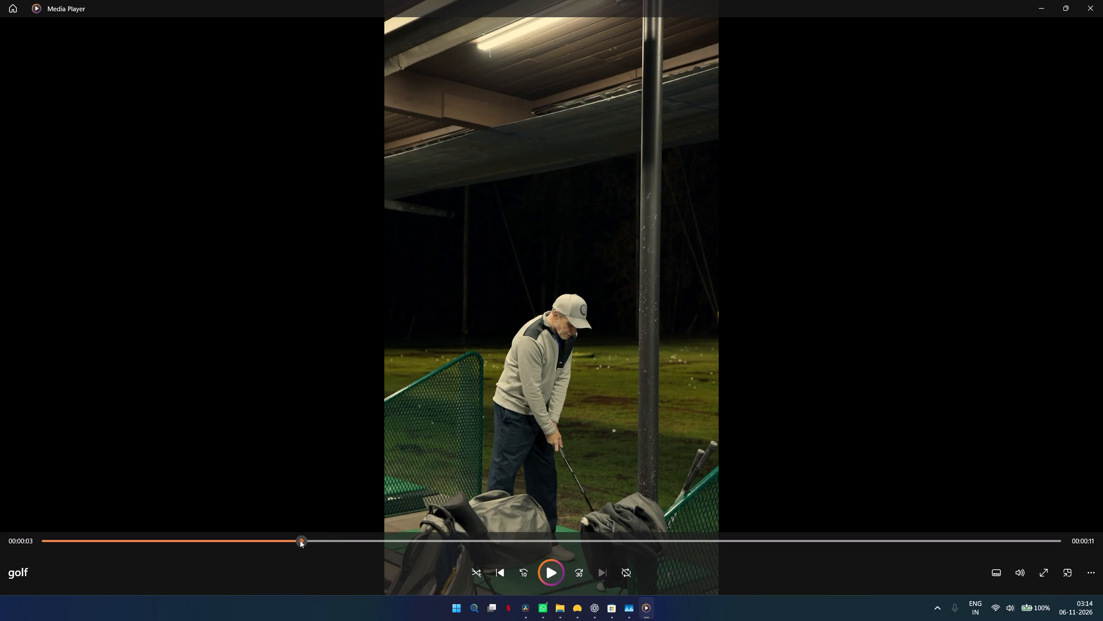
drag(300, 540, 272, 540)
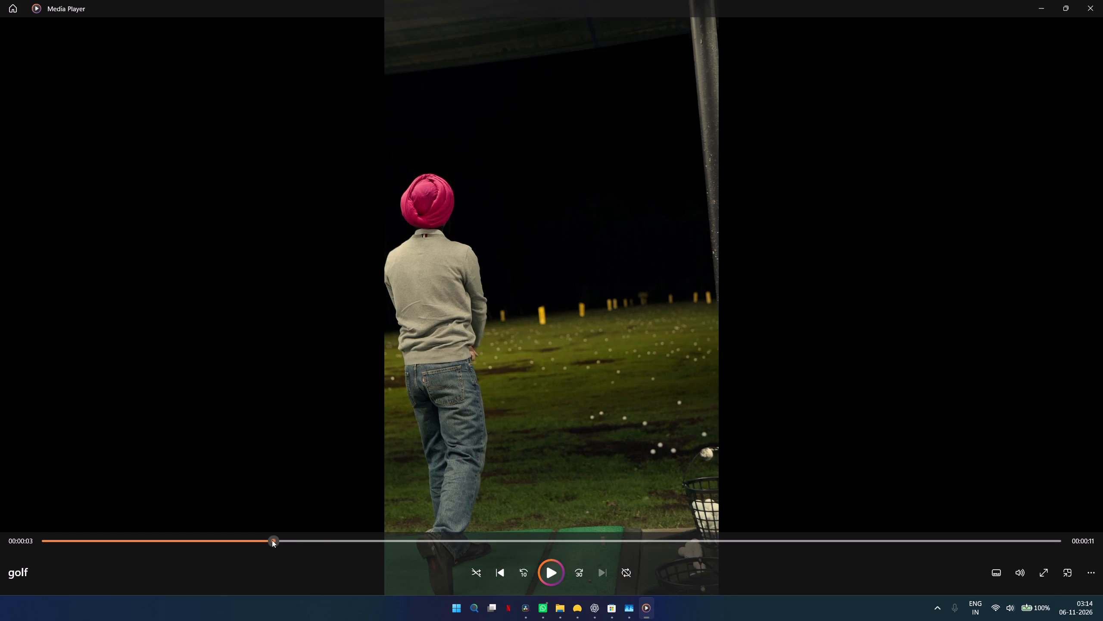
drag(272, 540, 261, 540)
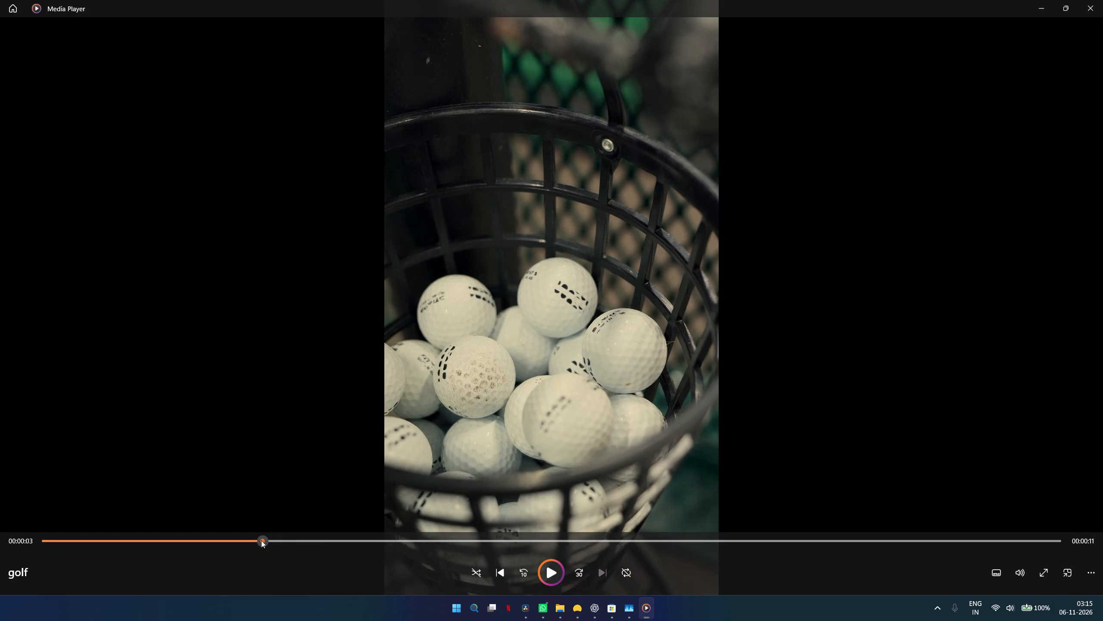
drag(261, 540, 250, 540)
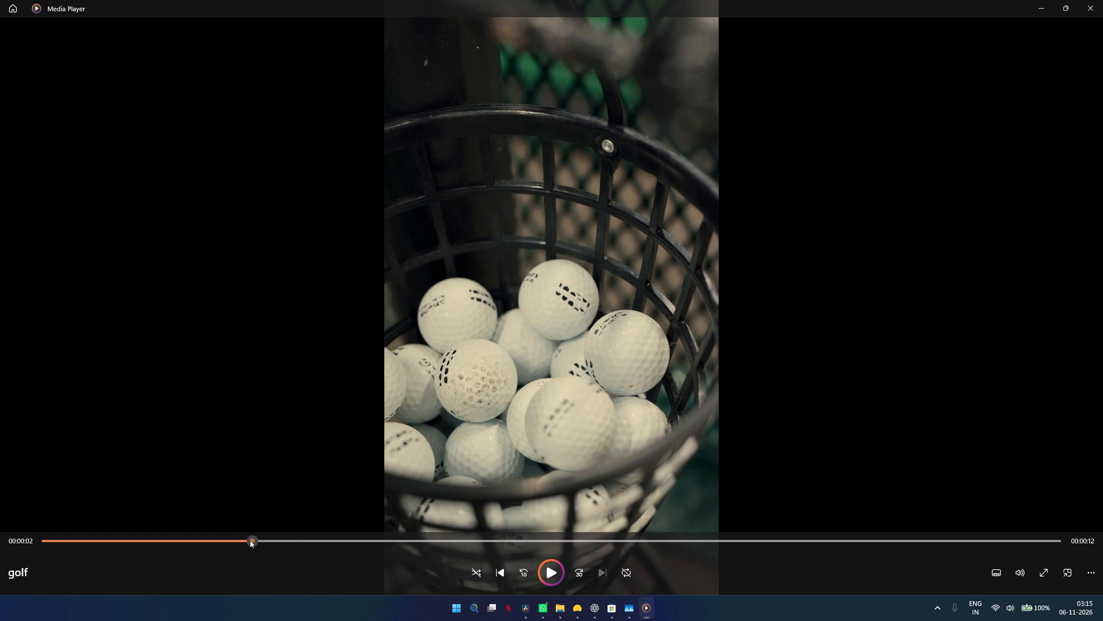
drag(250, 540, 239, 543)
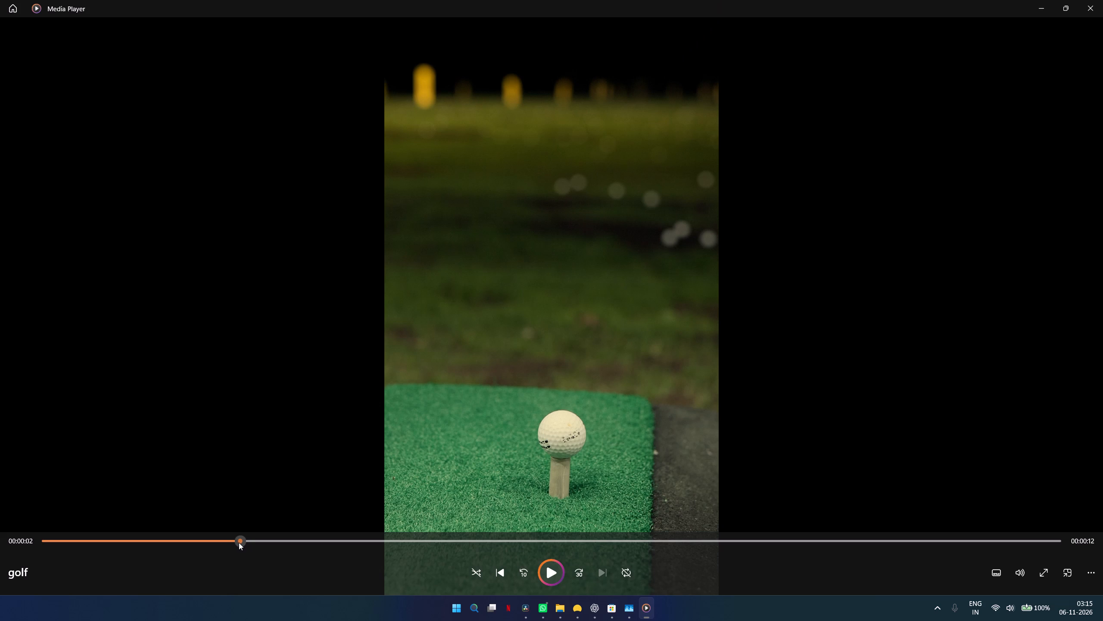
drag(239, 543, 240, 547)
drag(240, 547, 253, 548)
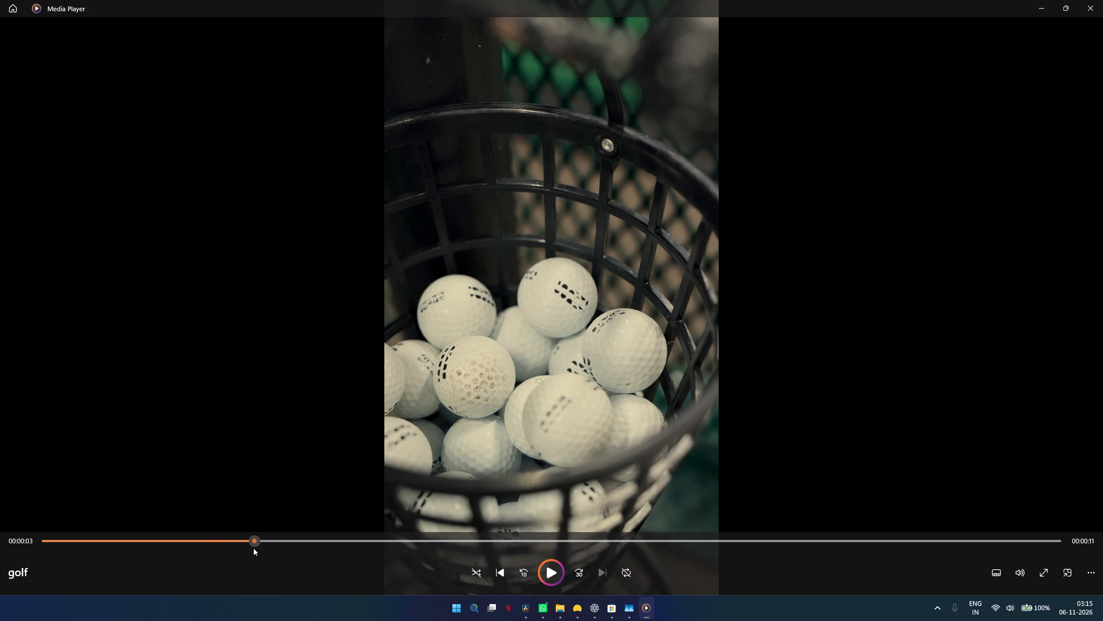
drag(253, 548, 269, 548)
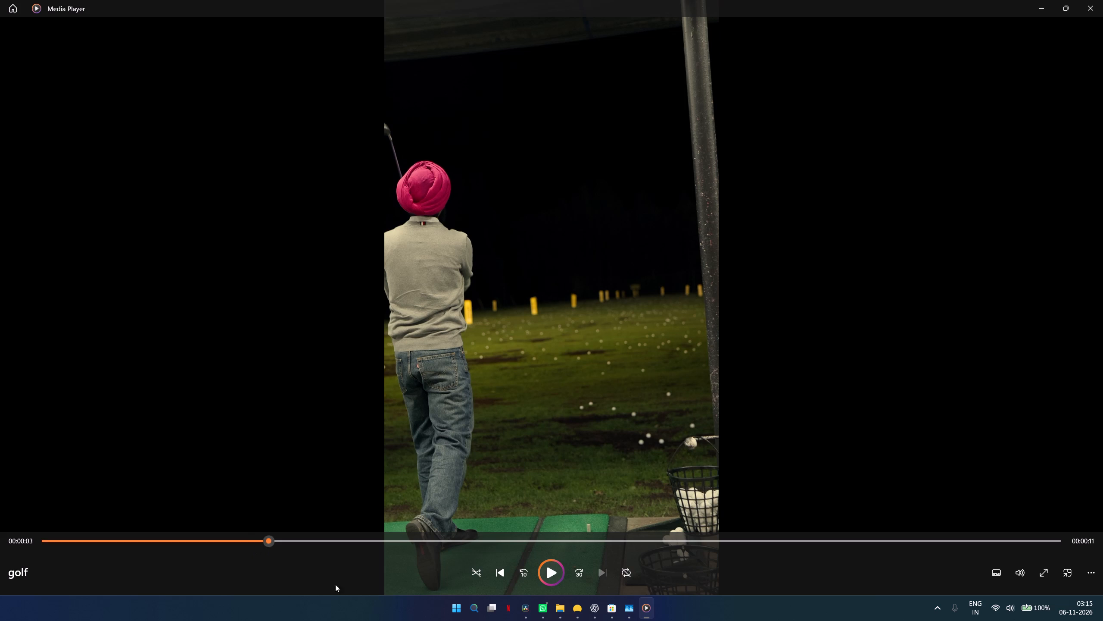
Switch to DaVinci Resolve, compare the frames from 01:00:02:02 to 01:00:03:12, and park in selection mode on the golf-ball basket clip at 01:00:02:18.
click(528, 608)
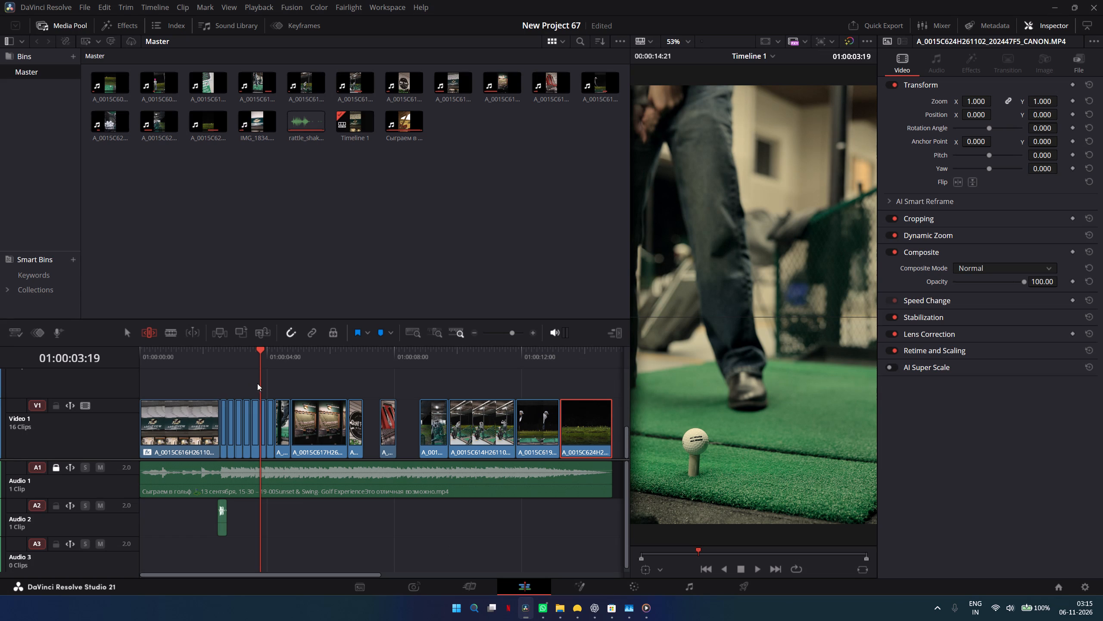
drag(258, 355, 229, 351)
click(528, 335)
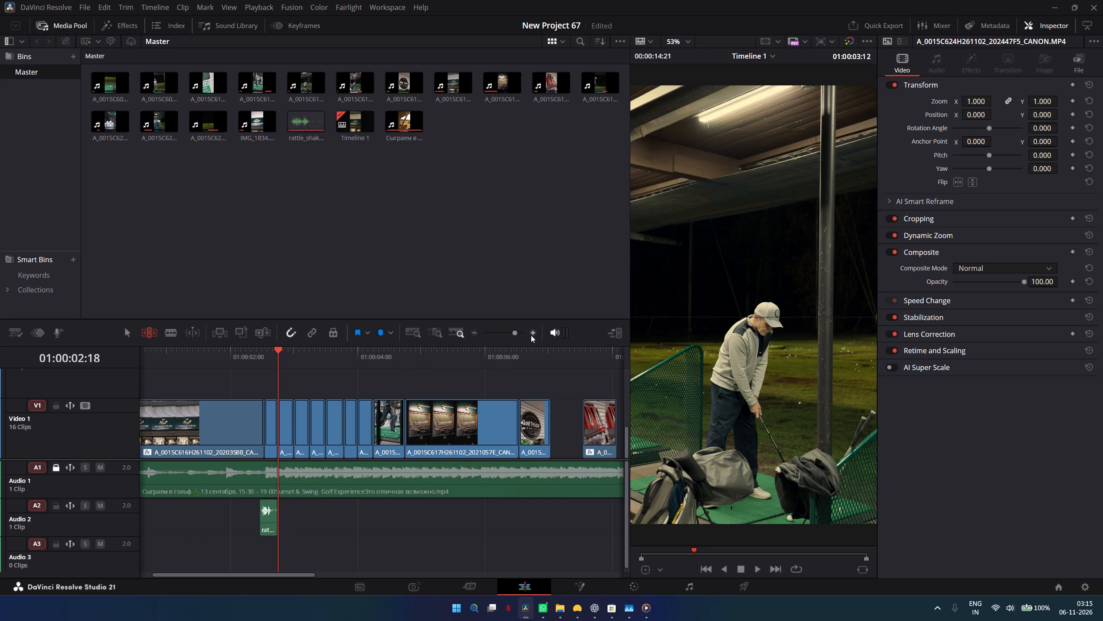
drag(280, 351, 298, 352)
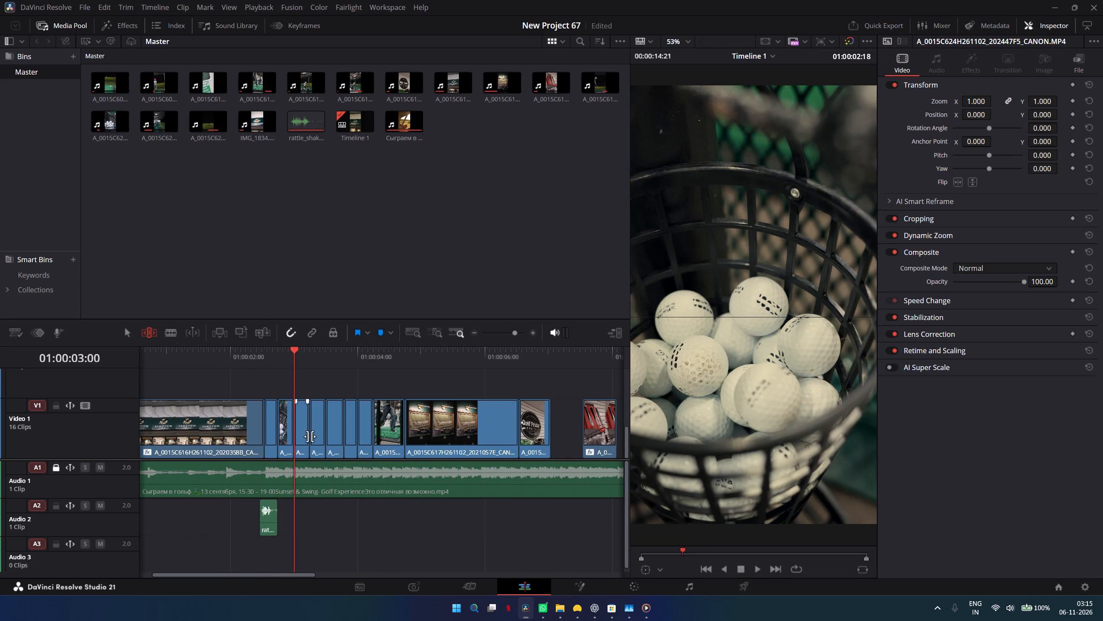
click(300, 435)
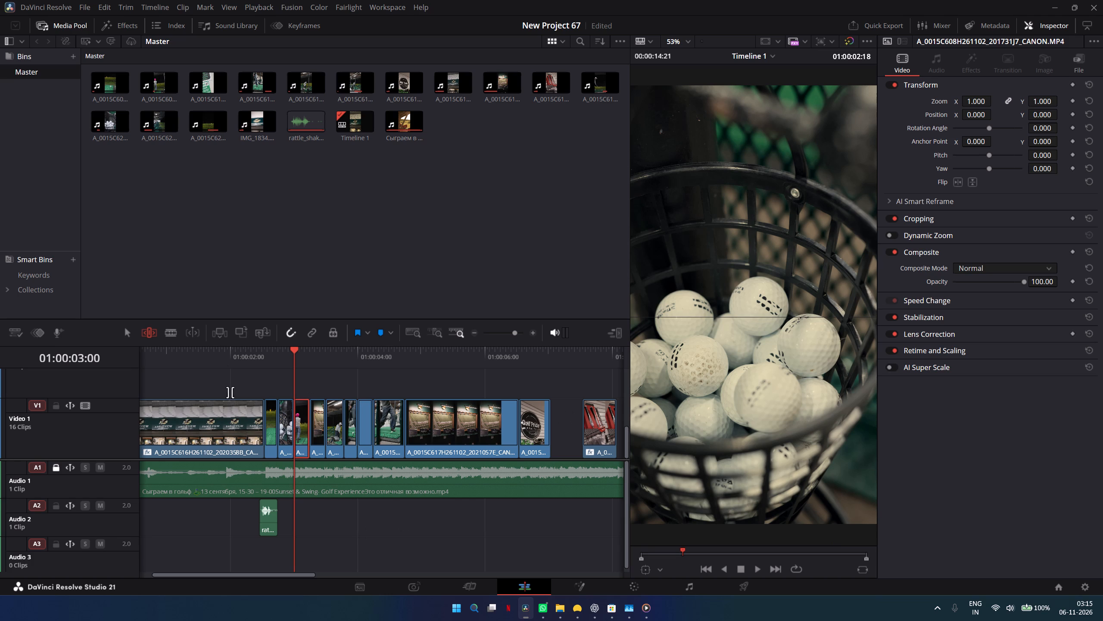
click(131, 333)
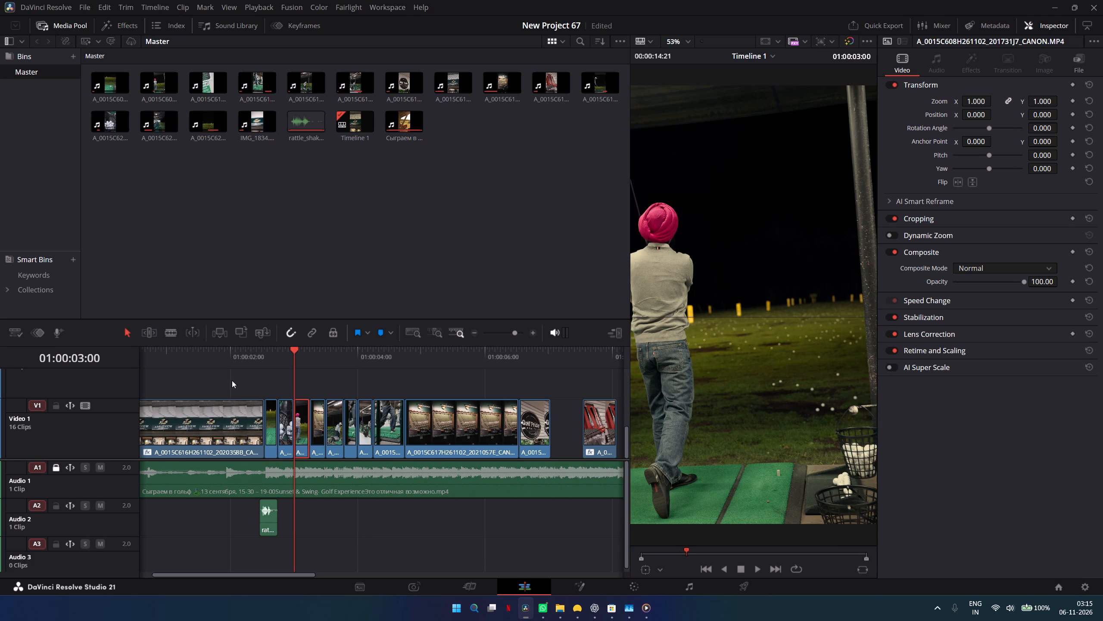
click(237, 356)
click(231, 442)
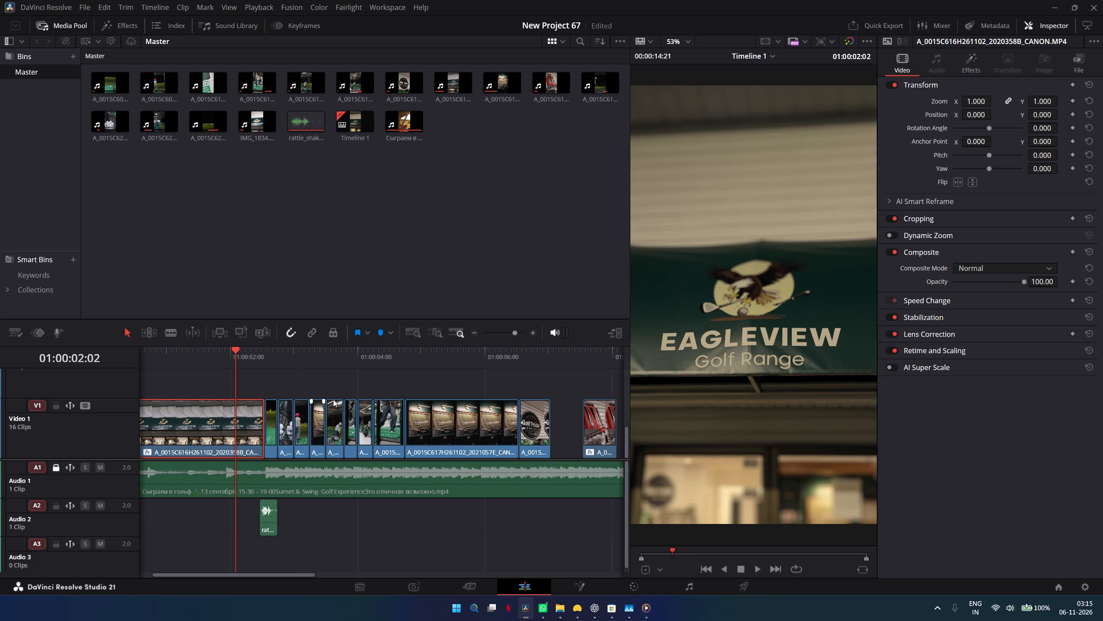
drag(283, 351, 282, 358)
click(287, 436)
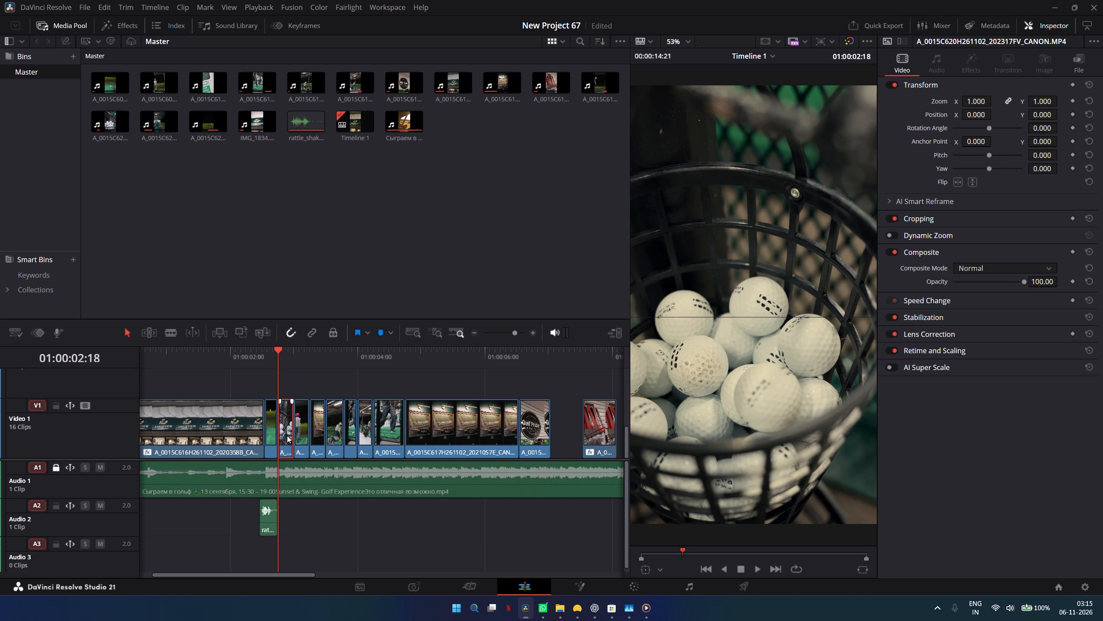
On the Color page, lower the Adjustment Clip's Offset to 17.00 for red, green and blue.
click(646, 593)
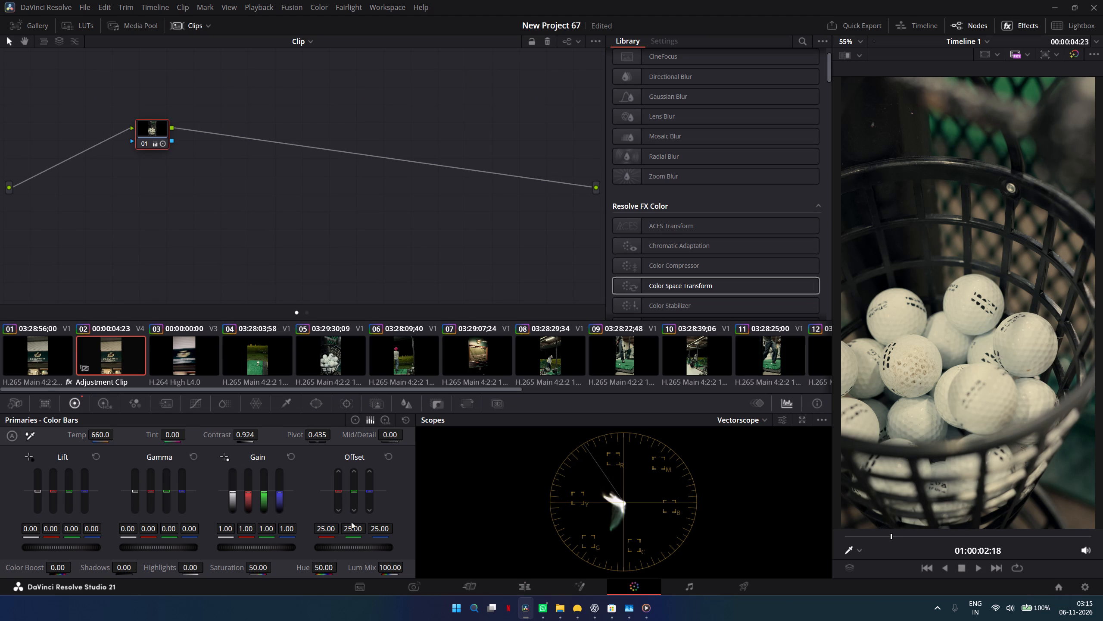
drag(356, 550, 313, 543)
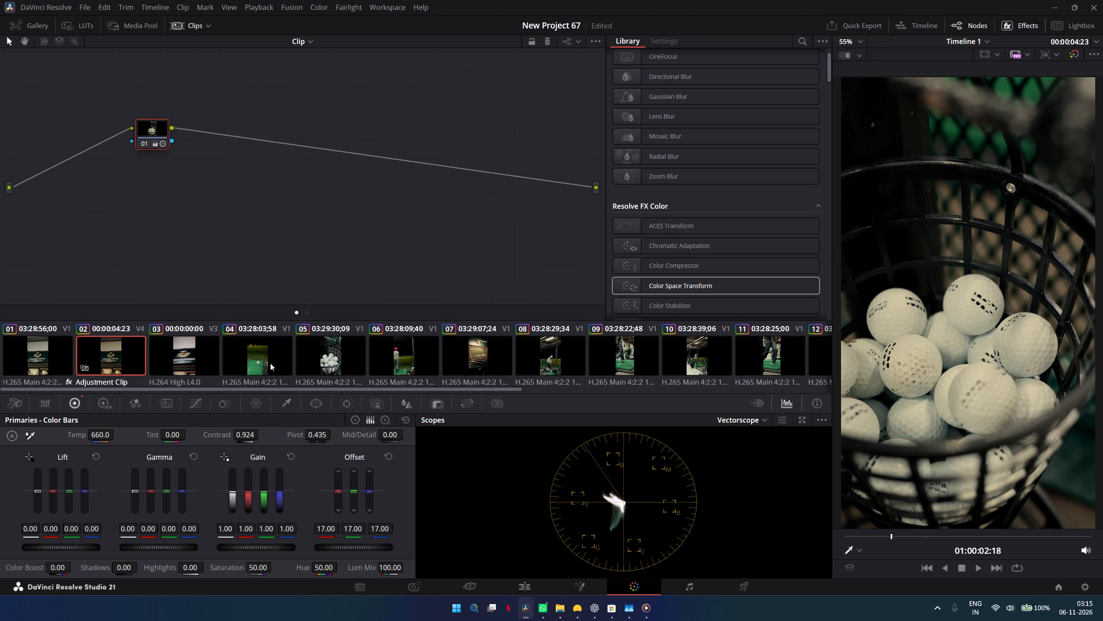
Warm clip 03, the blurred logo shot, by setting its Temp to 590.
click(270, 363)
click(174, 356)
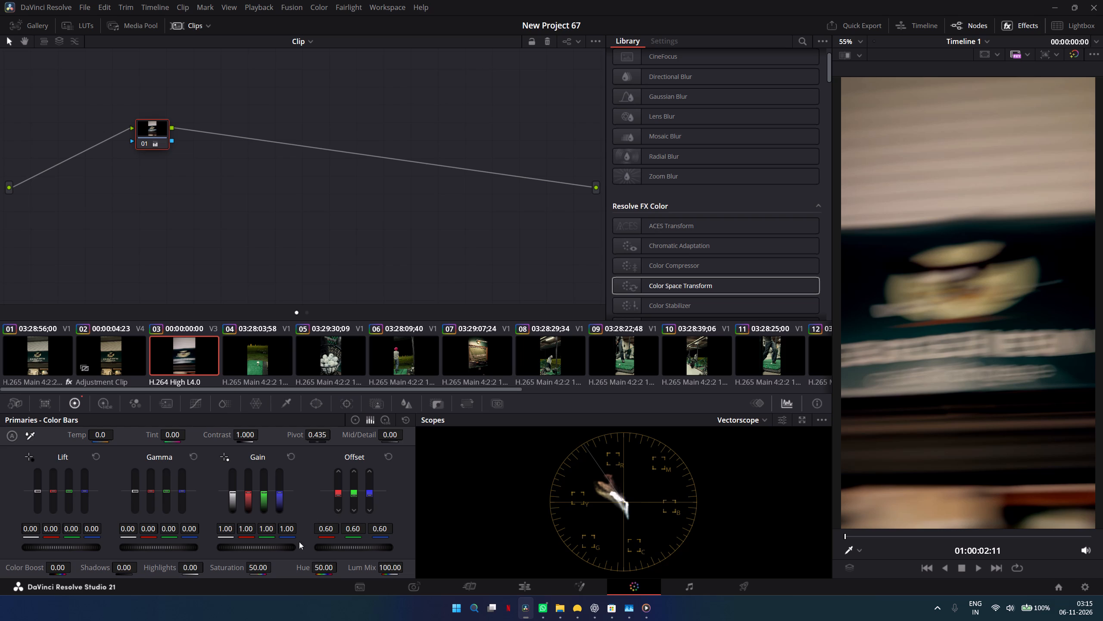
drag(103, 436, 145, 441)
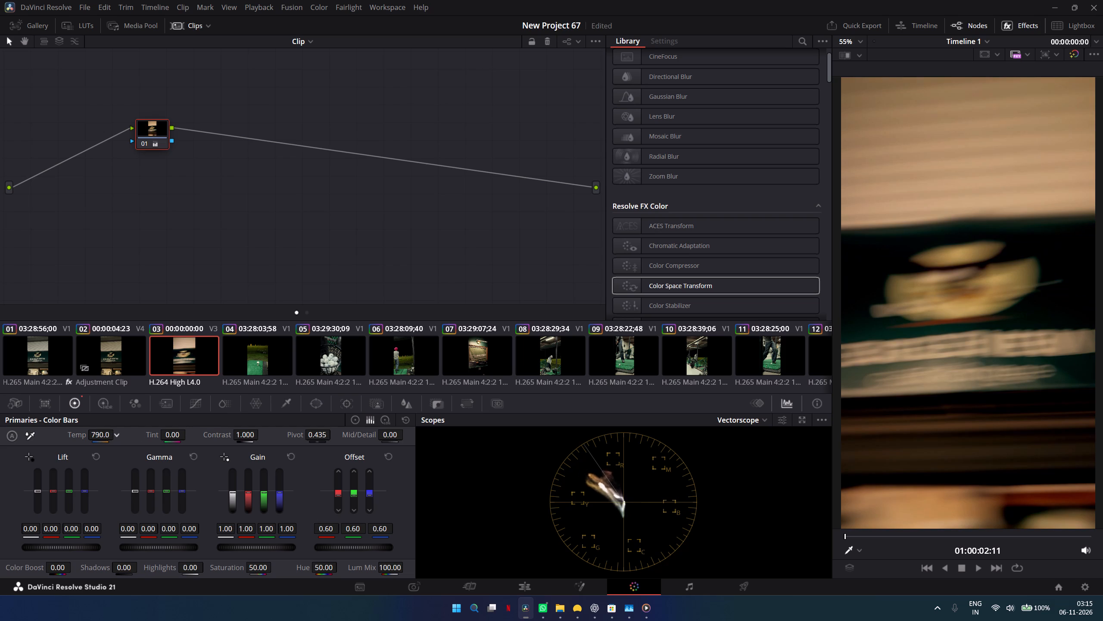
drag(145, 441, 134, 439)
On the Edit page, scan the logo shot from 01:00:02:06 to 01:00:02:11 and check the Adjustment Clip's grade settings on the Color page.
click(520, 580)
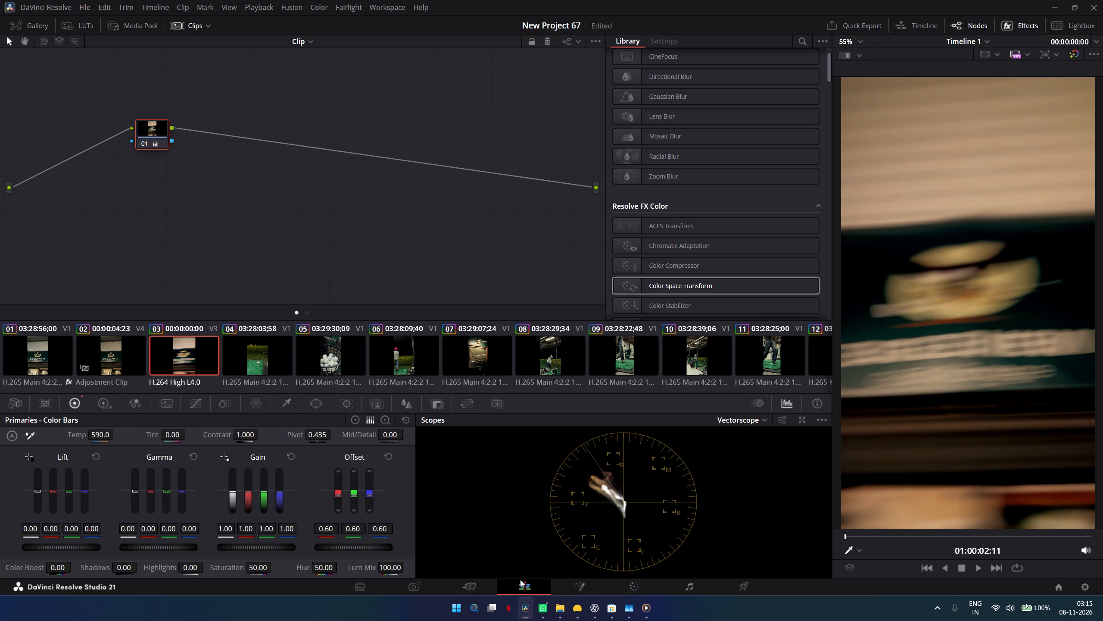
drag(260, 358, 245, 358)
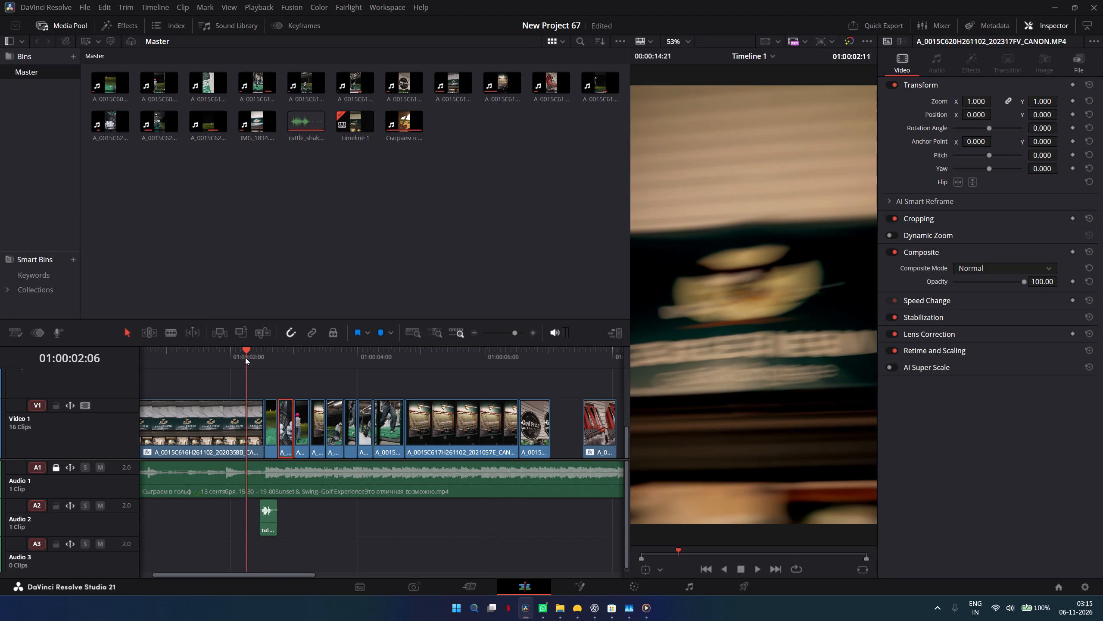
drag(245, 358, 255, 364)
click(628, 589)
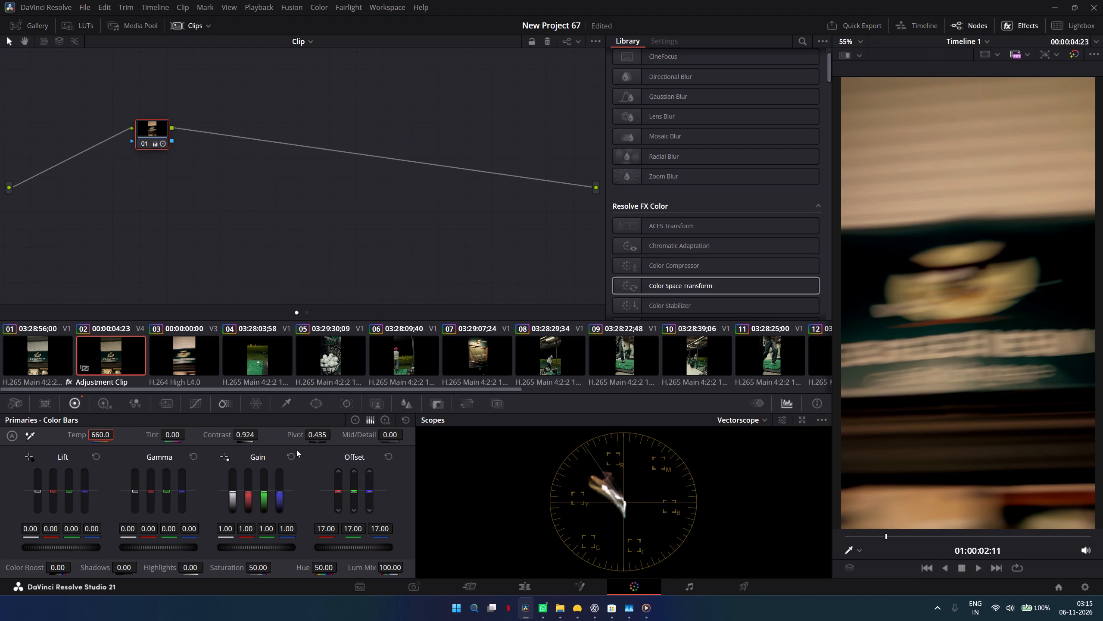
click(469, 585)
click(533, 589)
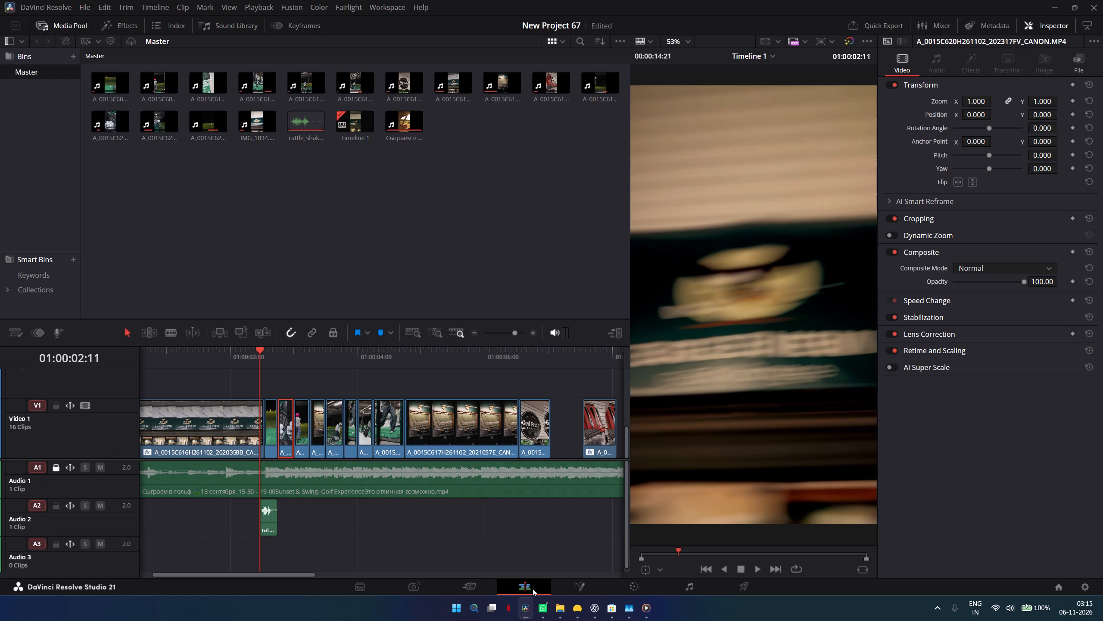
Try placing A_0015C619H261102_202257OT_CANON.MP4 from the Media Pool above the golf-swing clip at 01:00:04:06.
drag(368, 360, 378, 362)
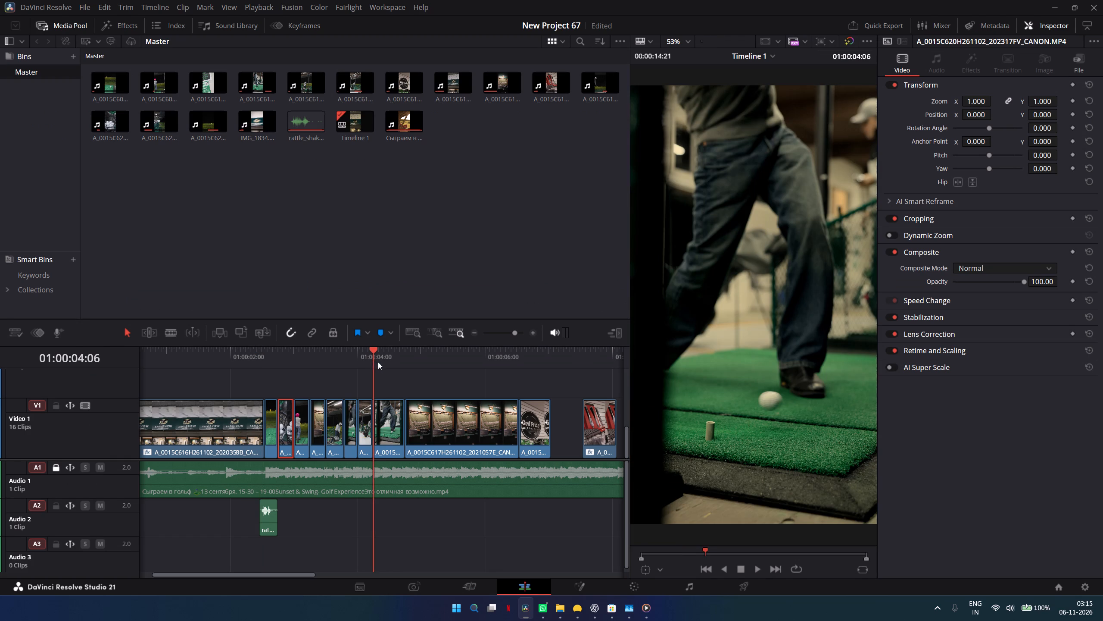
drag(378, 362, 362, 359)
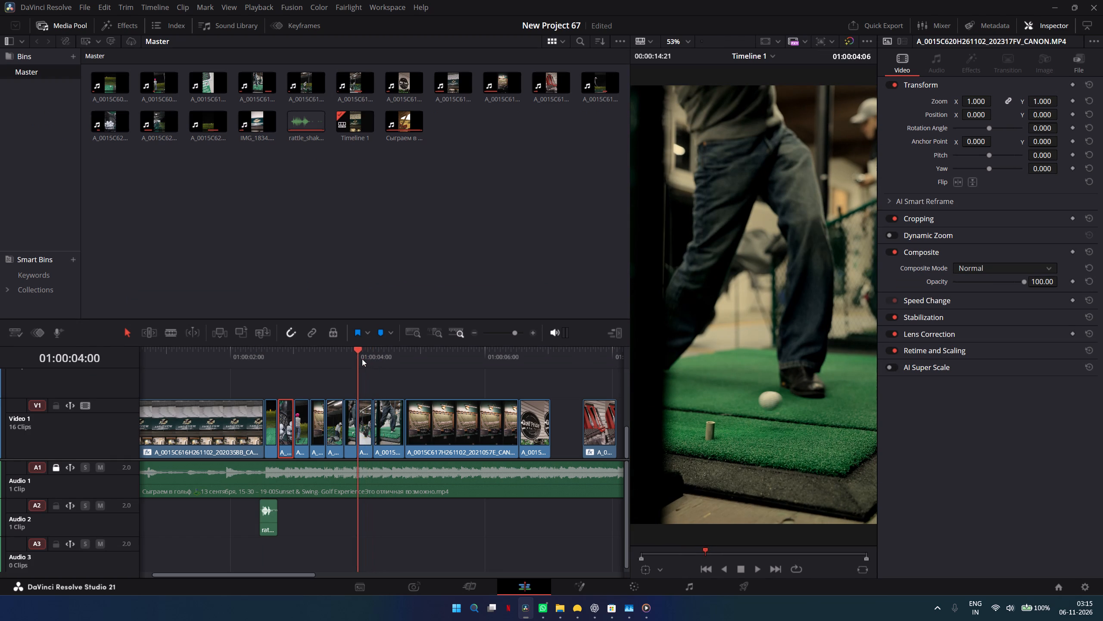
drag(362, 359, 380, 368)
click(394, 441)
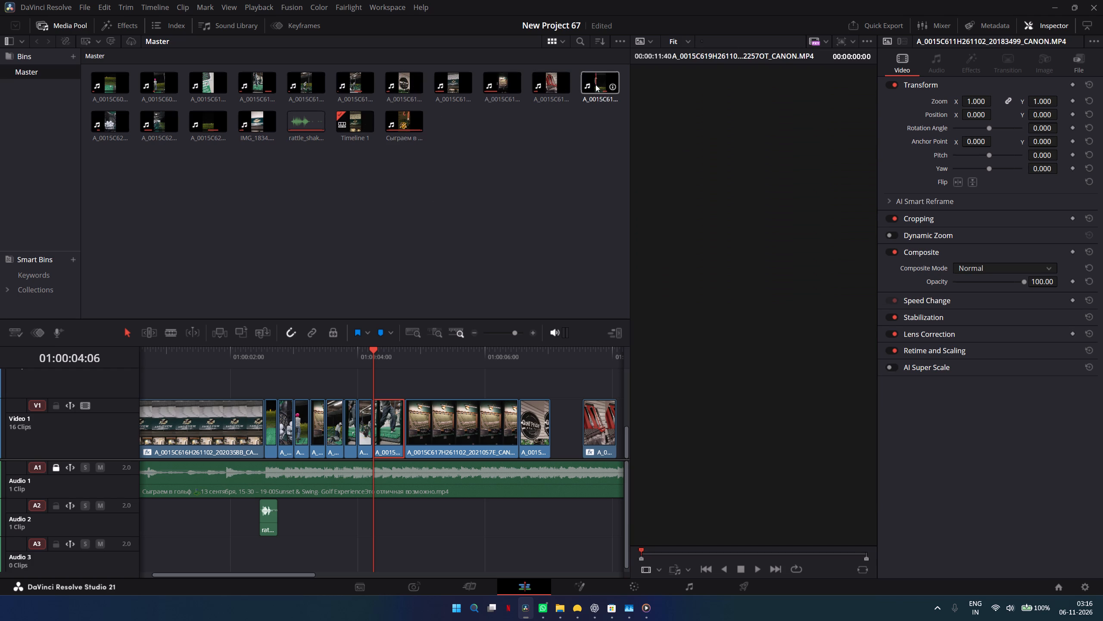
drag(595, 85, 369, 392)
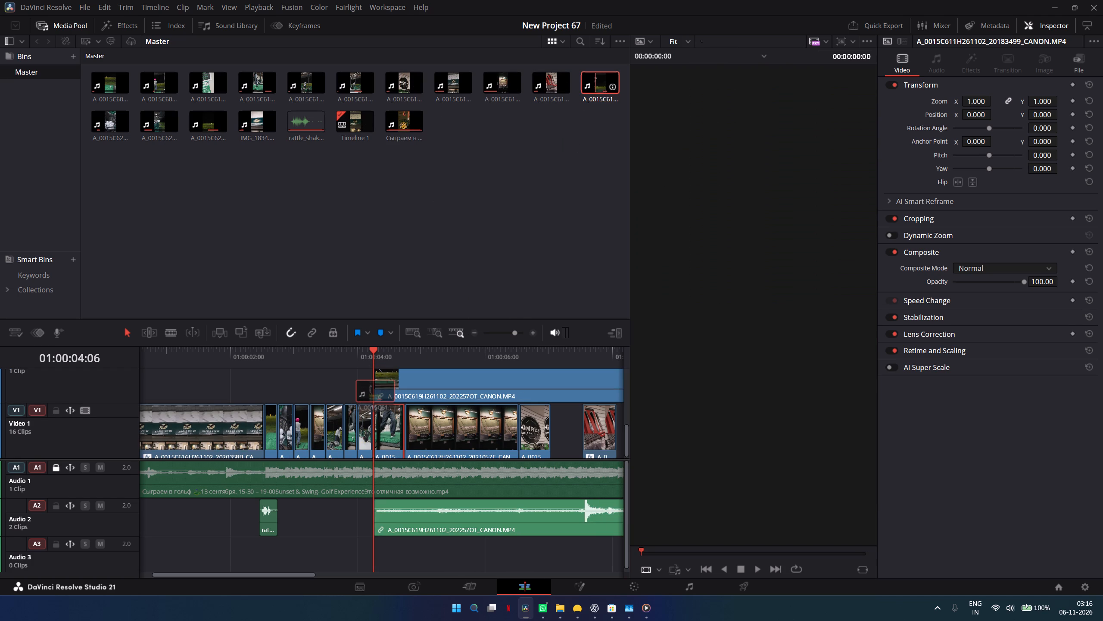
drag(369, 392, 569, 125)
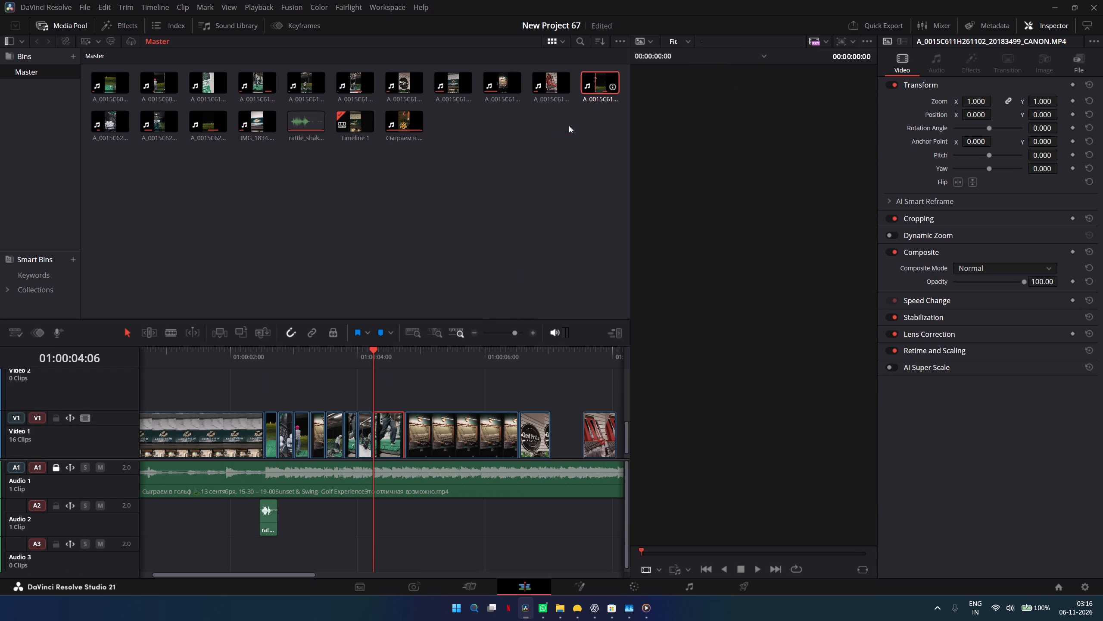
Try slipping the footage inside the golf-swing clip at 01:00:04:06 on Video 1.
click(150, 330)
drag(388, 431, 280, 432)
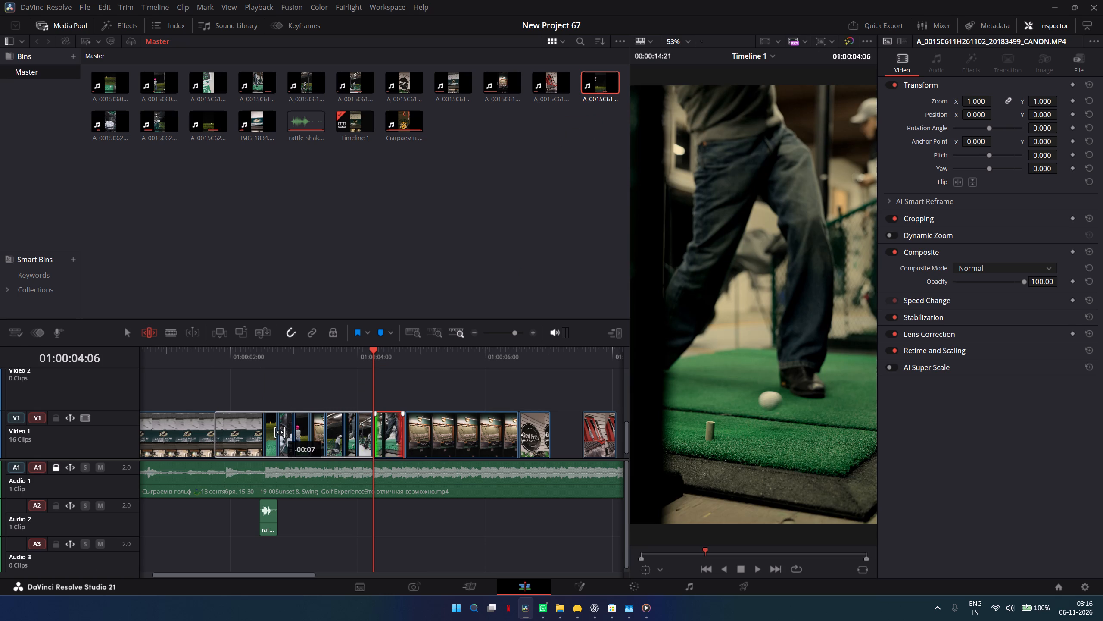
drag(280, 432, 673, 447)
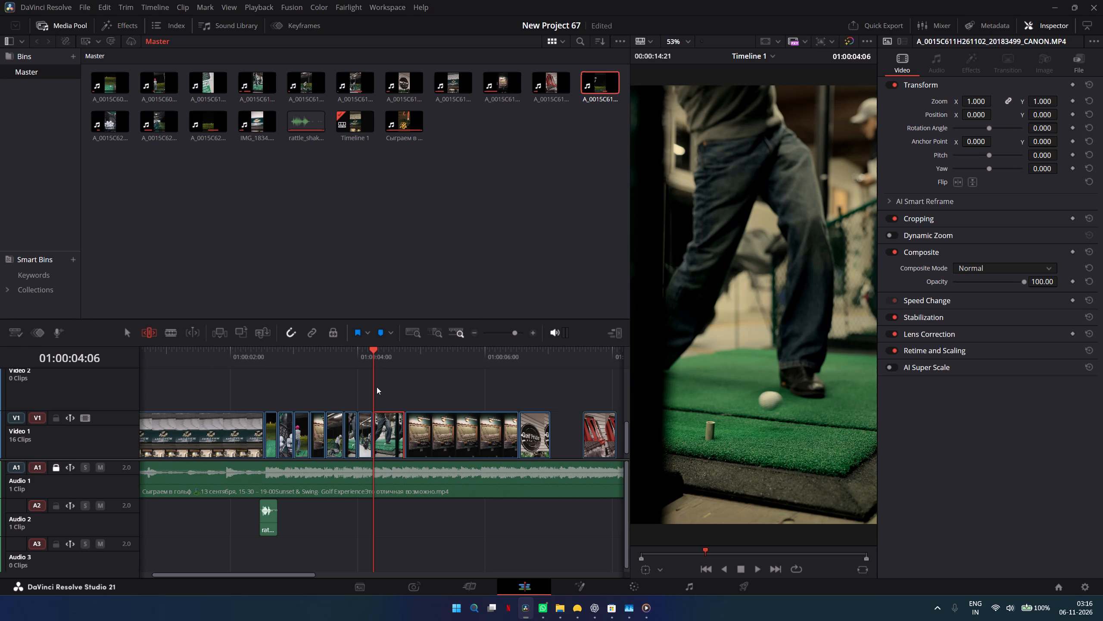
Delete the golf-swing clip at 01:00:04:06 and place A_0015C619H261102_202257OT_CANON.MP4 above its gap on Video 2.
click(389, 438)
key(BackSpace)
drag(596, 82, 368, 397)
Cut the new Video 2 clip at 01:00:04:17 to match the gap and delete the remainder after the cut.
drag(375, 355, 380, 357)
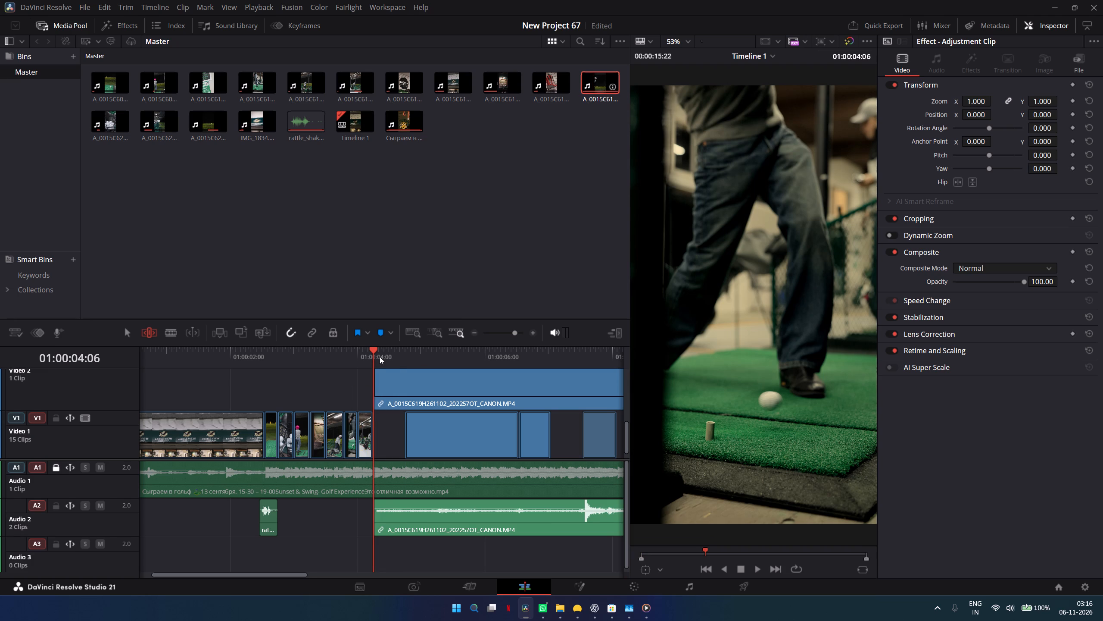
drag(380, 357, 400, 361)
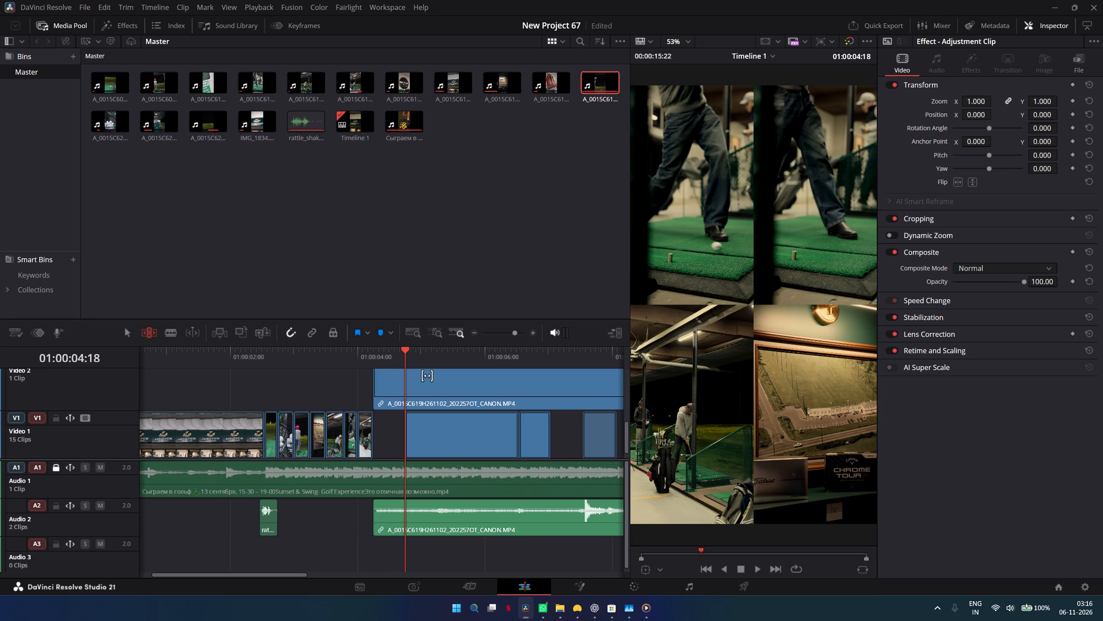
click(171, 332)
click(407, 398)
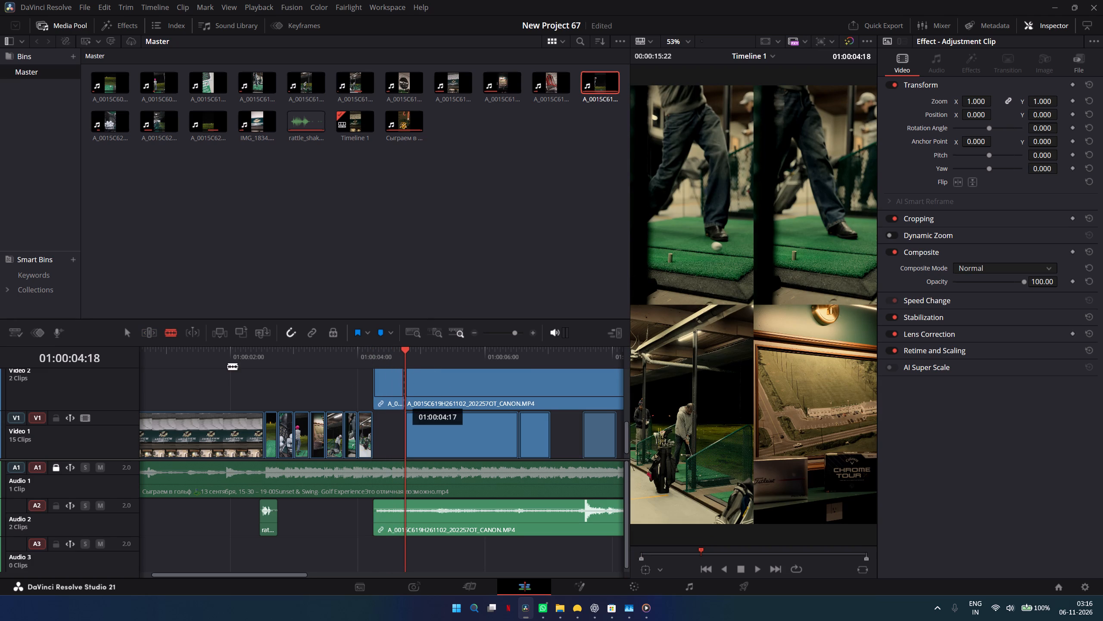
click(125, 335)
click(458, 398)
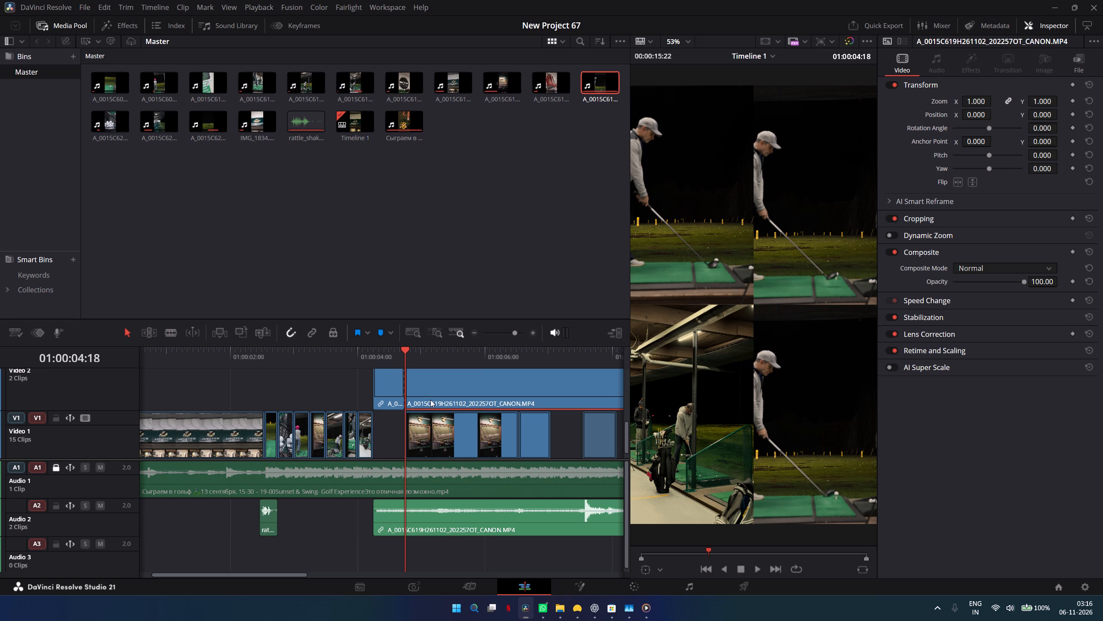
key(BackSpace)
Move the short A_0015C619 piece down into the Video 1 gap and delete its audio from Audio 2.
drag(390, 391, 389, 424)
click(411, 514)
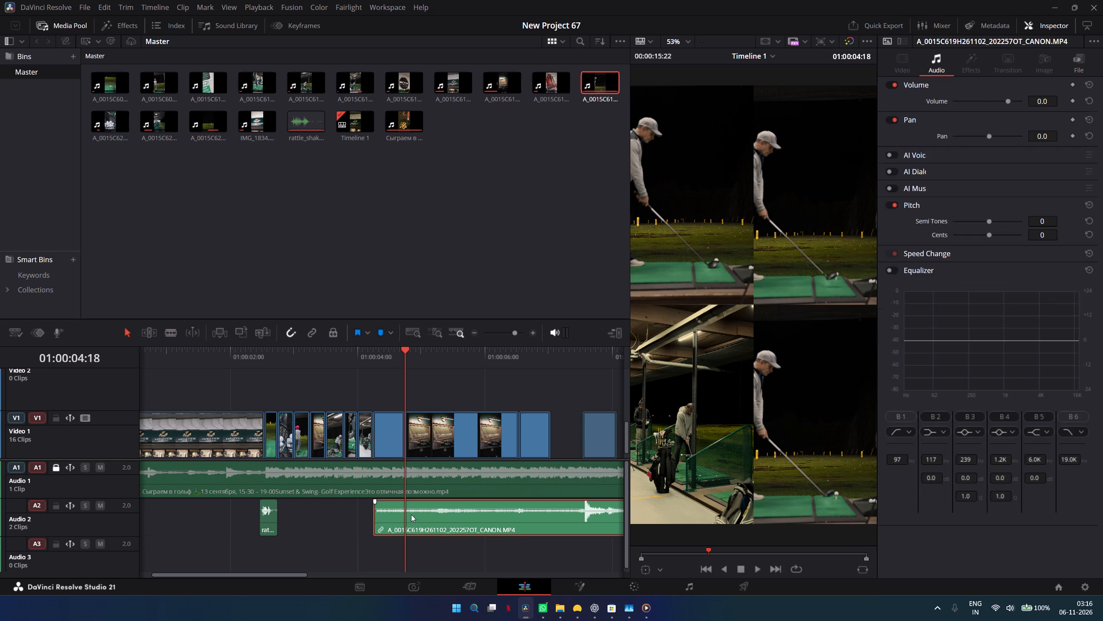
key(BackSpace)
Play the new A_0015C619 clip from 01:00:04:06 and slip its footage to a later part of the swing.
drag(403, 358, 369, 357)
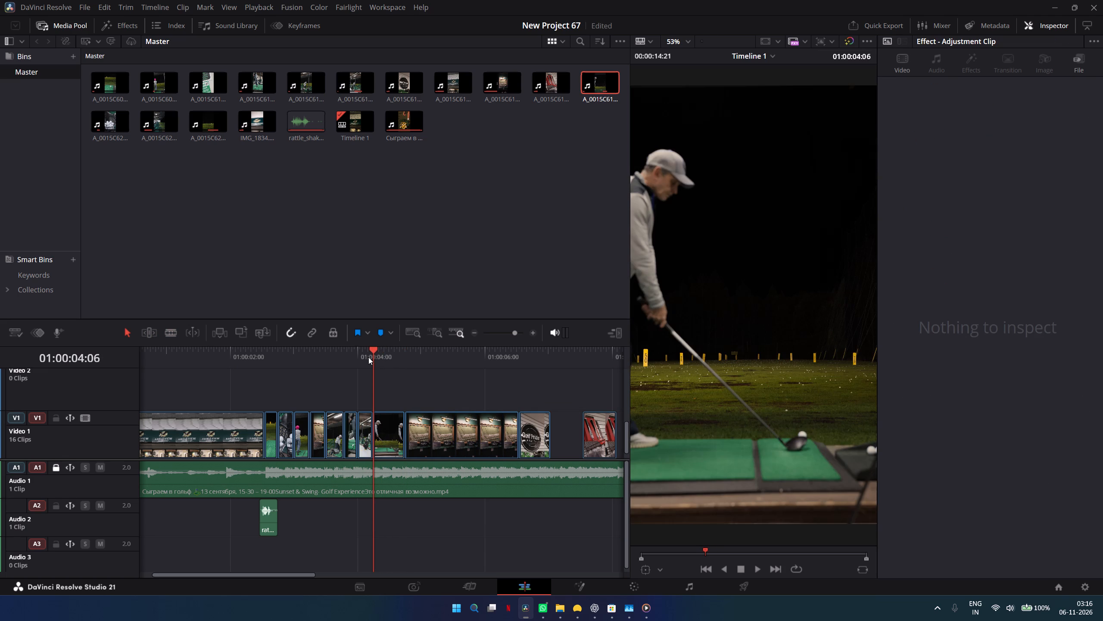
key(space)
key(space)
click(384, 437)
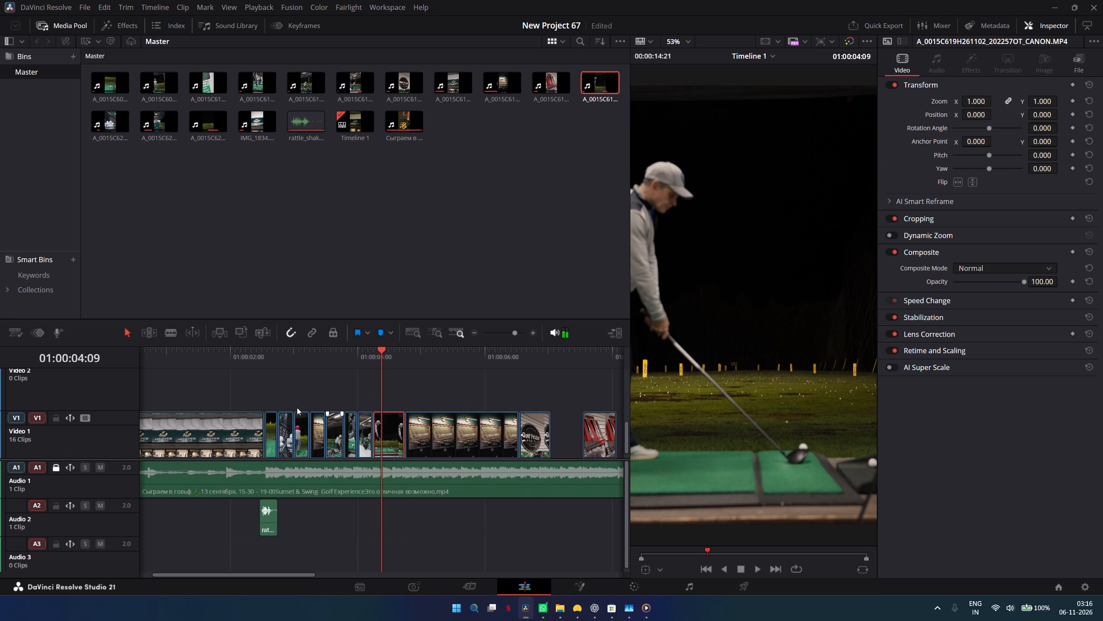
click(153, 333)
drag(389, 440, 0, 463)
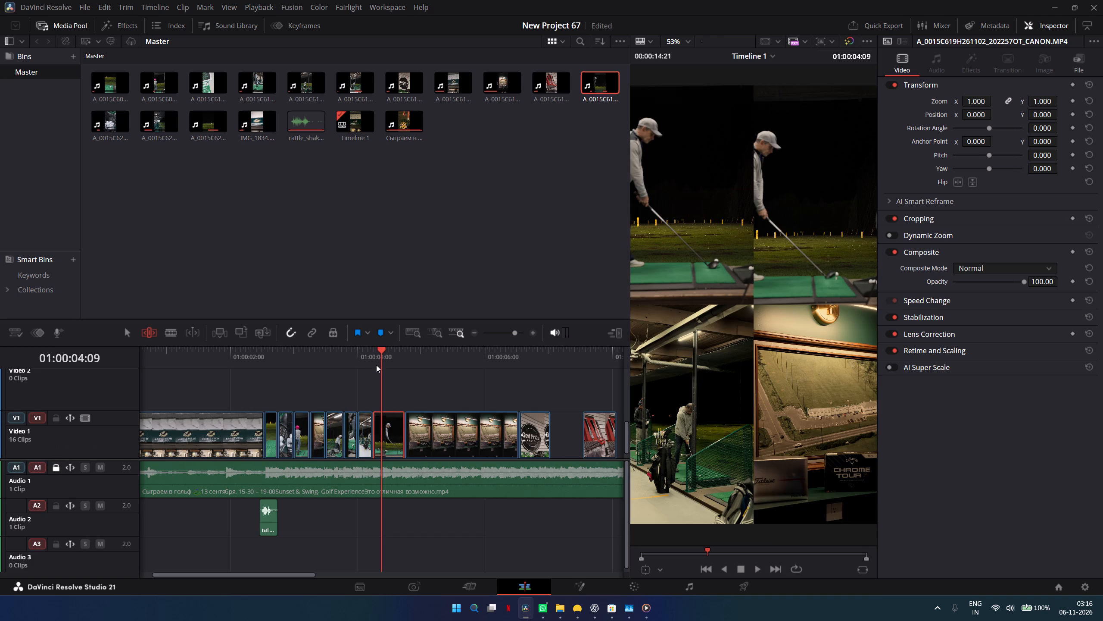
Scan the timeline from the new golf-swing clip through the end and back, examining the clip sequence and its gaps.
drag(380, 354, 412, 364)
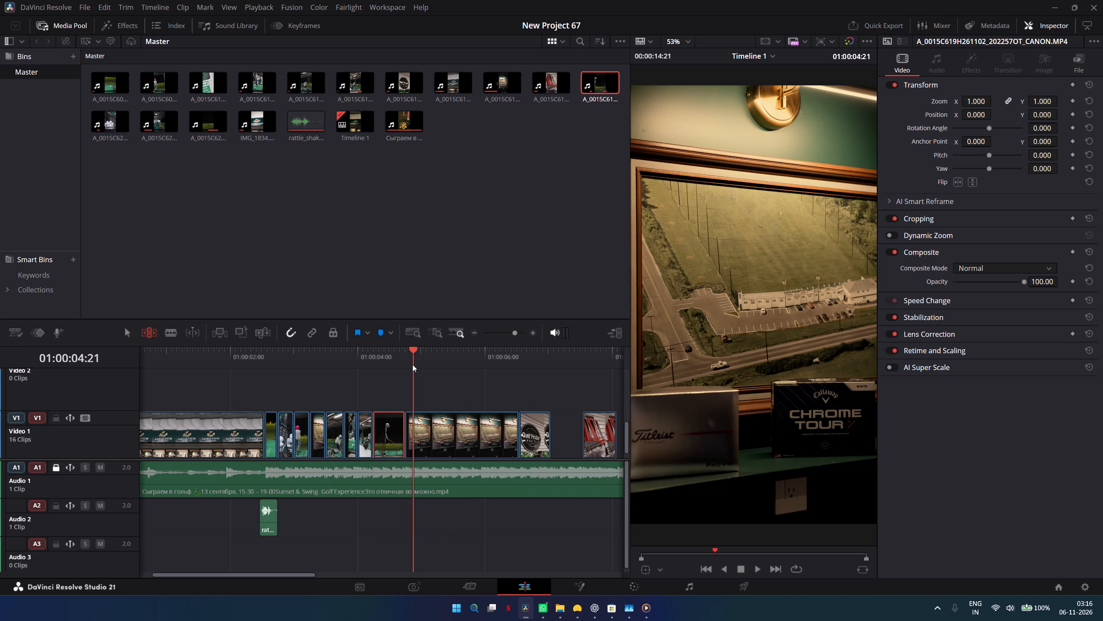
drag(412, 364, 561, 369)
click(471, 336)
drag(453, 351, 557, 370)
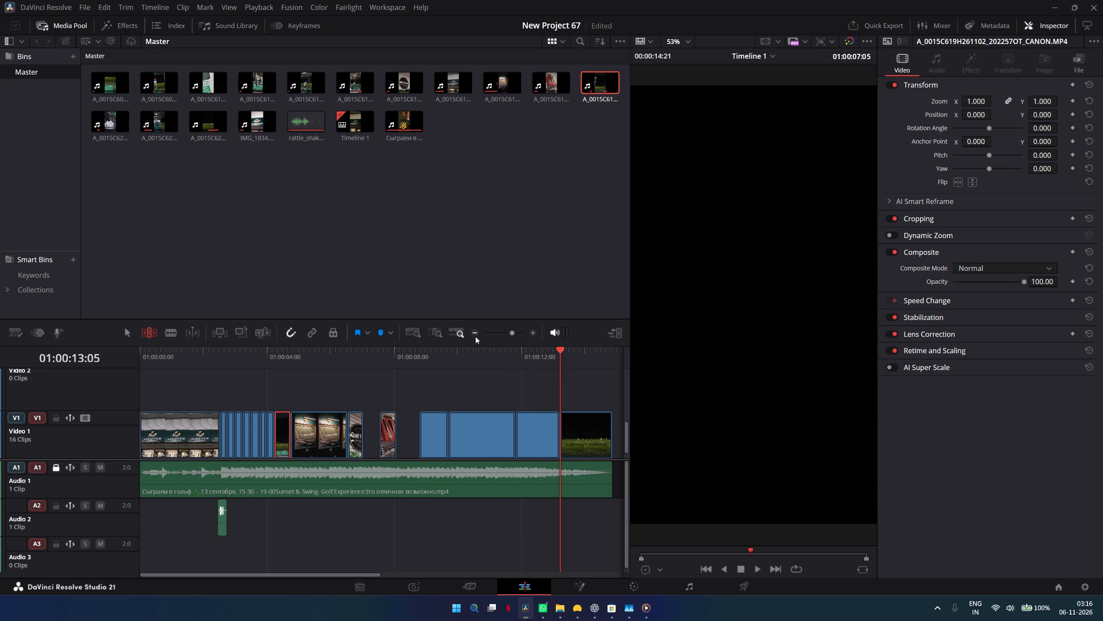
click(473, 335)
click(533, 335)
drag(368, 359, 396, 358)
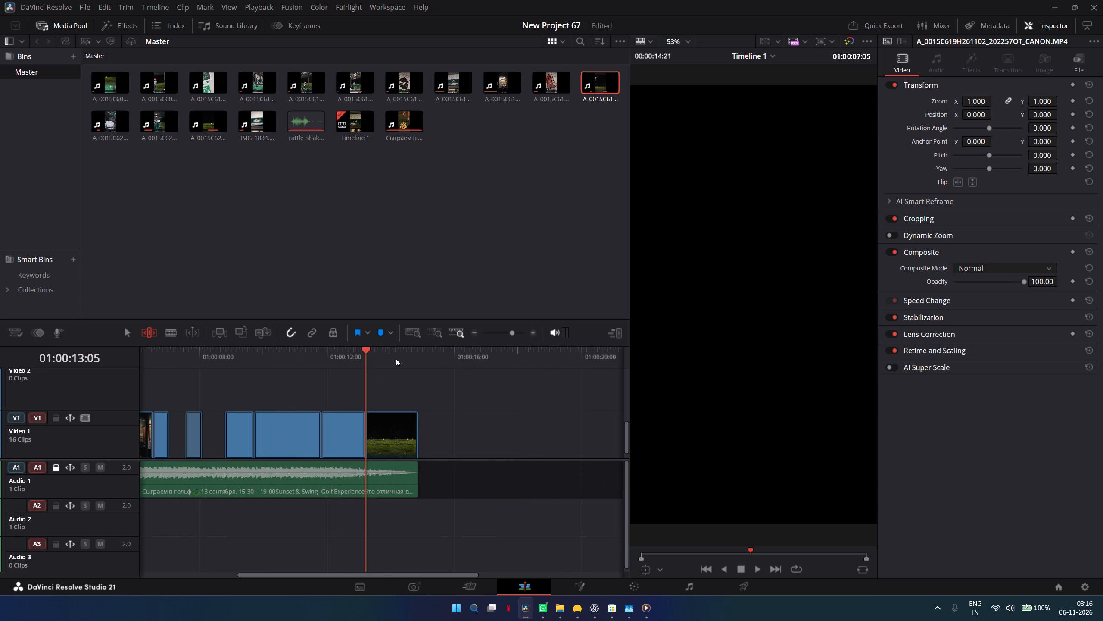
drag(396, 358, 398, 360)
drag(406, 354, 263, 388)
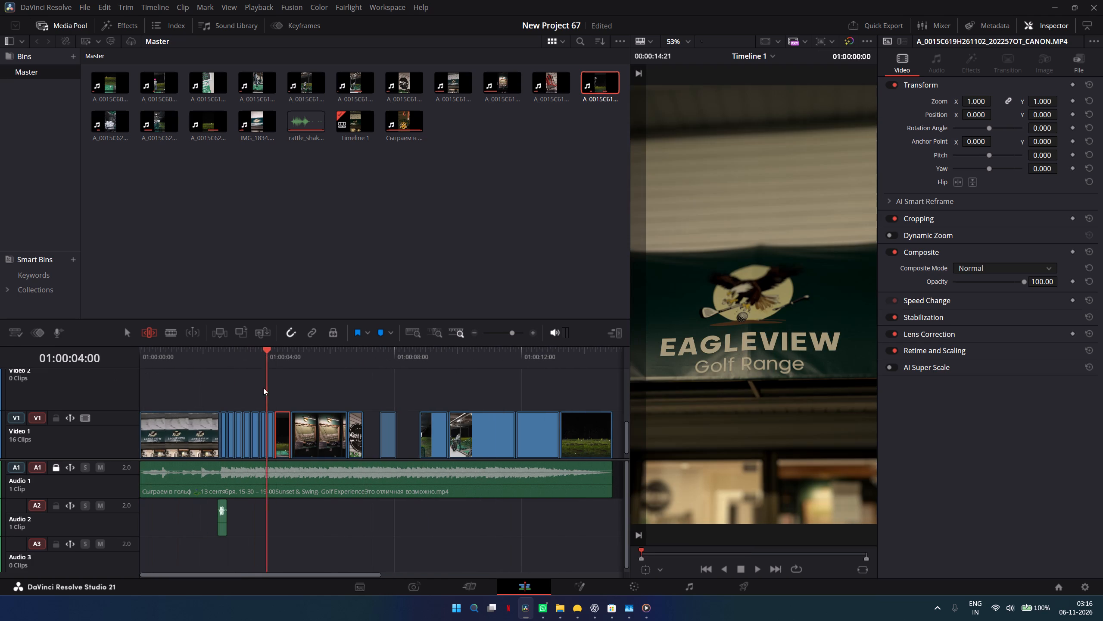
drag(263, 388, 246, 378)
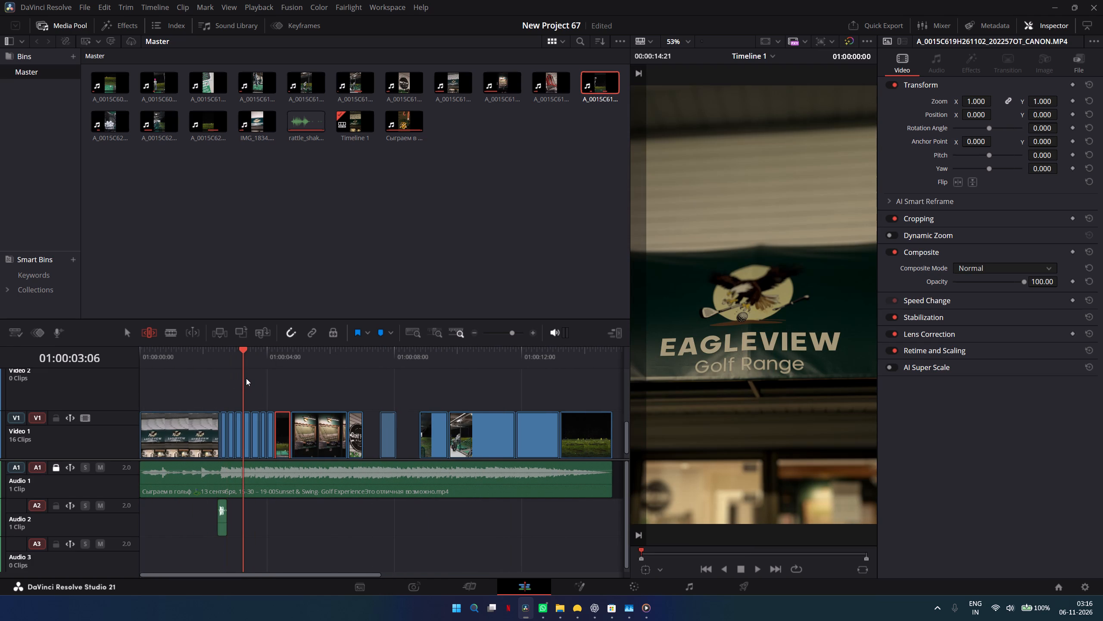
drag(246, 378, 312, 336)
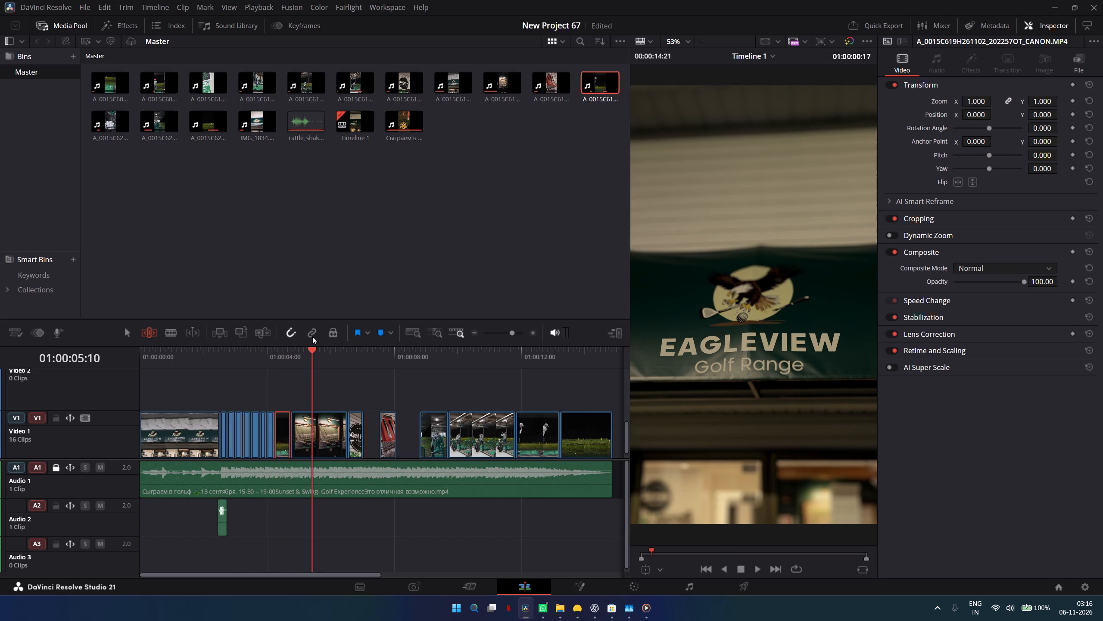
Move the red Golf Pride grips clip earlier to start at 01:00:07:01, directly after the preceding clip.
drag(312, 336, 365, 351)
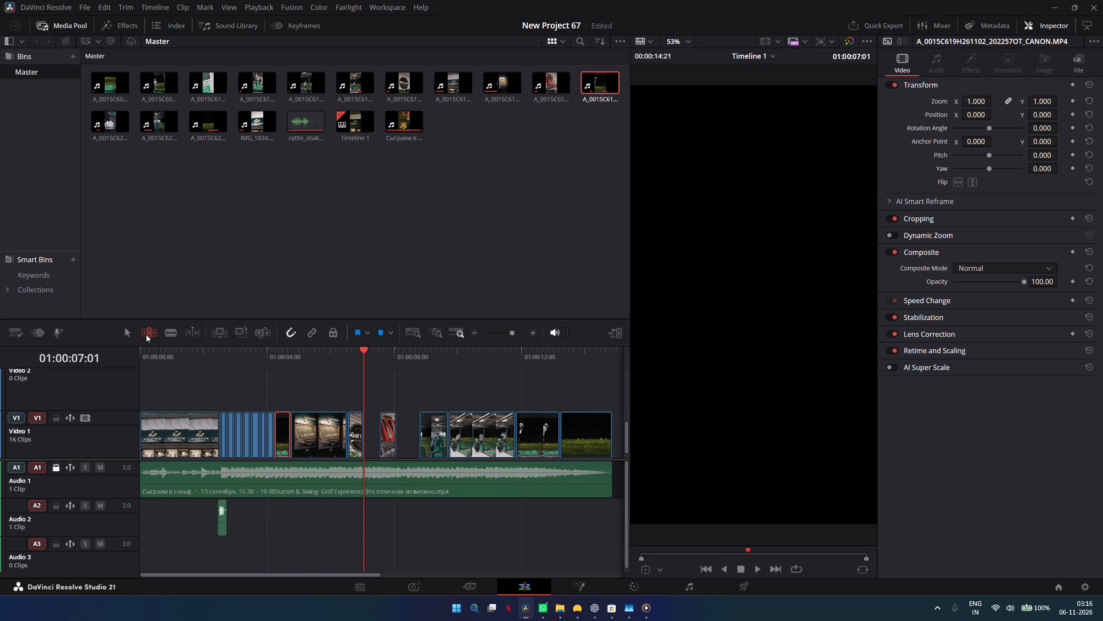
click(123, 336)
drag(386, 441, 370, 445)
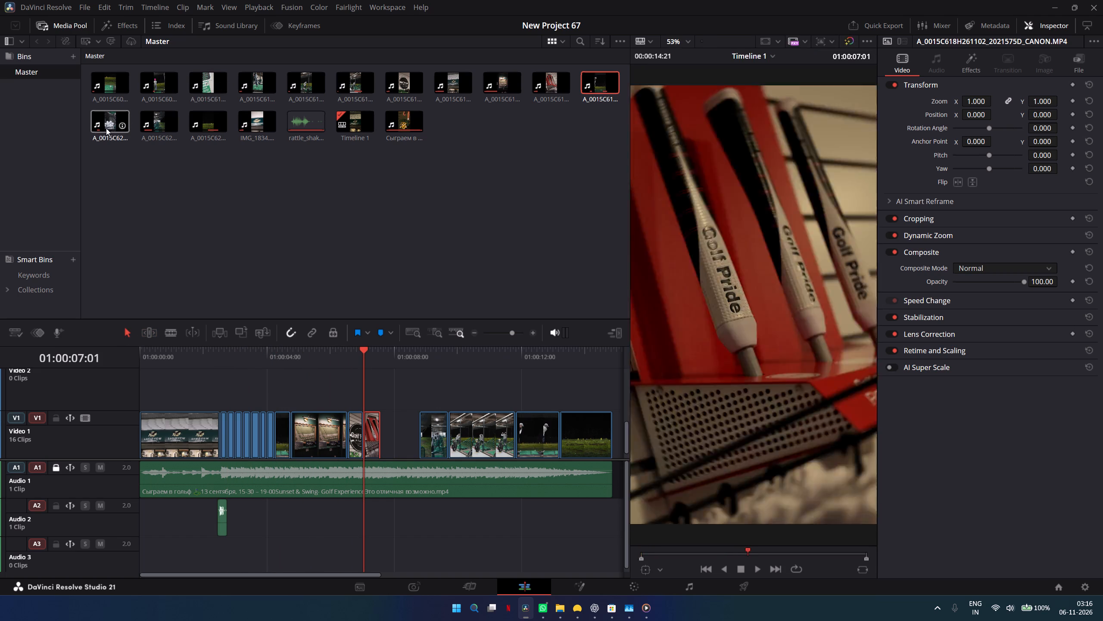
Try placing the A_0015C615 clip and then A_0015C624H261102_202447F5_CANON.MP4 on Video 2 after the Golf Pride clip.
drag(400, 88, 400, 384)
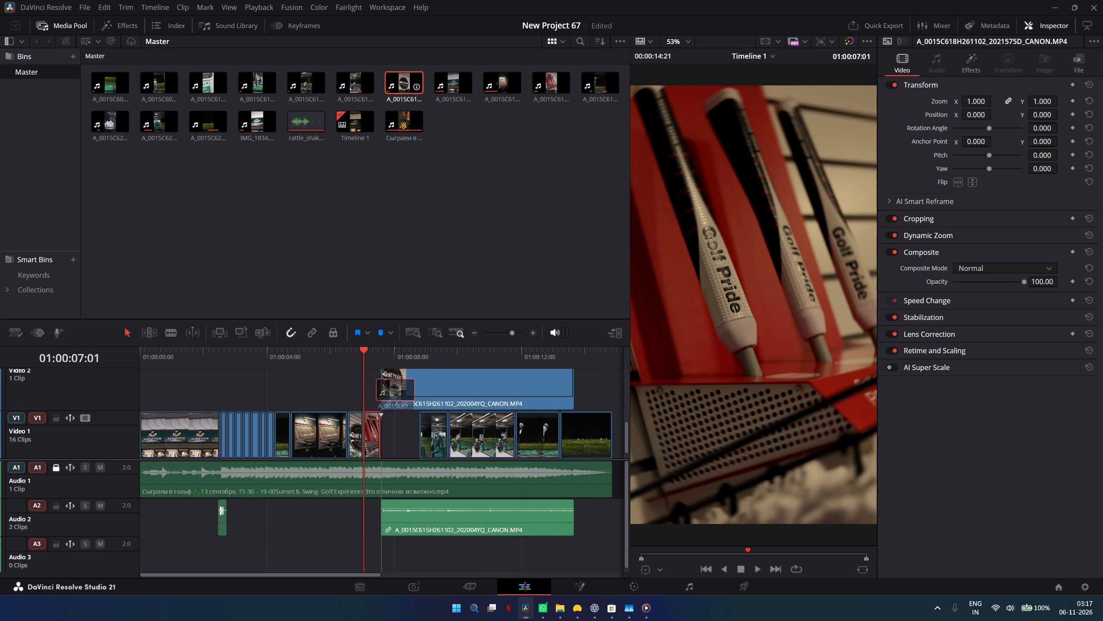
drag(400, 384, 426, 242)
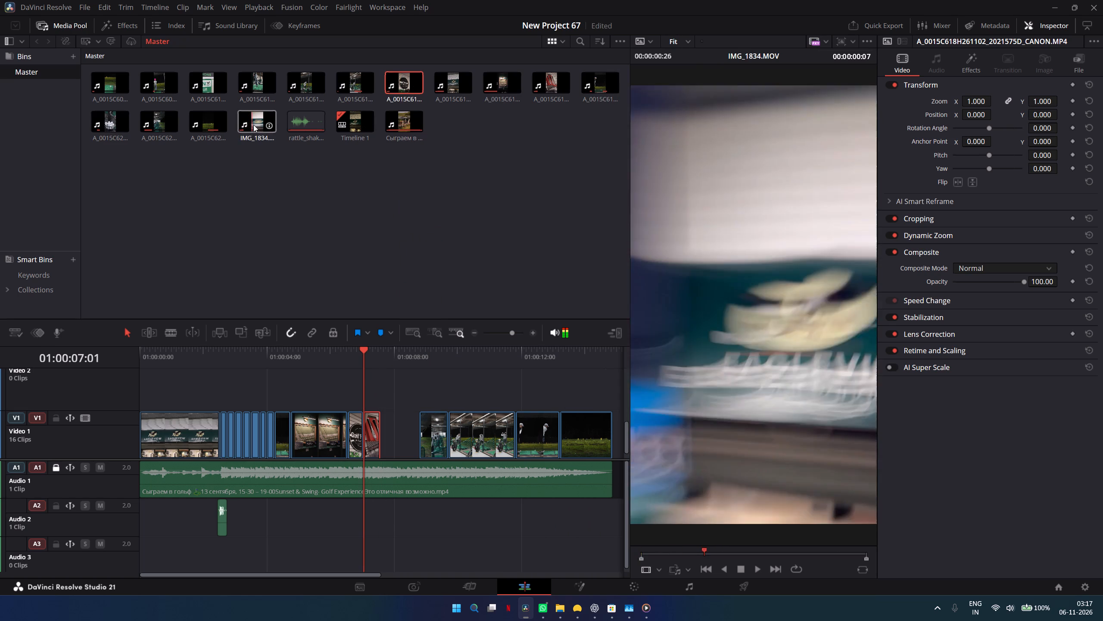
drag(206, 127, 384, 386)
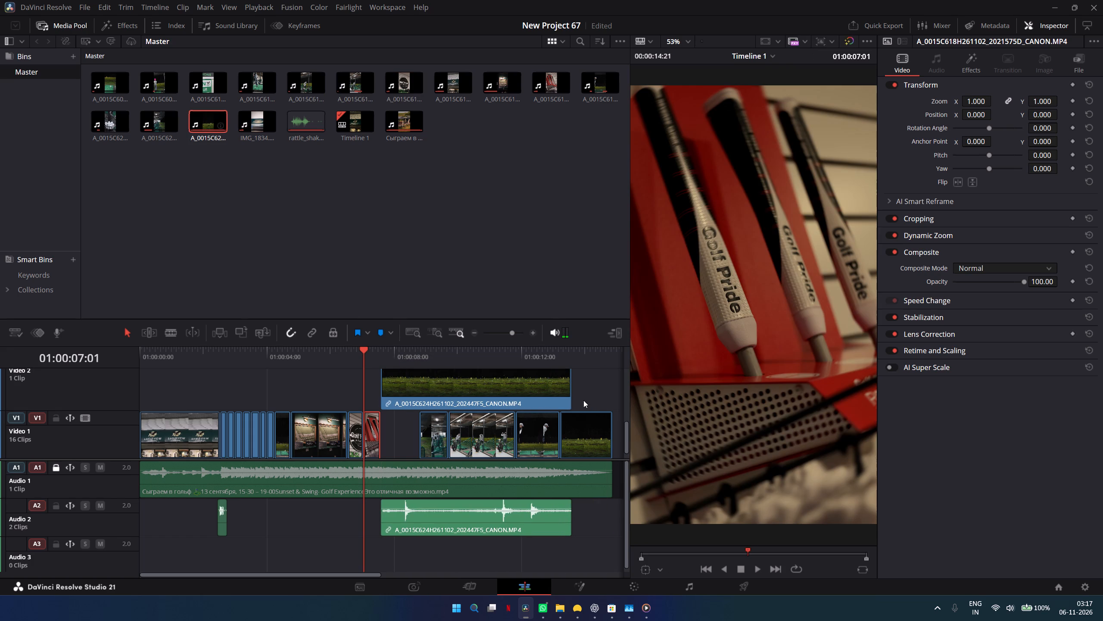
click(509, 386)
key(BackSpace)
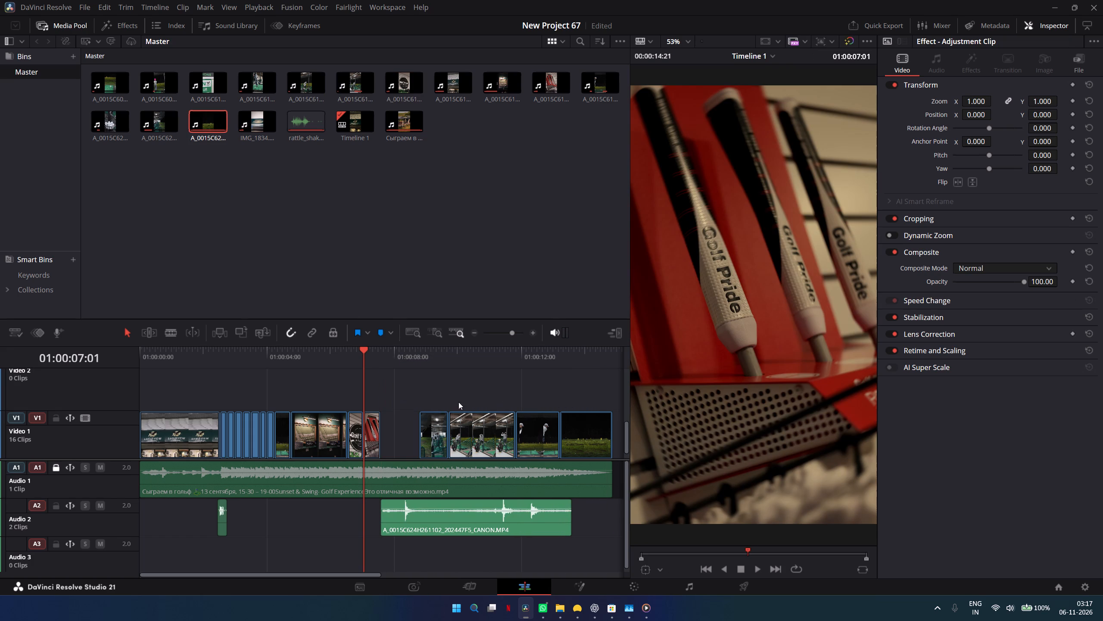
Move the last four Video 1 clips earlier together to close the gap after the Golf Pride clip.
drag(406, 415, 599, 442)
drag(583, 439, 544, 439)
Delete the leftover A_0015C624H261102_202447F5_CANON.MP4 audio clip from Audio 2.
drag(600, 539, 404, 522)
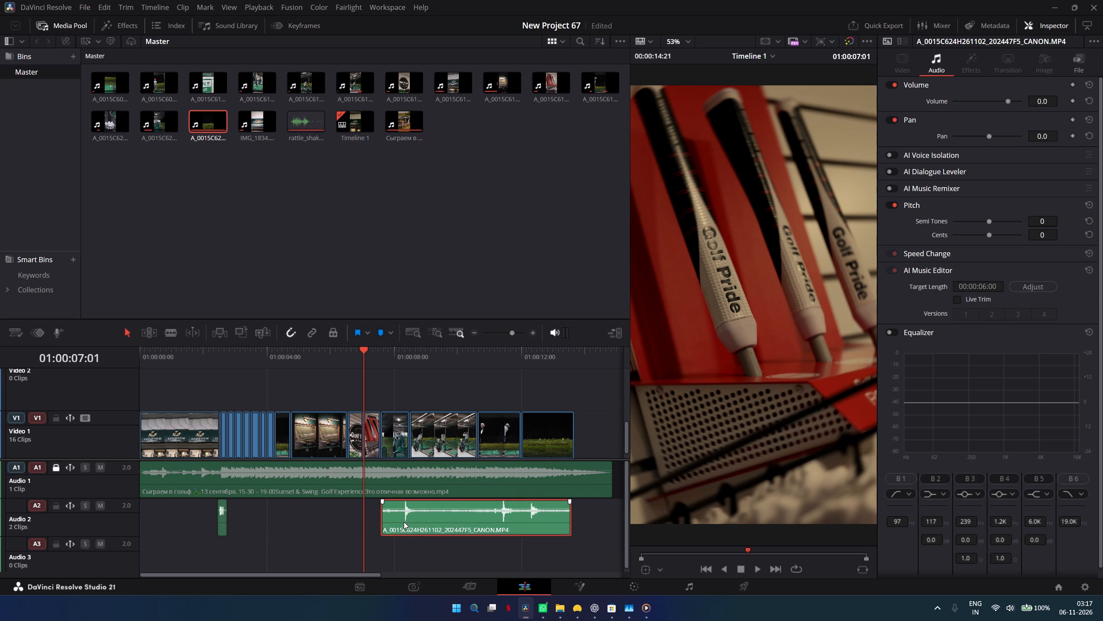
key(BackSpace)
Review the closed-up sequence from the Golf Pride clip through the end of the last clip at 01:00:13:16.
drag(368, 358, 402, 363)
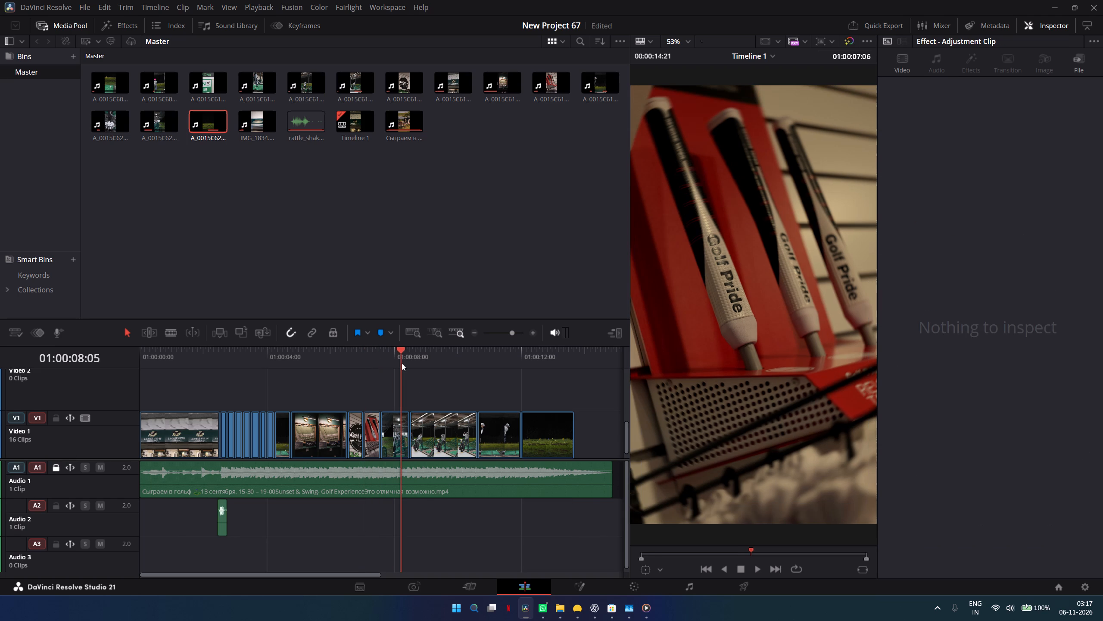
drag(402, 363, 502, 366)
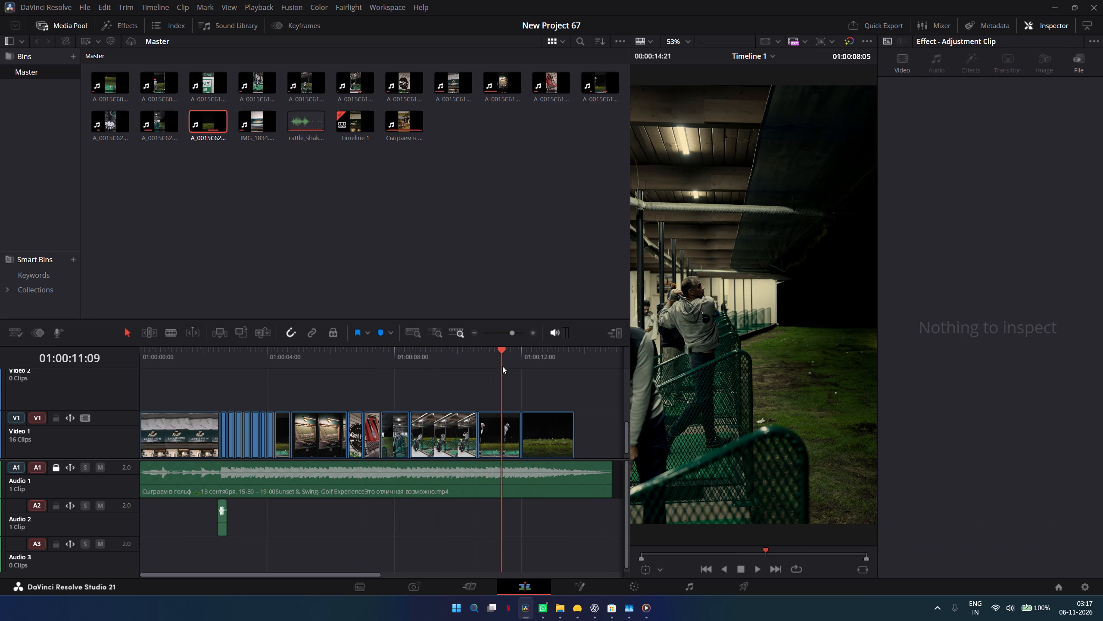
drag(502, 366, 524, 367)
click(472, 335)
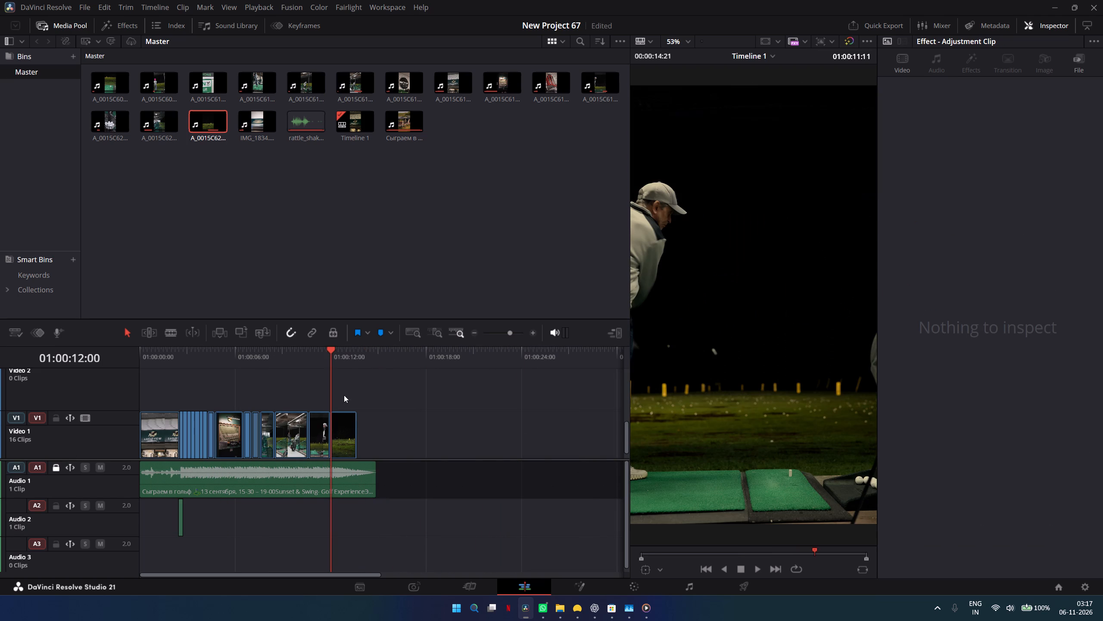
drag(331, 356, 358, 362)
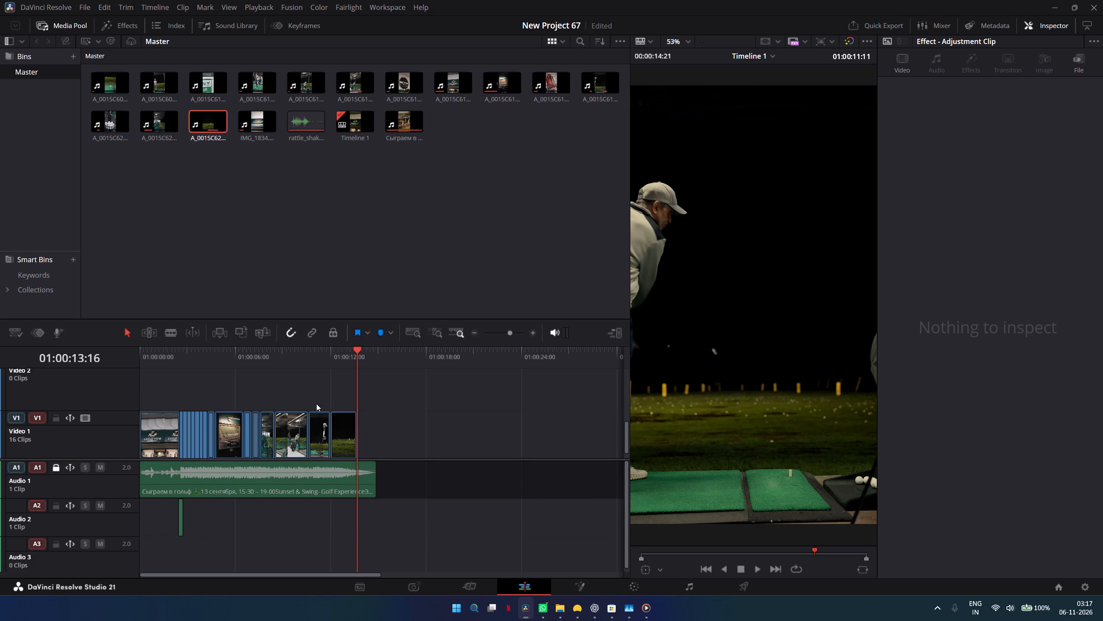
Move the short IMG_1834.MOV overlay clip near 01:00:02:12 from Video 3 down to Video 2.
scroll(314, 397, up, 2)
scroll(314, 397, down, 3)
scroll(314, 397, up, 1)
drag(263, 395, 181, 393)
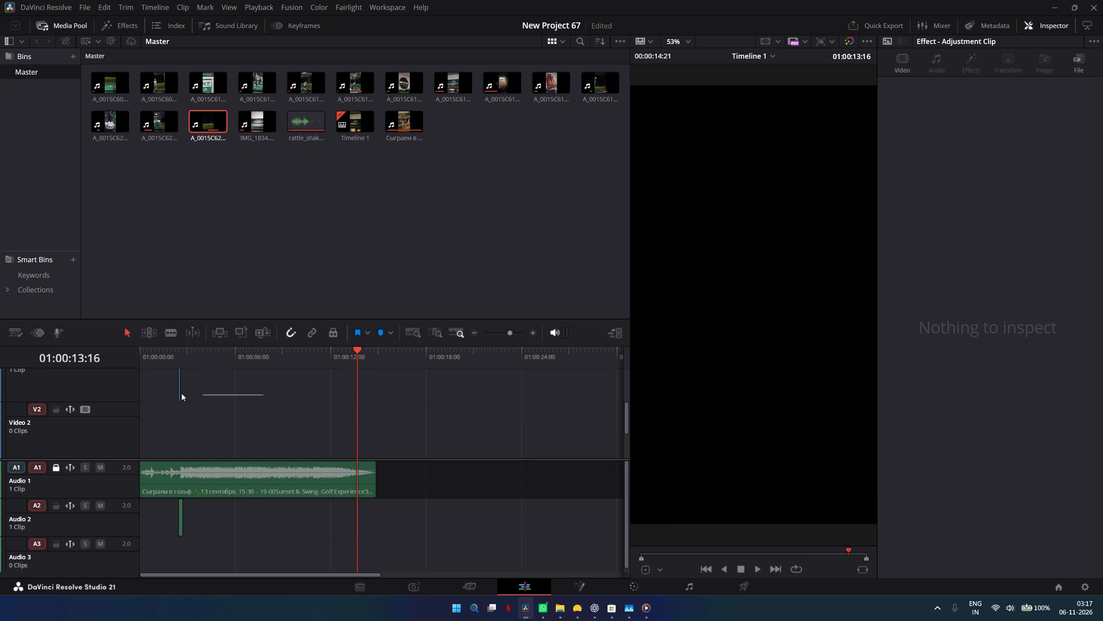
drag(181, 393, 140, 389)
click(533, 335)
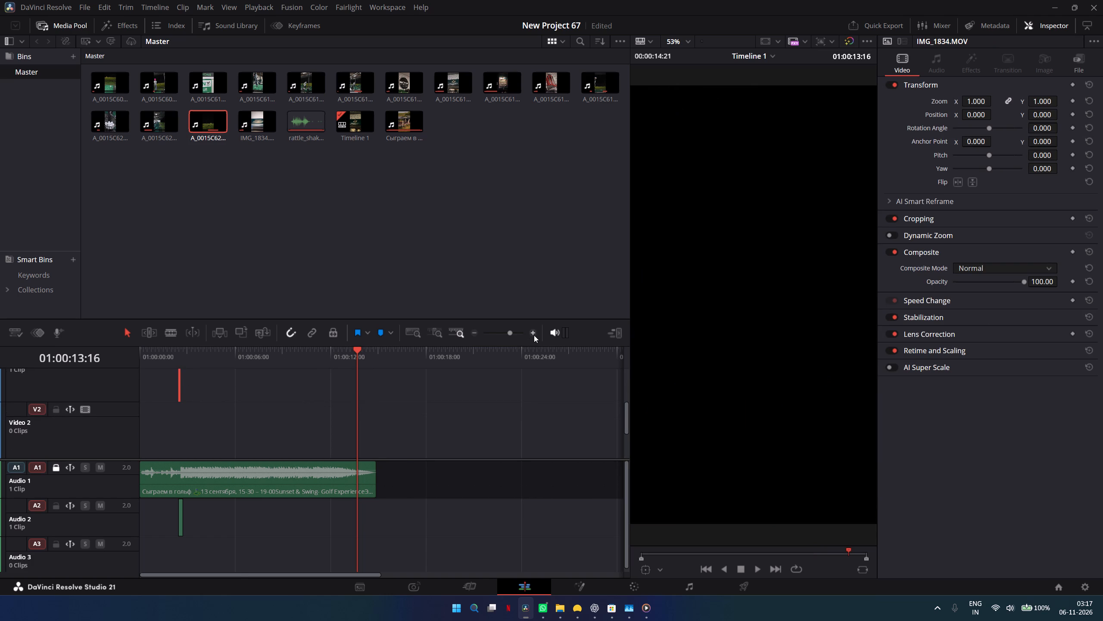
drag(341, 355, 87, 377)
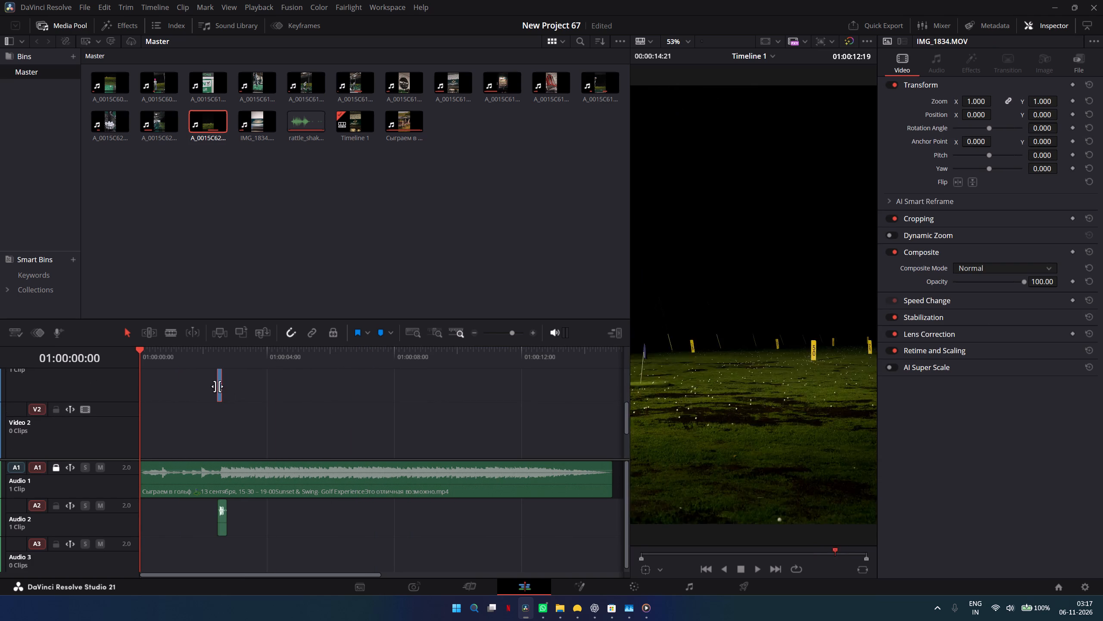
drag(219, 387, 220, 410)
scroll(225, 411, down, 3)
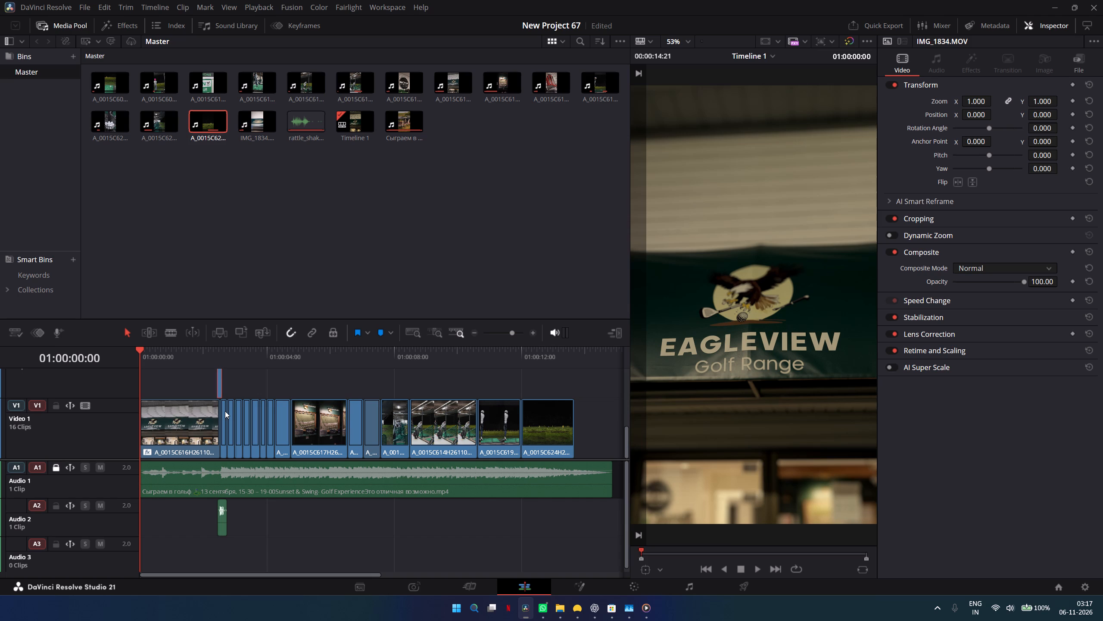
Trim the end of the final night driving-range clip on Video 1 back to about 01:00:13:00.
drag(521, 359, 527, 358)
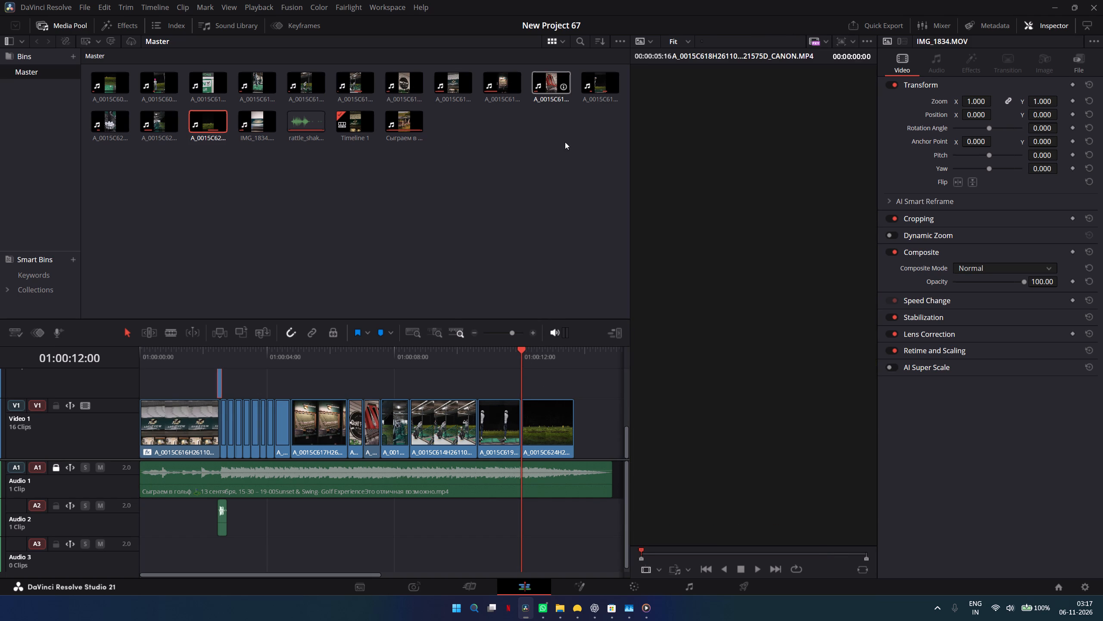
drag(570, 428, 547, 423)
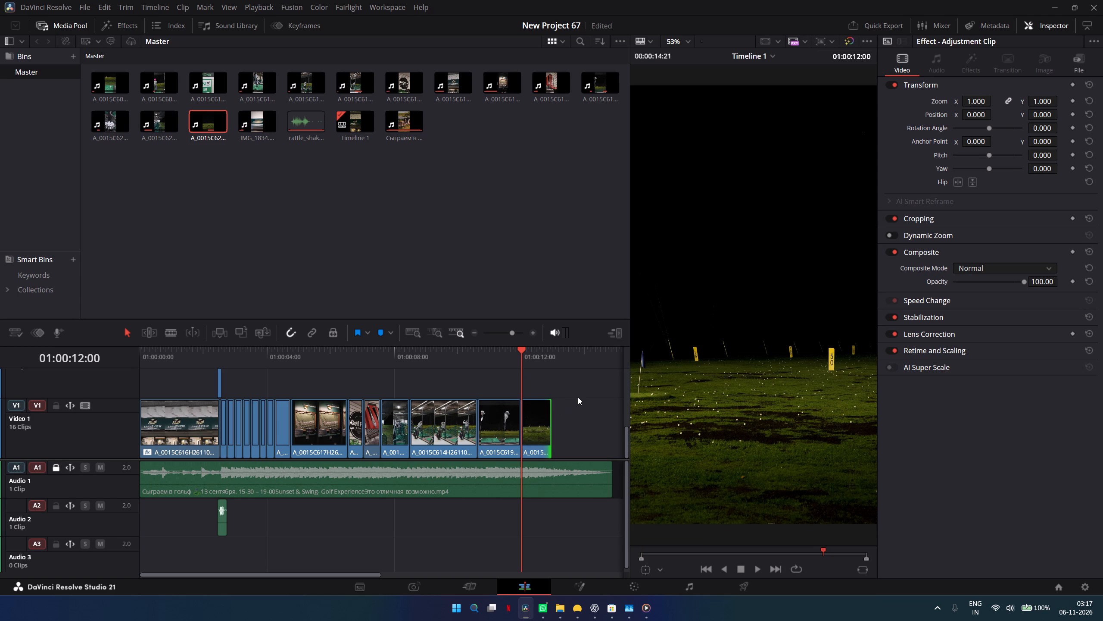
drag(577, 398, 570, 397)
On the Deliver page, set the render file name to golf mini for the Timeline 1 export.
click(744, 588)
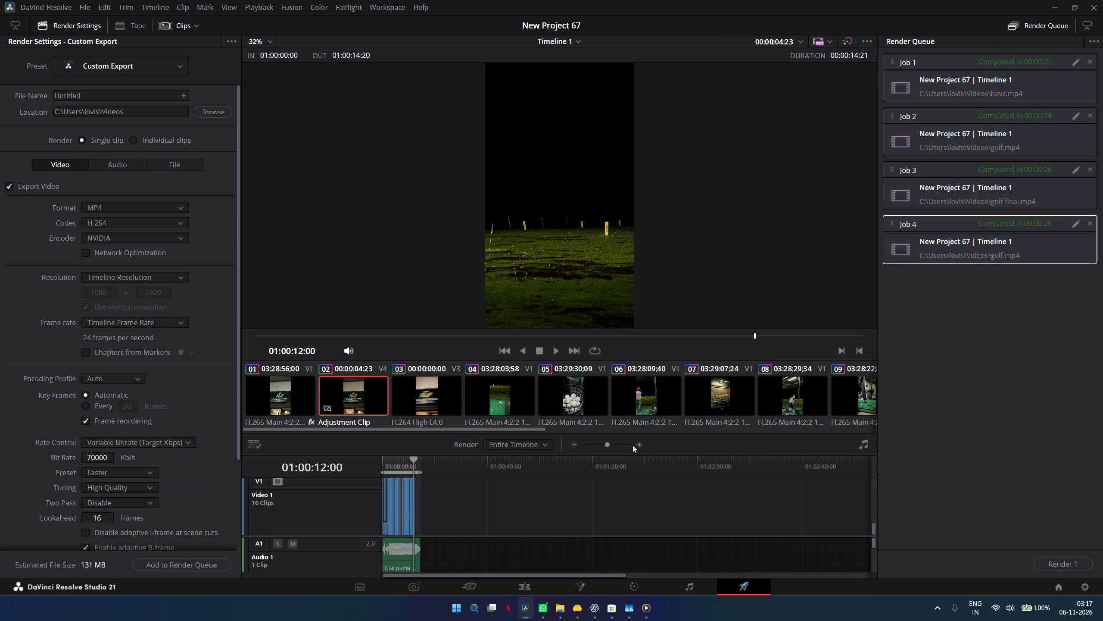
drag(130, 92, 95, 93)
drag(95, 93, 0, 98)
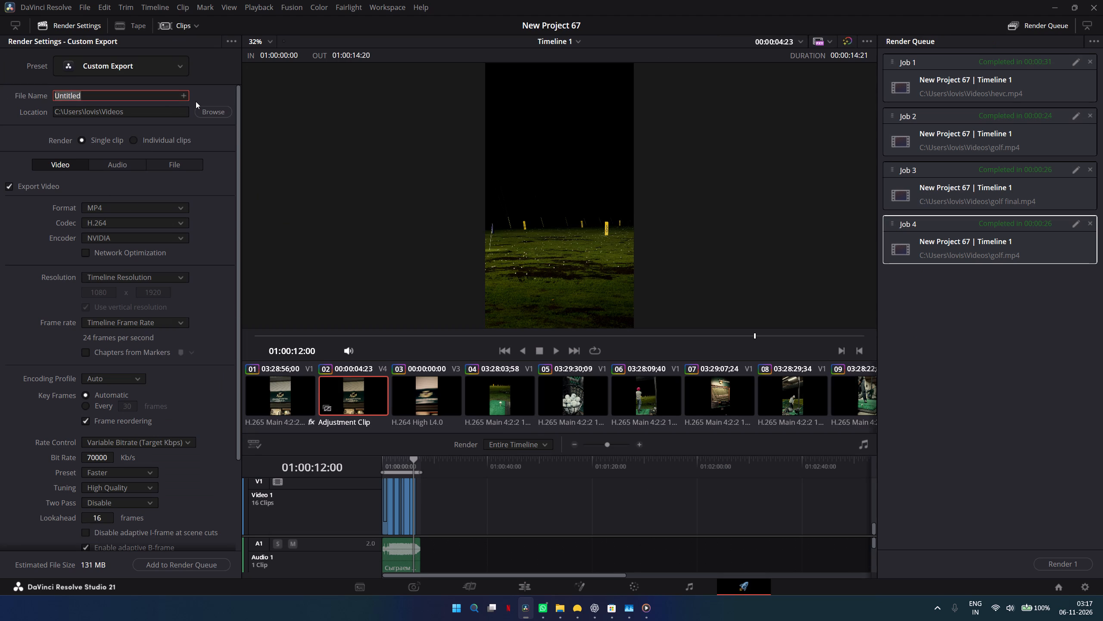
key(backslash)
key(BackSpace)
key(f)
key(BackSpace)
text(golf mini)
click(211, 115)
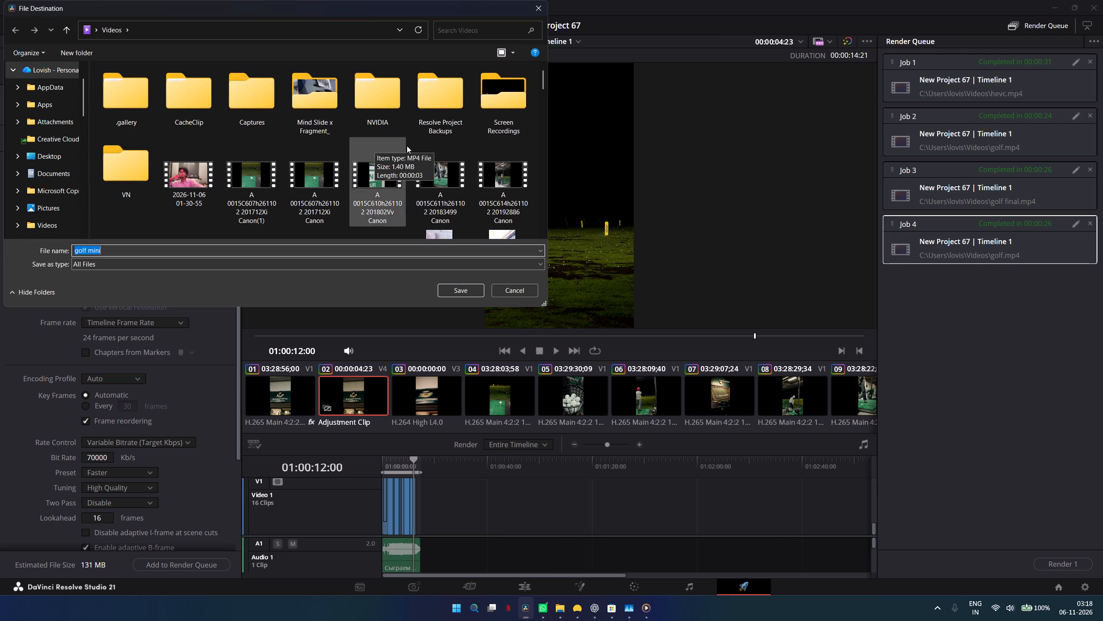
click(504, 291)
Close the golf video open in Media Player and return to DaVinci Resolve.
click(531, 610)
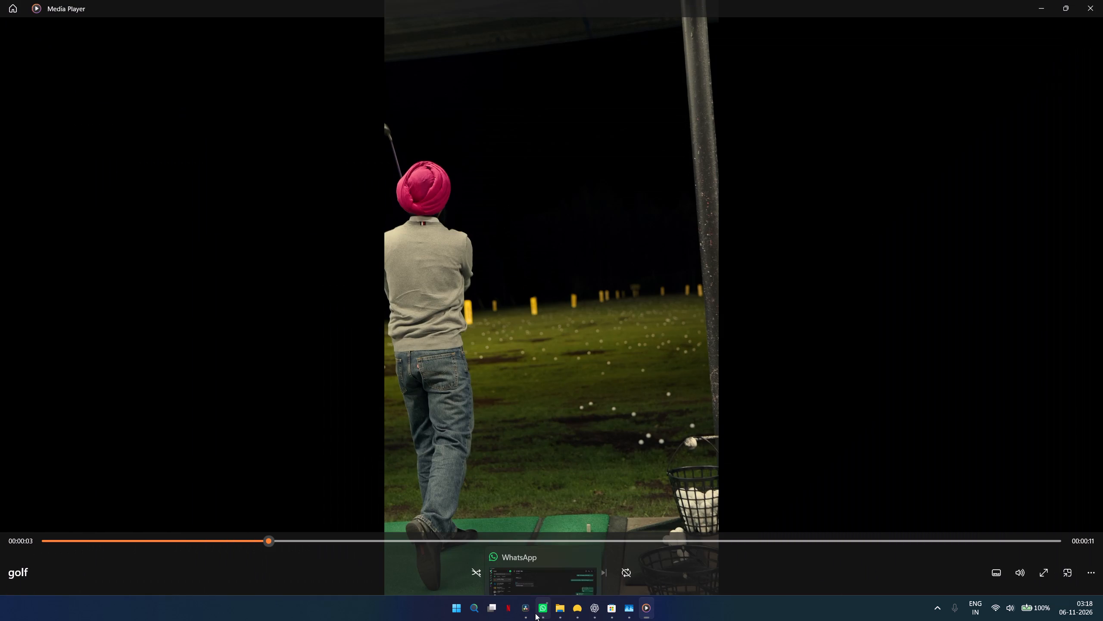
click(1098, 4)
click(530, 608)
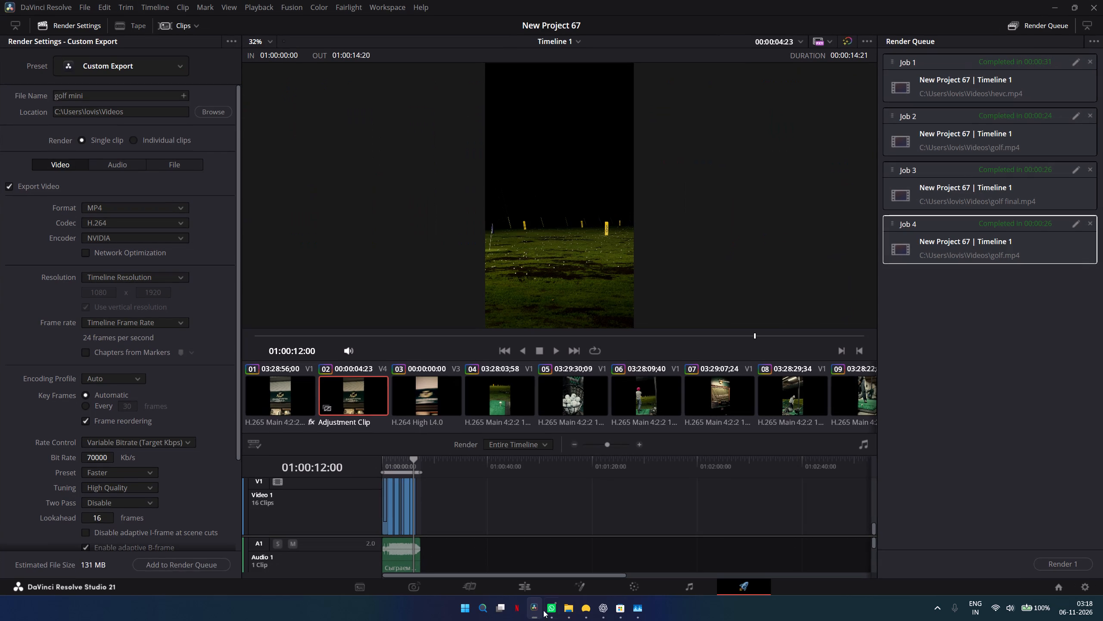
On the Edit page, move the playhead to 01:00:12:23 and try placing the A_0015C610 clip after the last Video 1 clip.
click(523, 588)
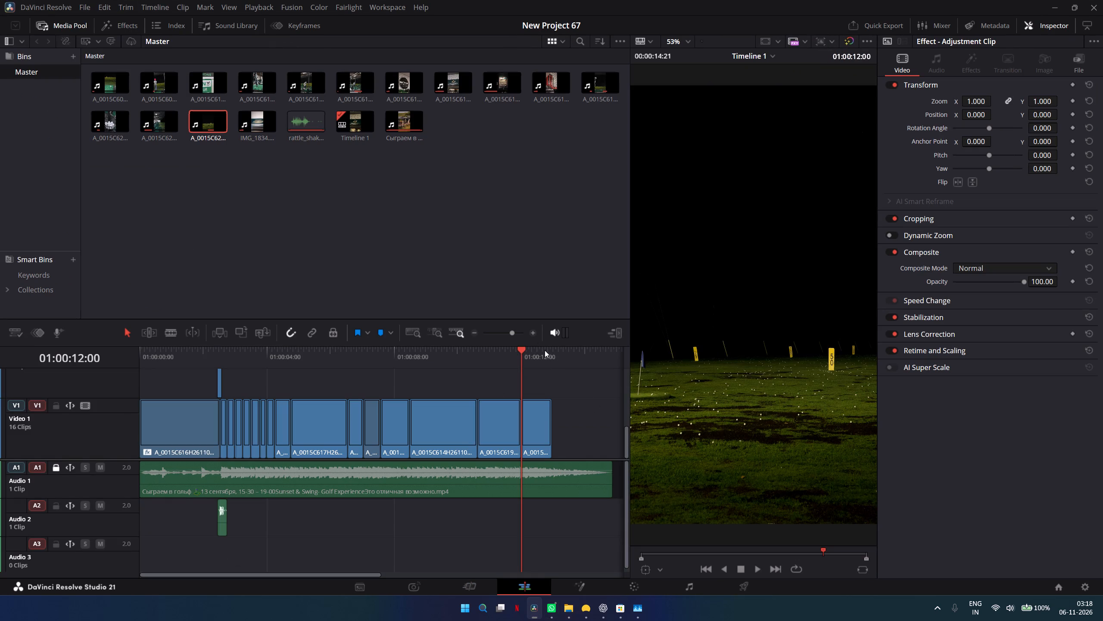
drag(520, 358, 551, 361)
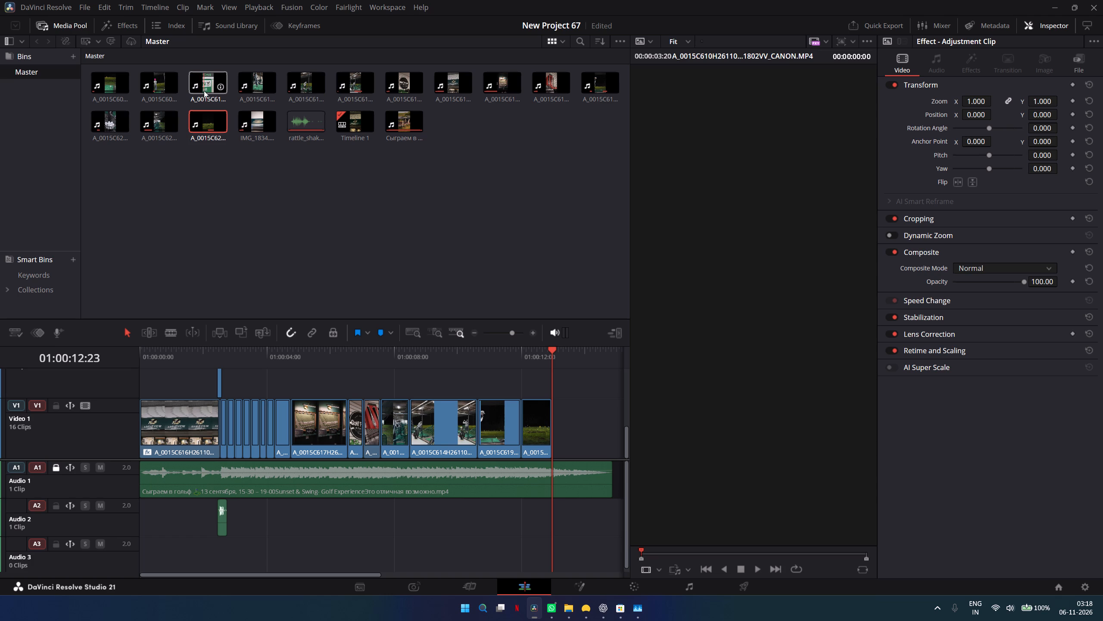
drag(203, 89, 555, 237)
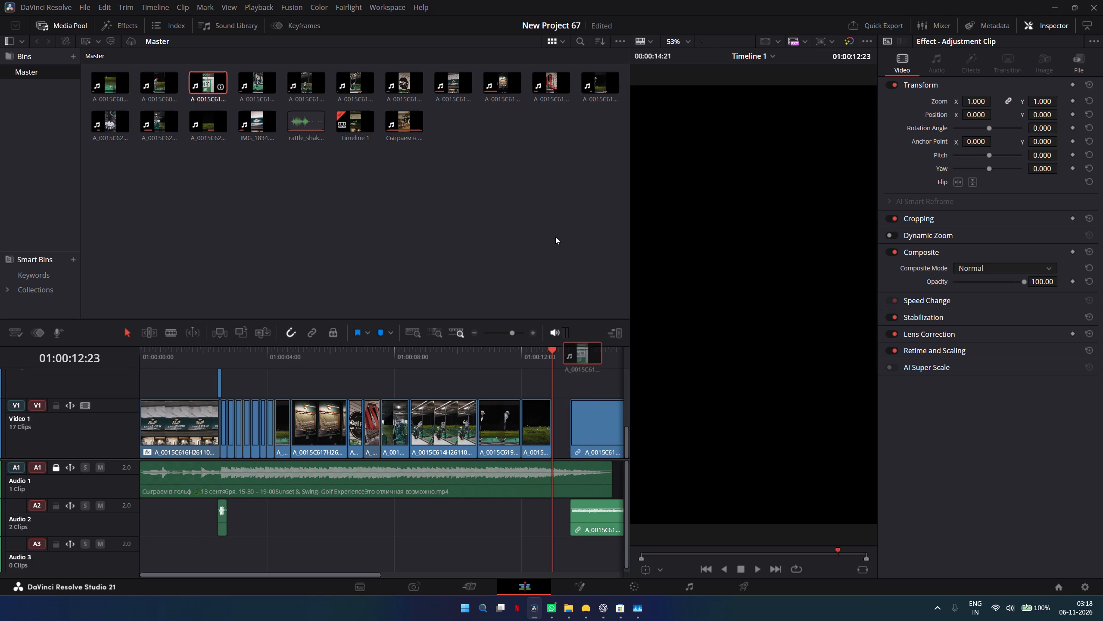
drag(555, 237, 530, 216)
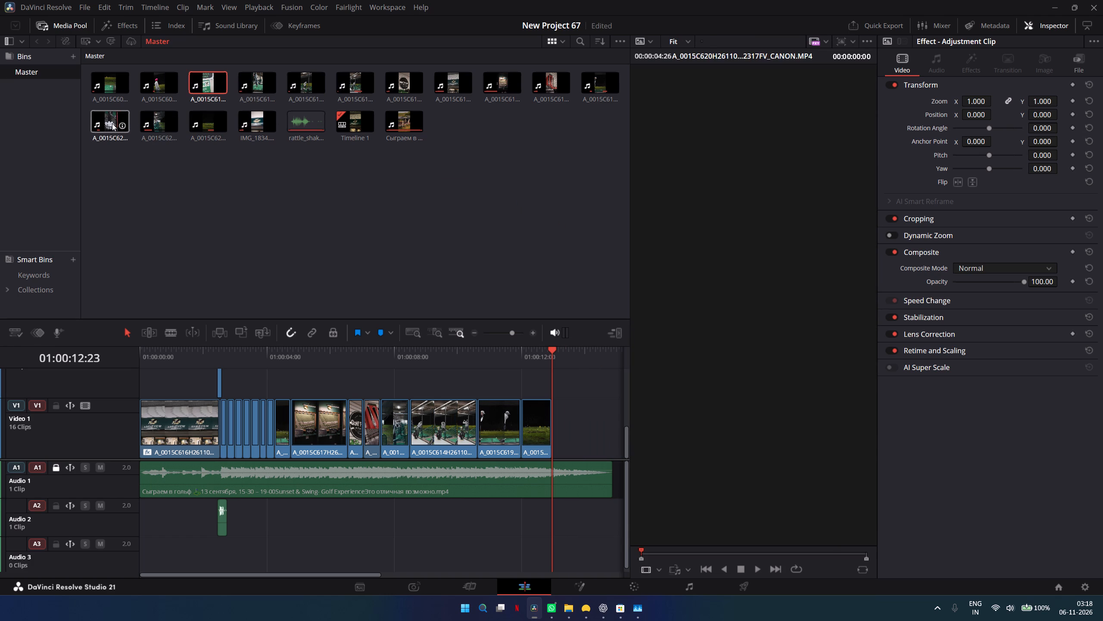
Preview the A_0015C623 driving-range swing clip in the Master bin as a candidate for the end of the sequence.
drag(153, 118, 197, 129)
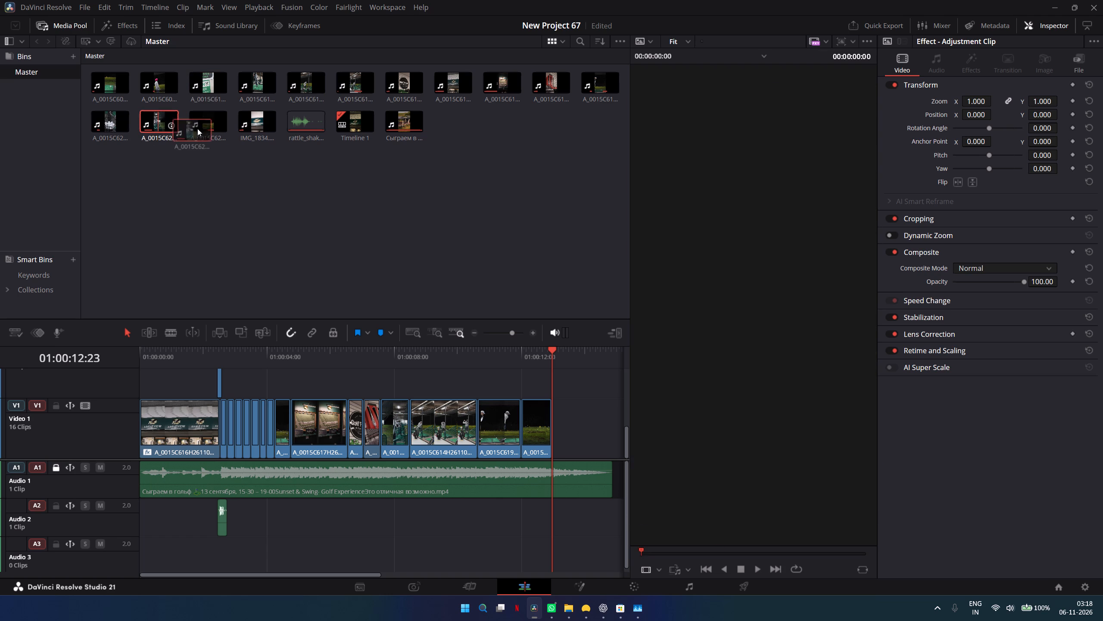
drag(197, 129, 163, 127)
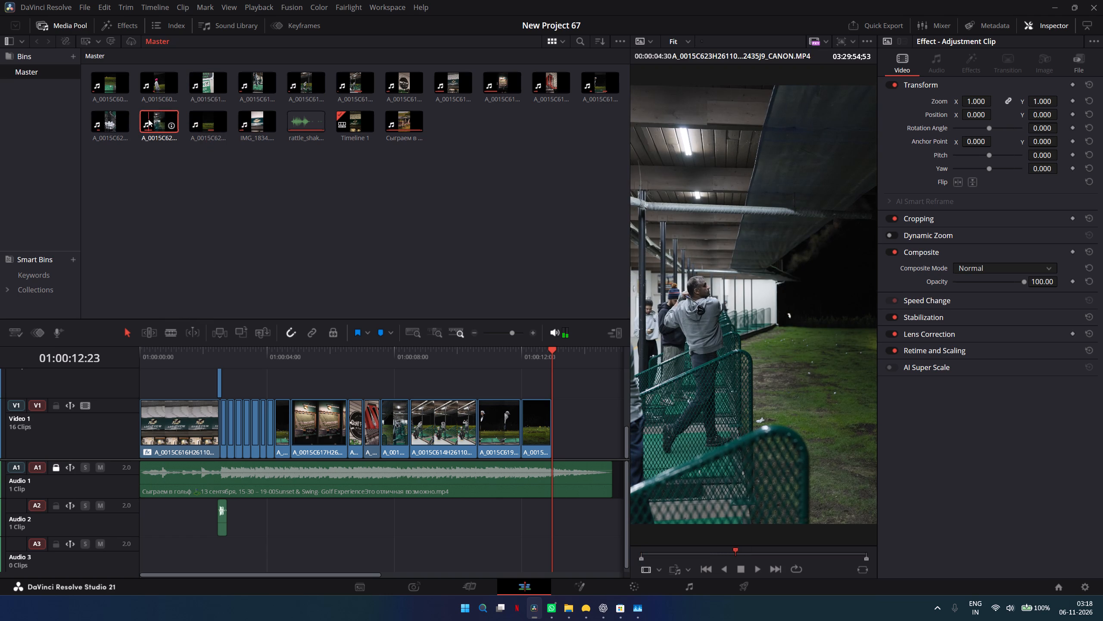
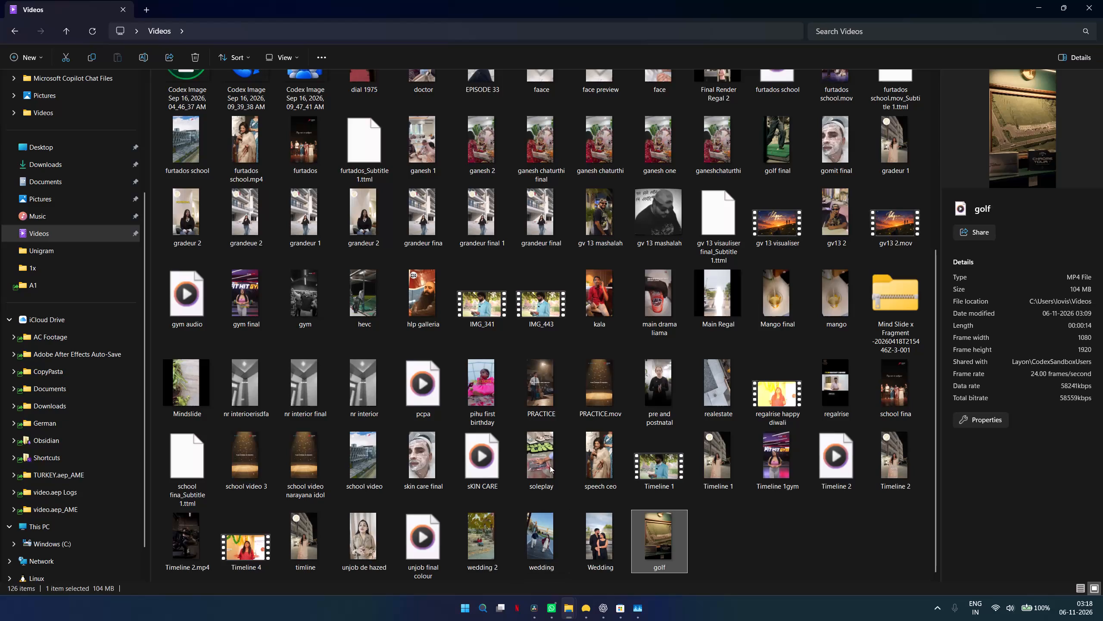
Switch to the browser and download the A_0015C611 club-and-ball clip from the GOLF folder in Google Drive.
click(589, 608)
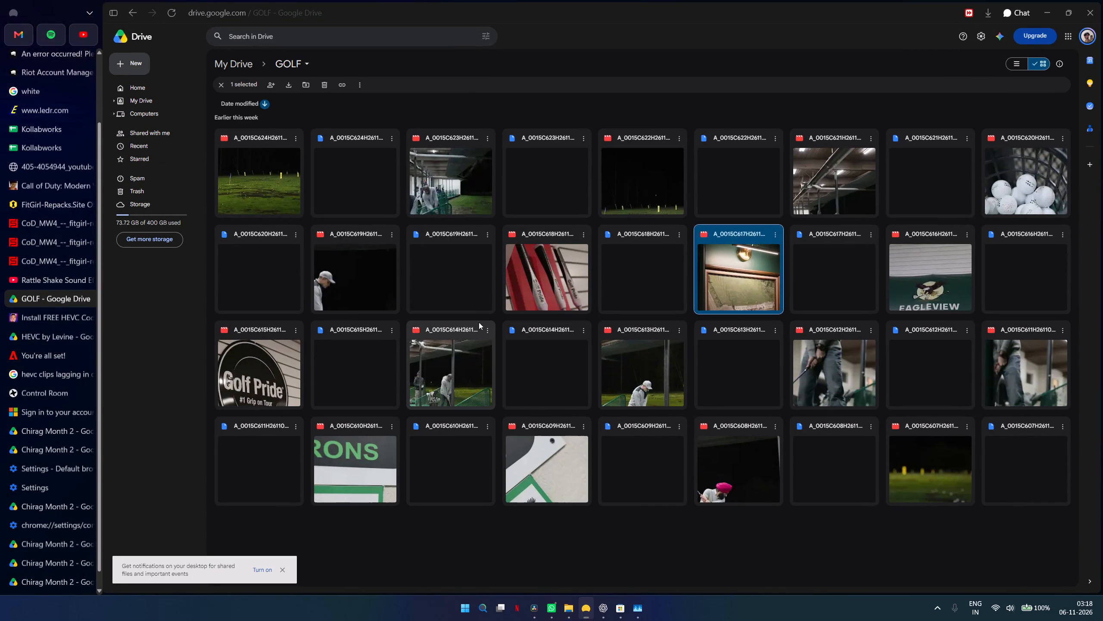
click(1065, 332)
click(975, 364)
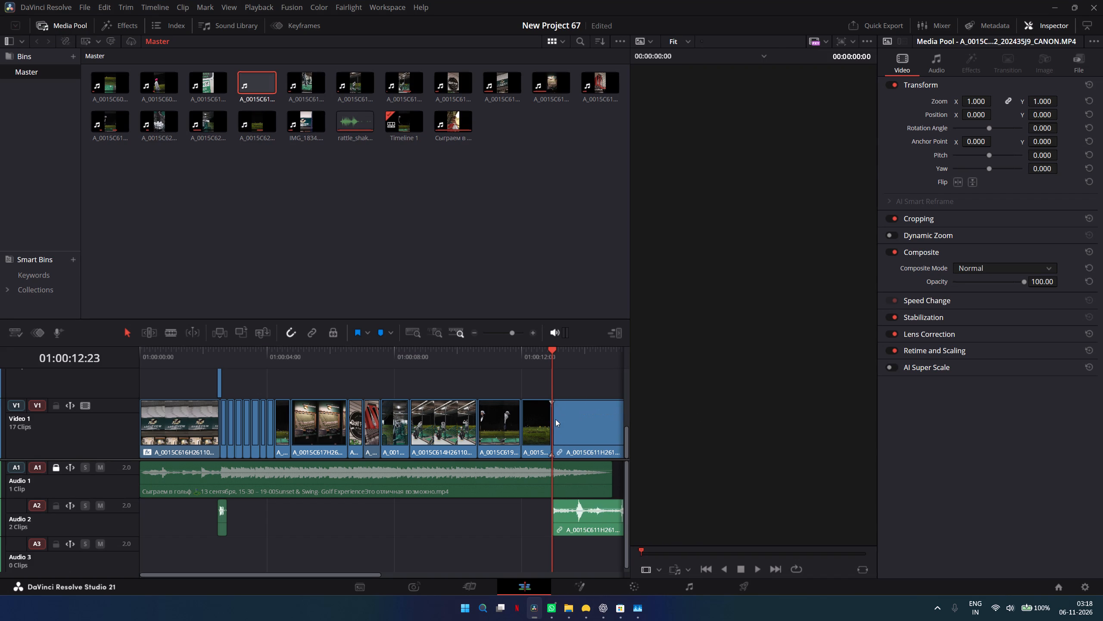
Trim the A_0015C611 clip's end to match the end of the Audio 1 music and delete its sound from Audio 2.
click(476, 332)
drag(391, 433, 372, 439)
click(377, 524)
key(BackSpace)
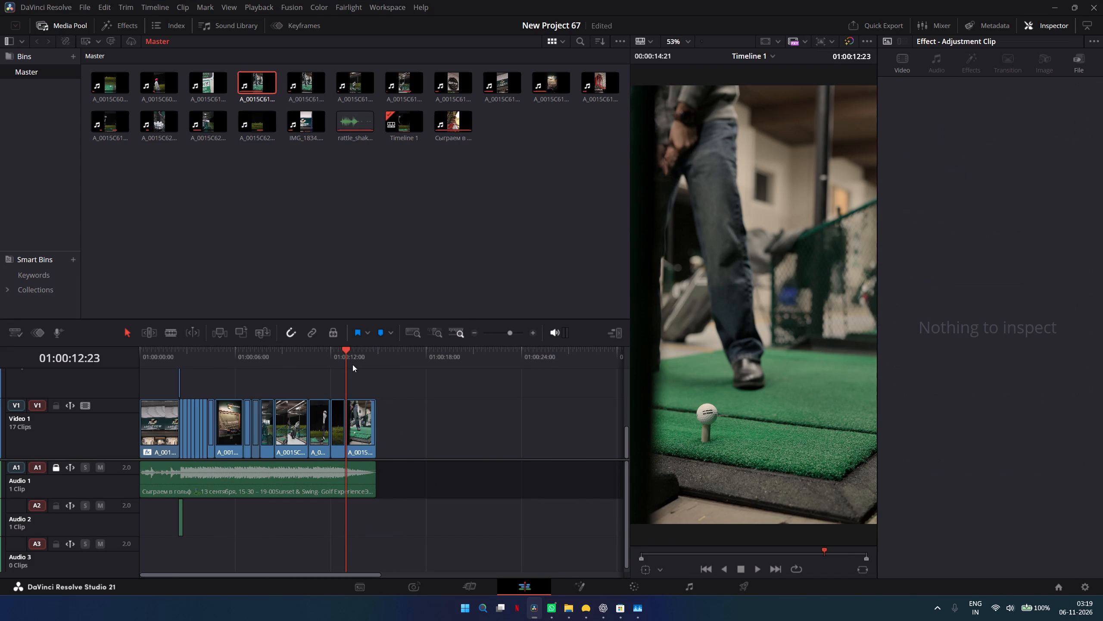
On the Color page, apply the grade of clip 18 to the newly added clip 19.
drag(349, 356, 356, 358)
click(365, 424)
click(619, 585)
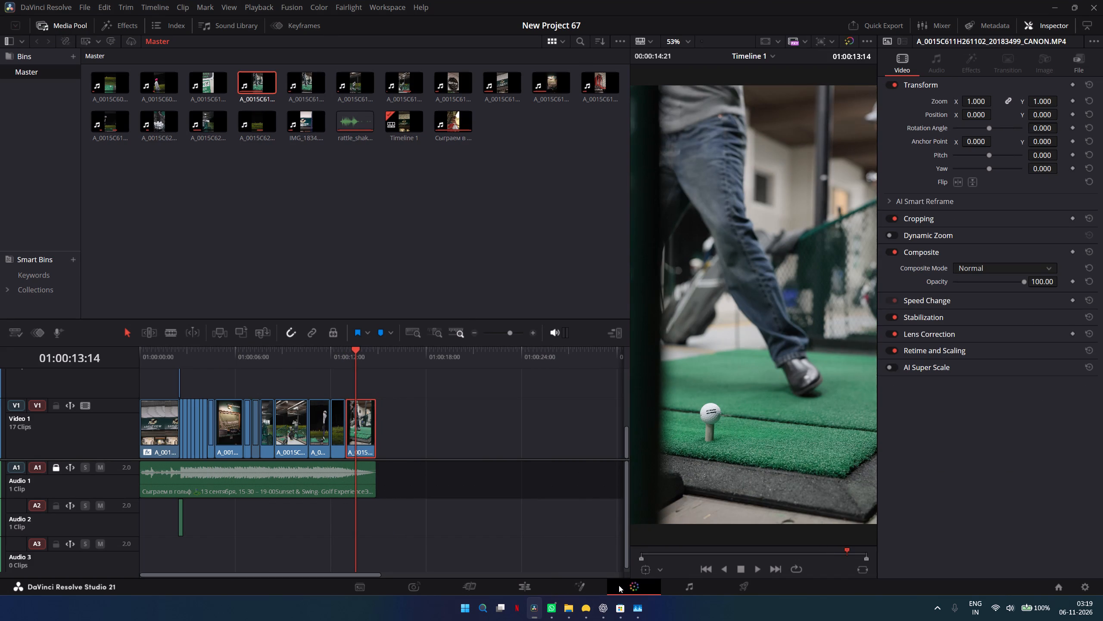
scroll(766, 349, down, 3)
scroll(692, 362, down, 4)
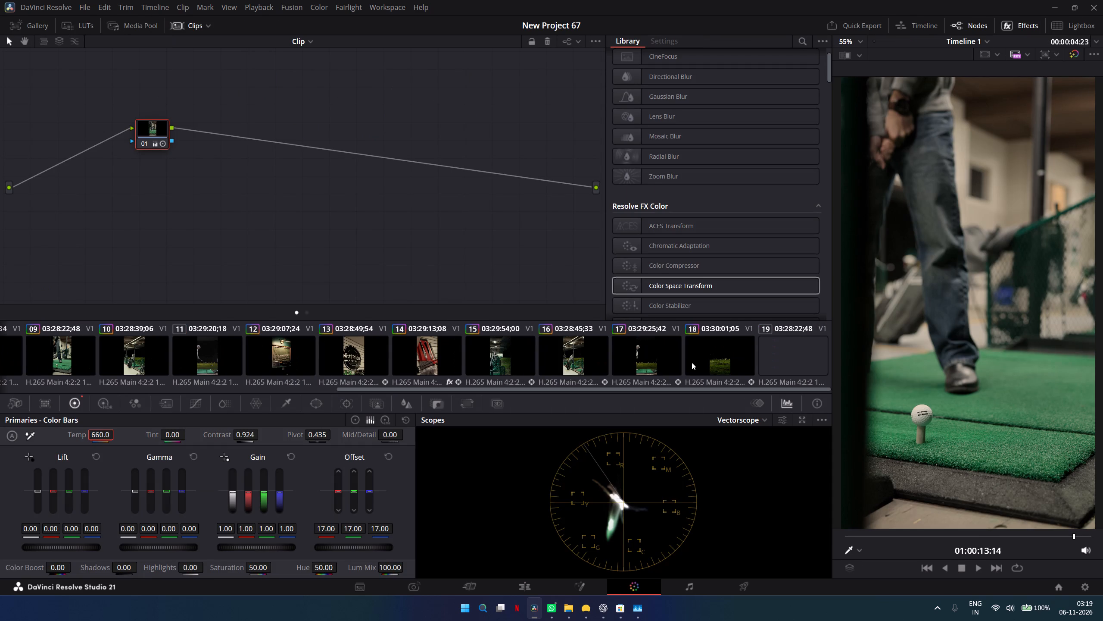
scroll(692, 362, down, 4)
click(777, 352)
right_click(727, 351)
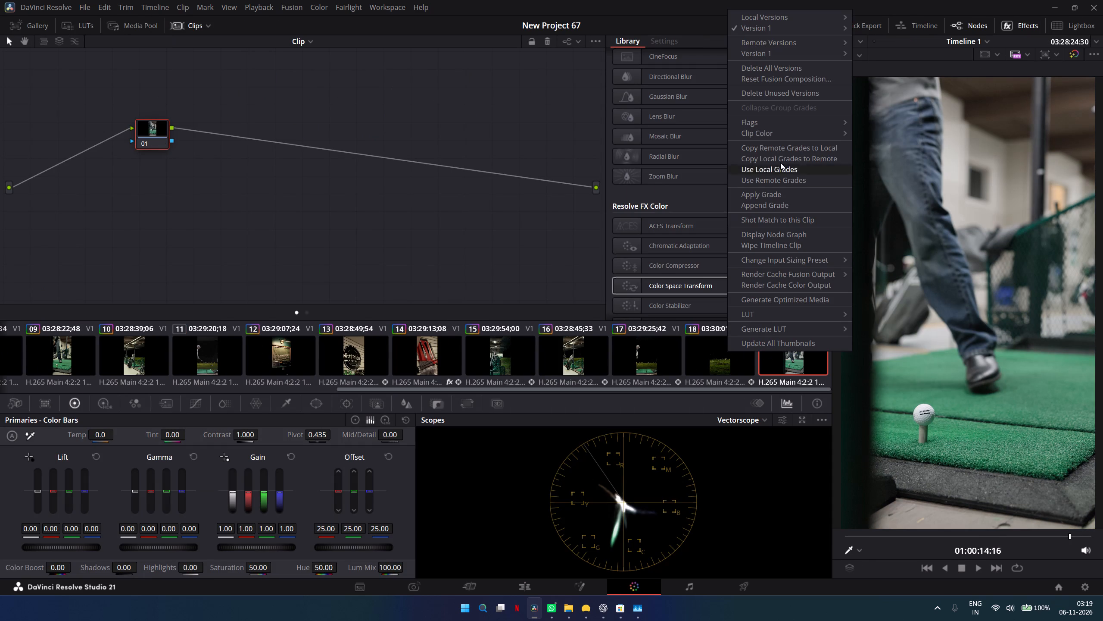
click(784, 192)
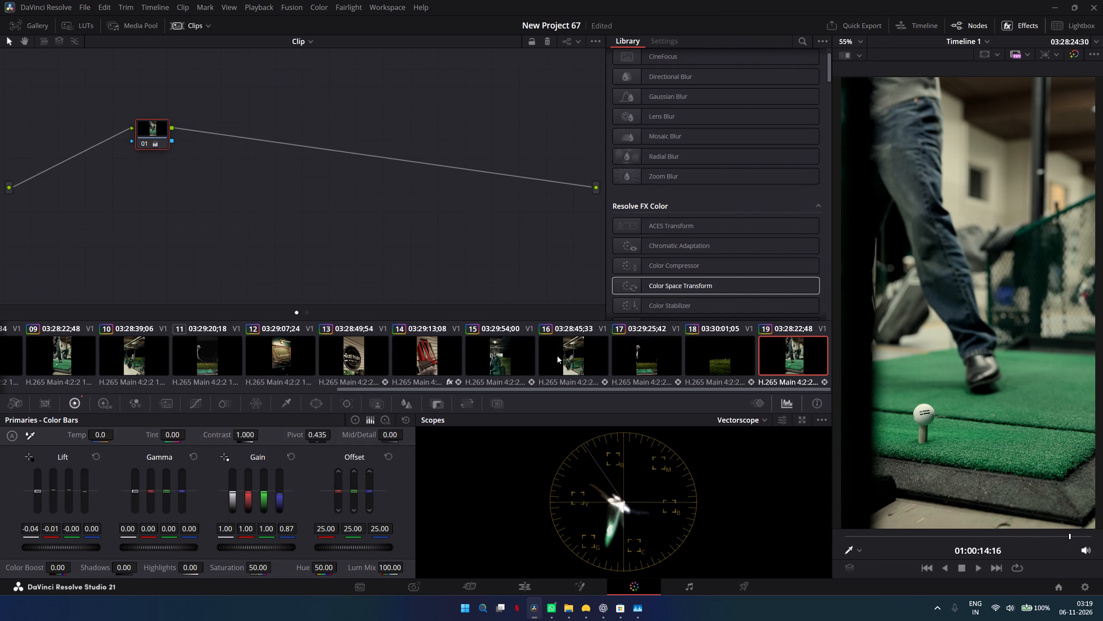
Apply the grade of clip 12 to clip 11, the golfer with the white cap.
click(211, 365)
right_click(288, 354)
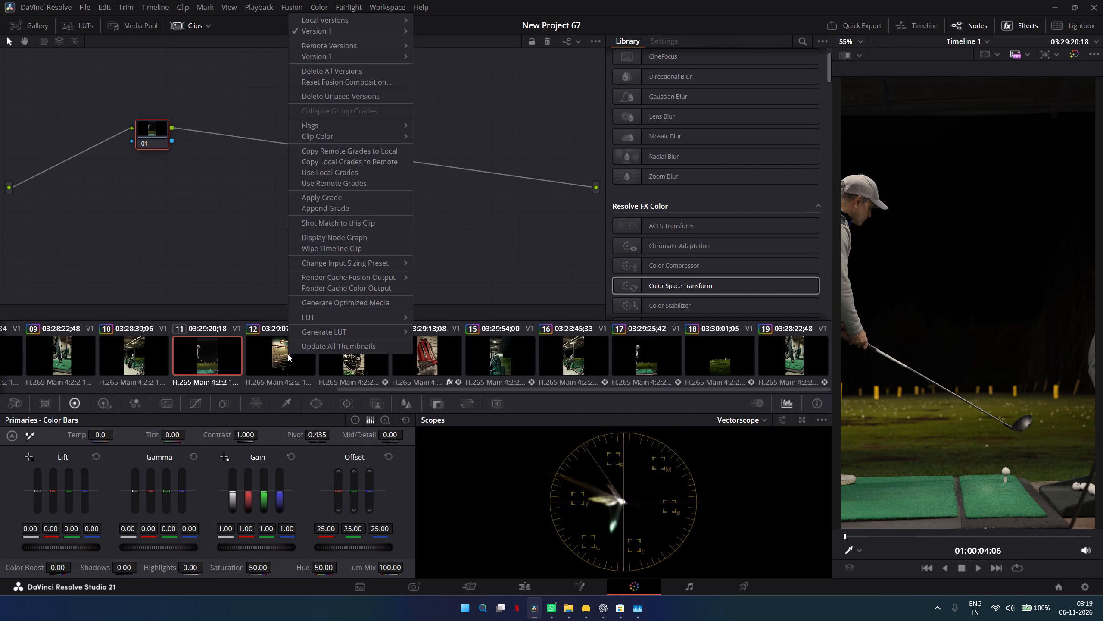
click(323, 196)
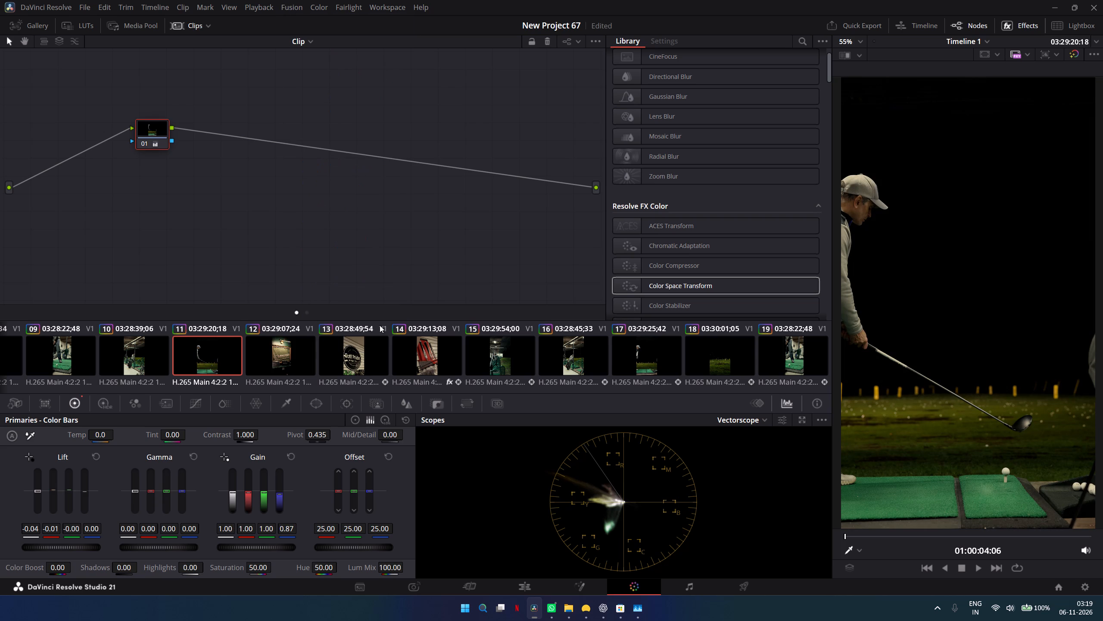
Review the grades of clips 16 and 19, and go back to clip 01 to check the sequence from its start.
click(573, 346)
click(784, 352)
scroll(117, 357, up, 3)
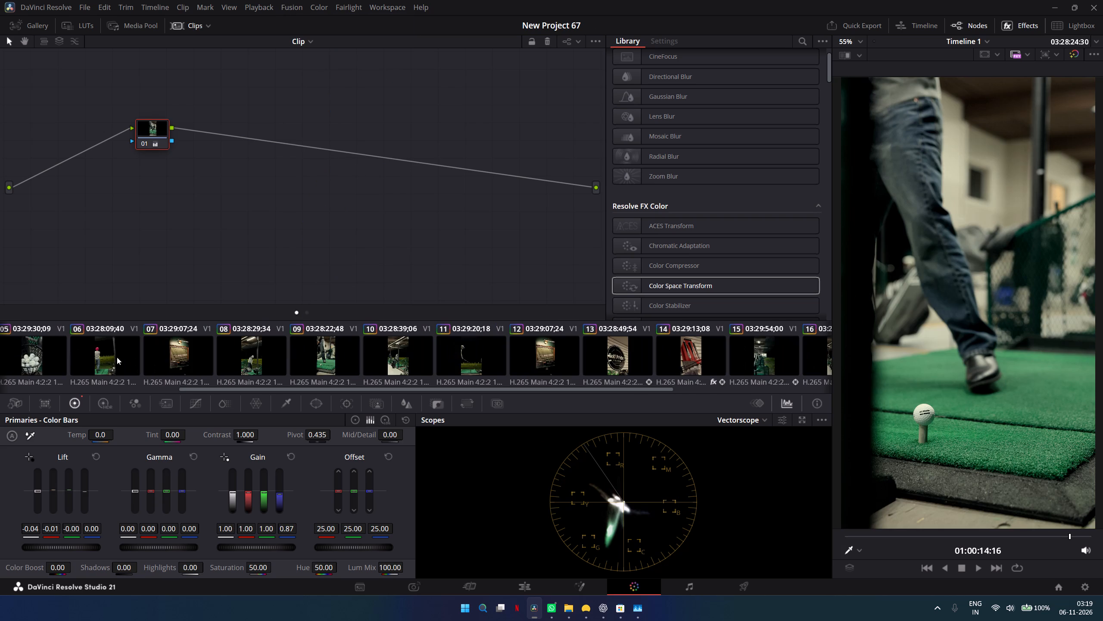
scroll(117, 357, up, 5)
click(36, 362)
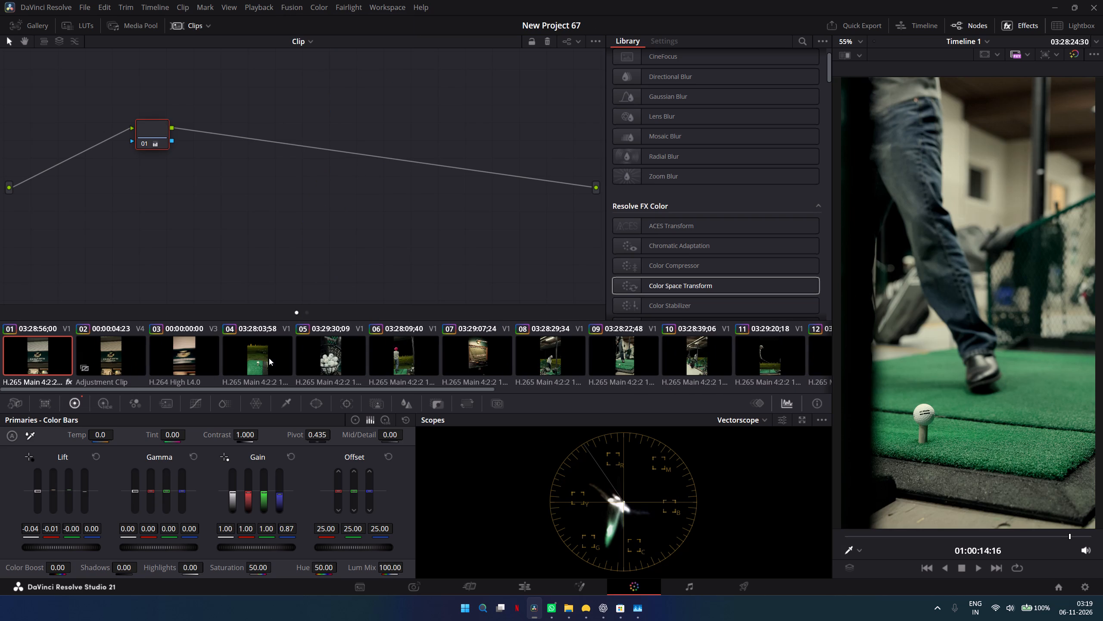
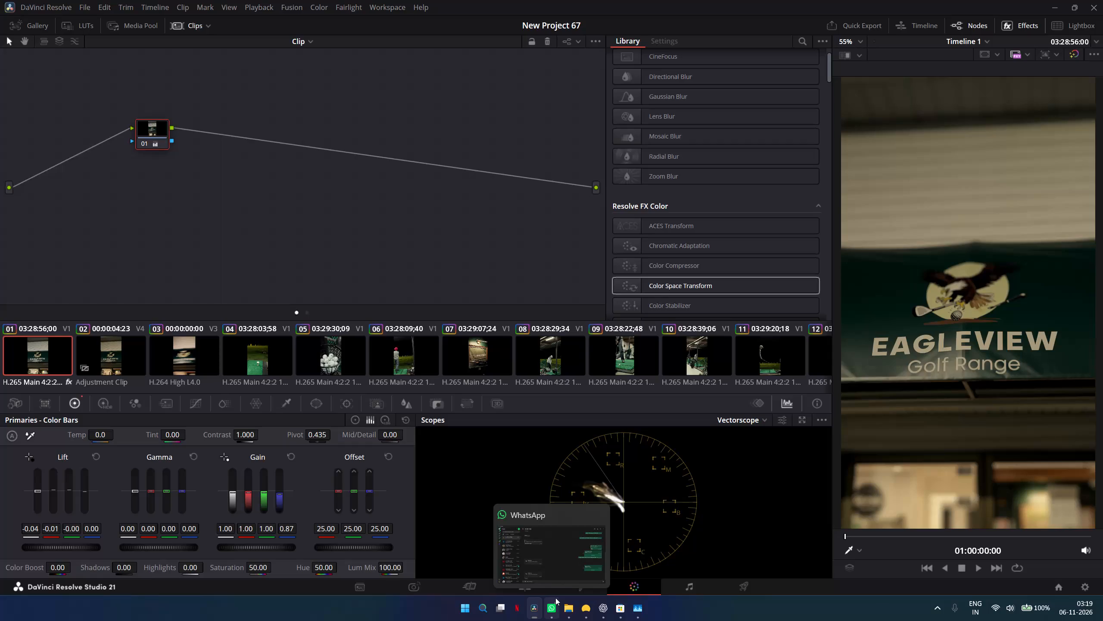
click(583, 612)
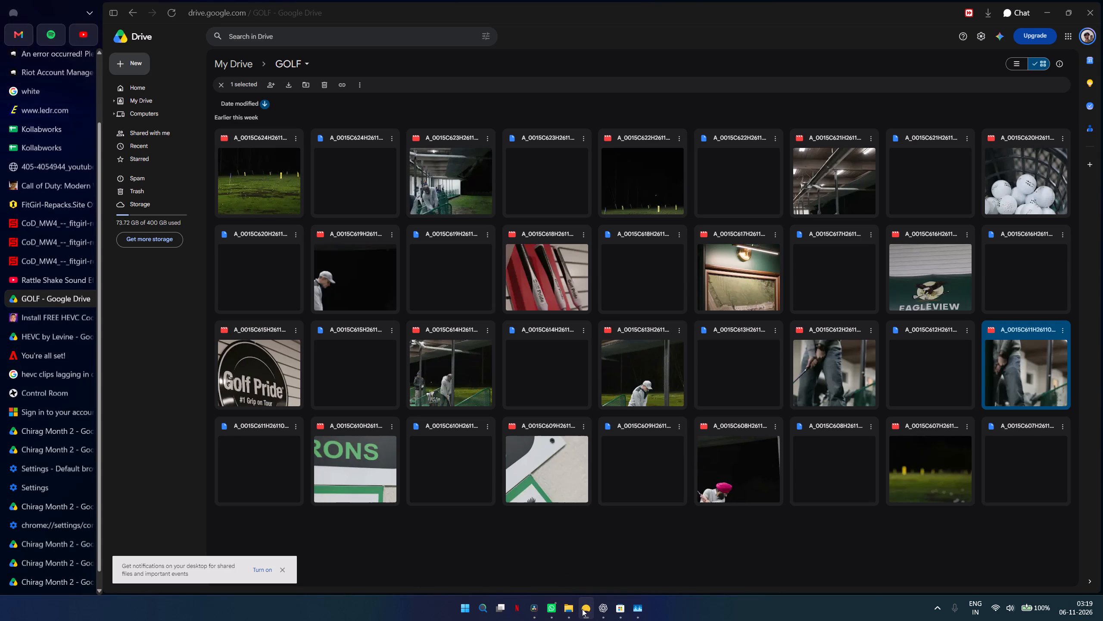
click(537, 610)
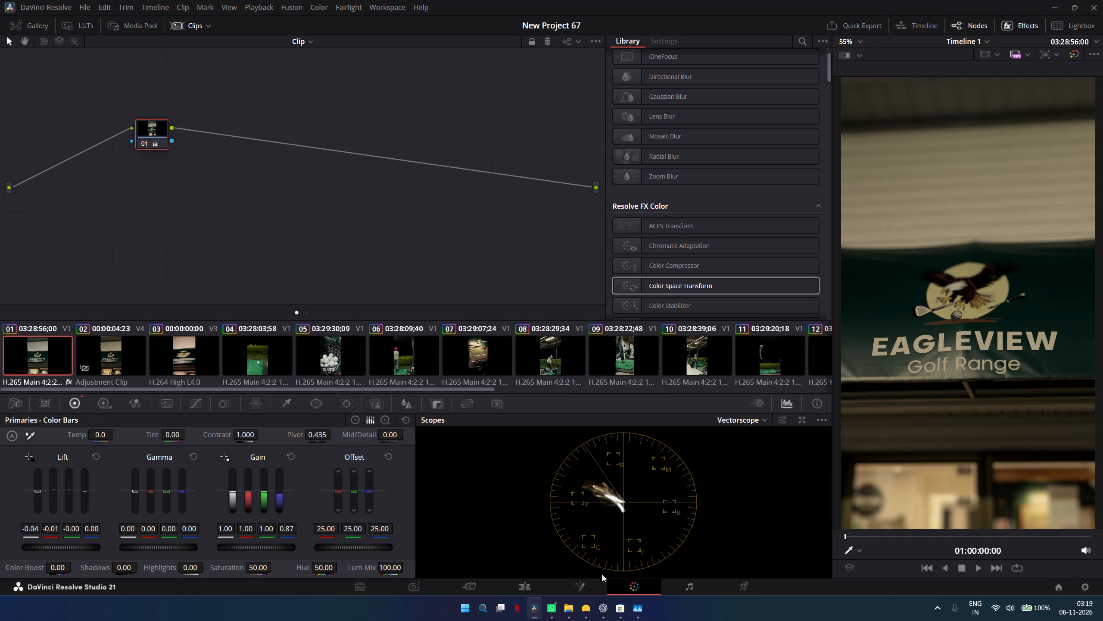
Return to the Edit page and scrub back and forth through Timeline 1 to check the clips' order and grades.
click(573, 577)
click(513, 583)
drag(178, 353, 336, 362)
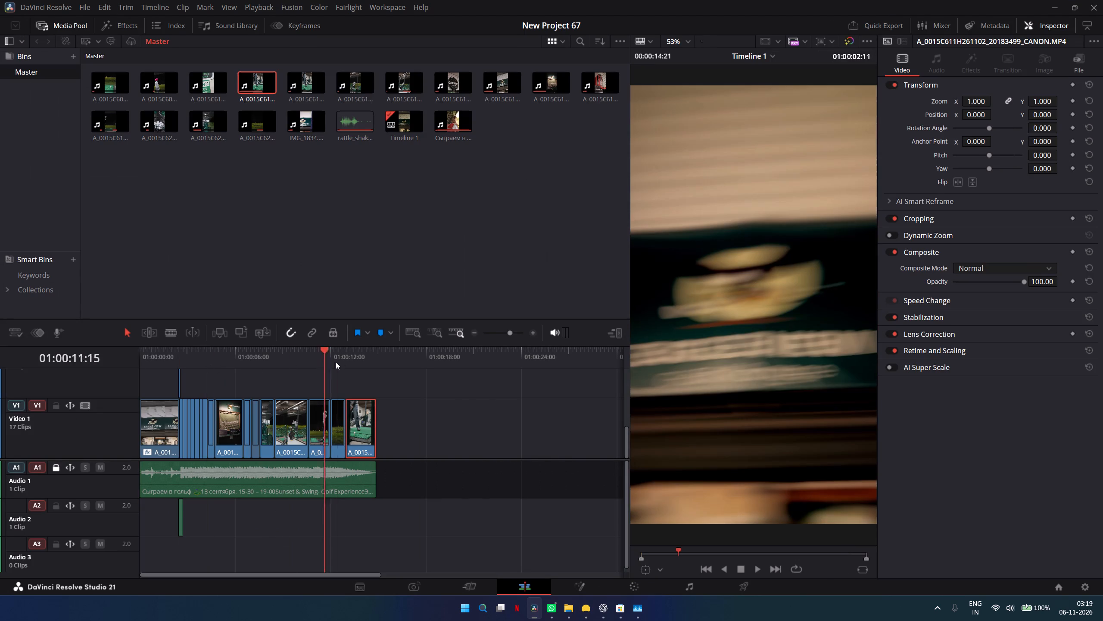
drag(336, 362, 366, 361)
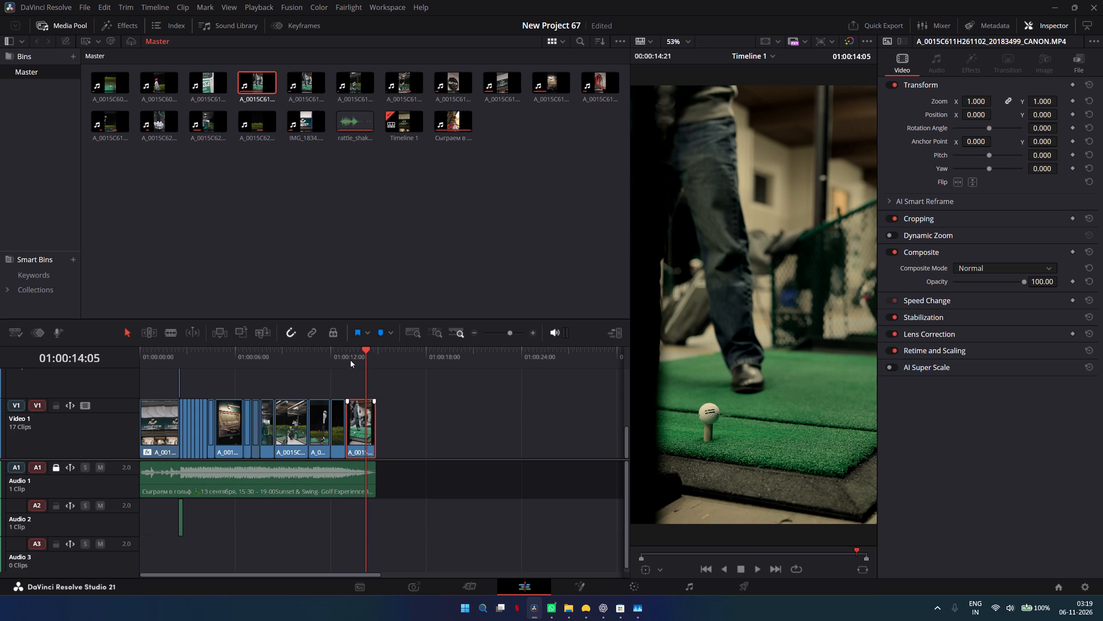
drag(354, 358, 243, 368)
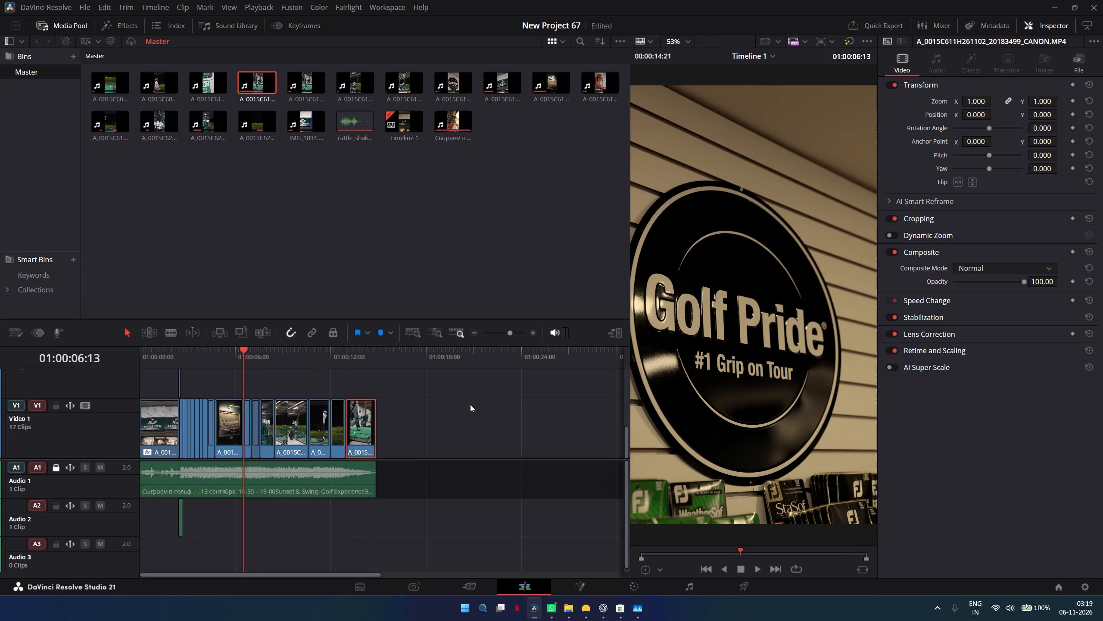
drag(344, 351, 314, 354)
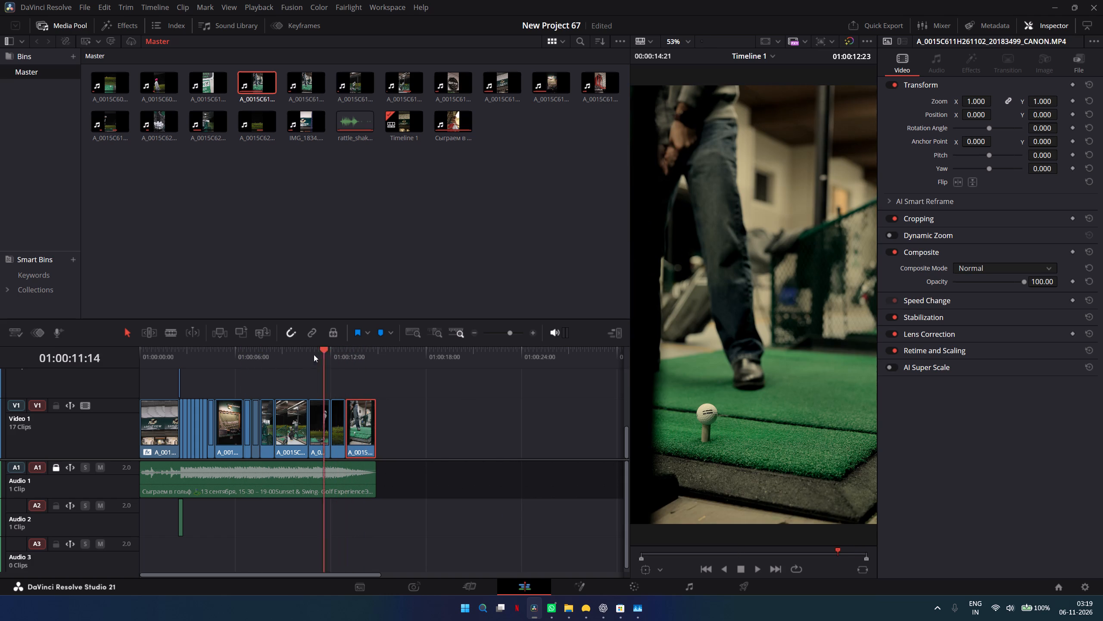
drag(314, 354, 233, 355)
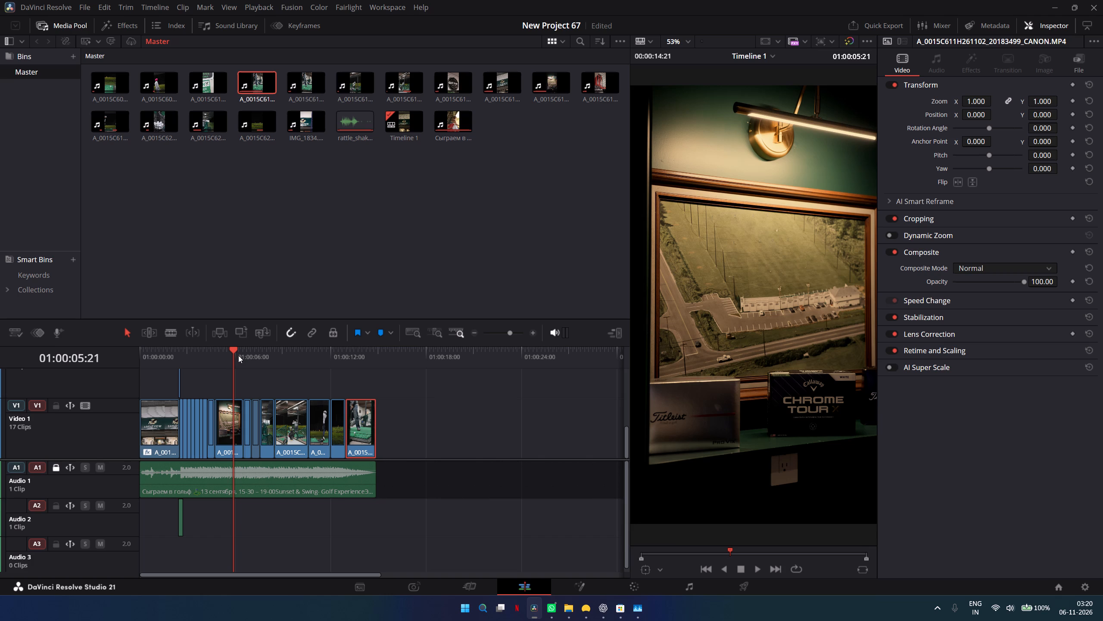
drag(234, 351, 253, 354)
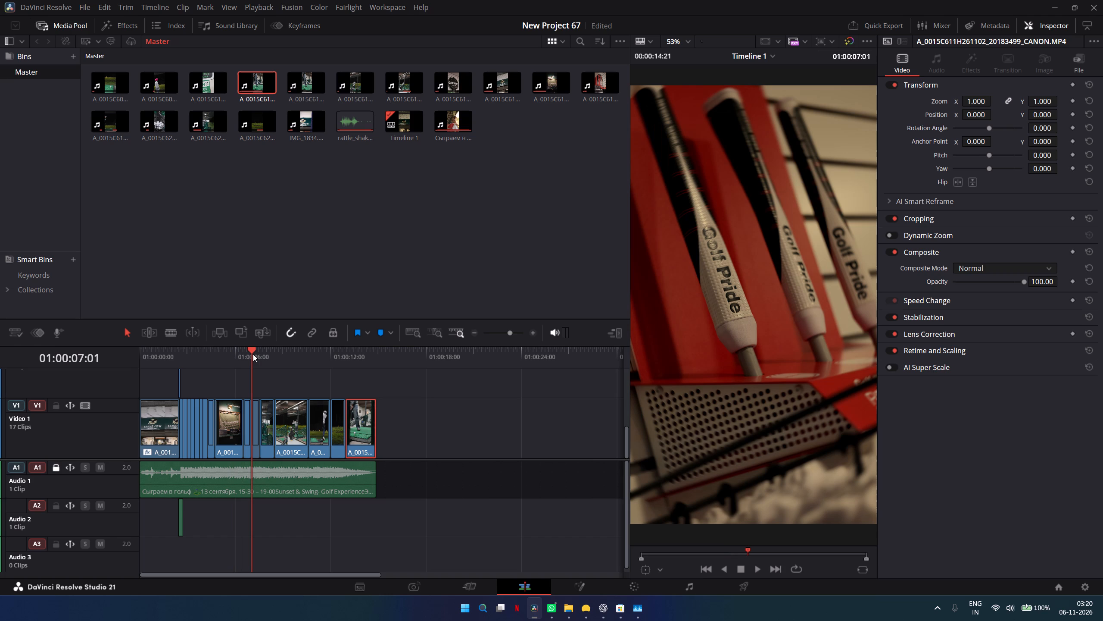
drag(251, 354, 265, 351)
drag(265, 351, 276, 351)
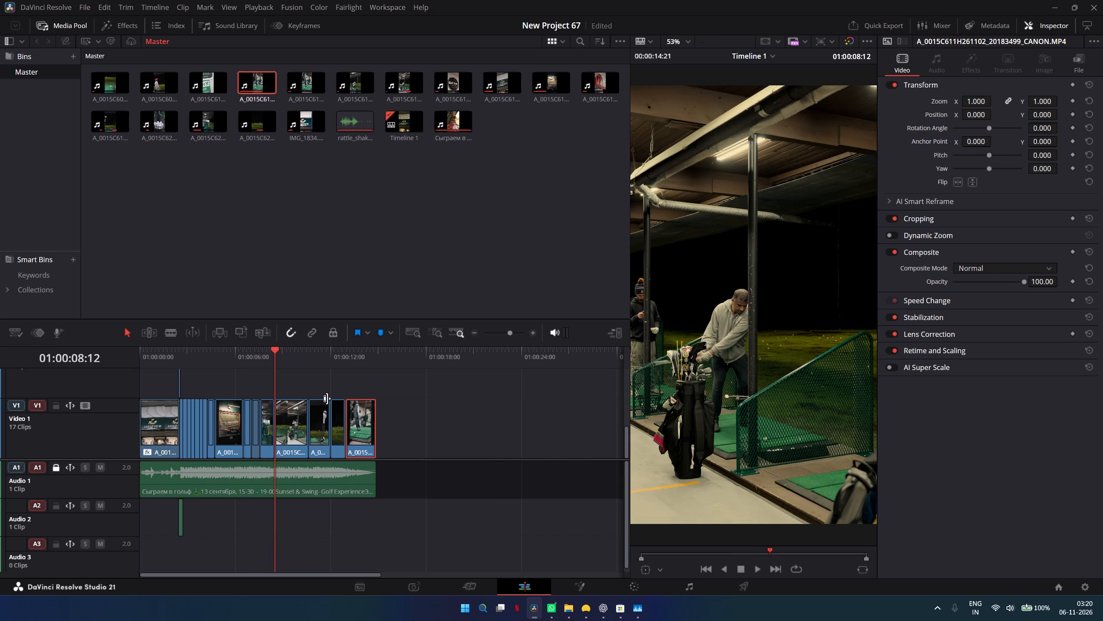
Check the driving-bay golfer shot on the Color page, and scrub the timeline on the Edit page to the end of the closing clip.
click(584, 585)
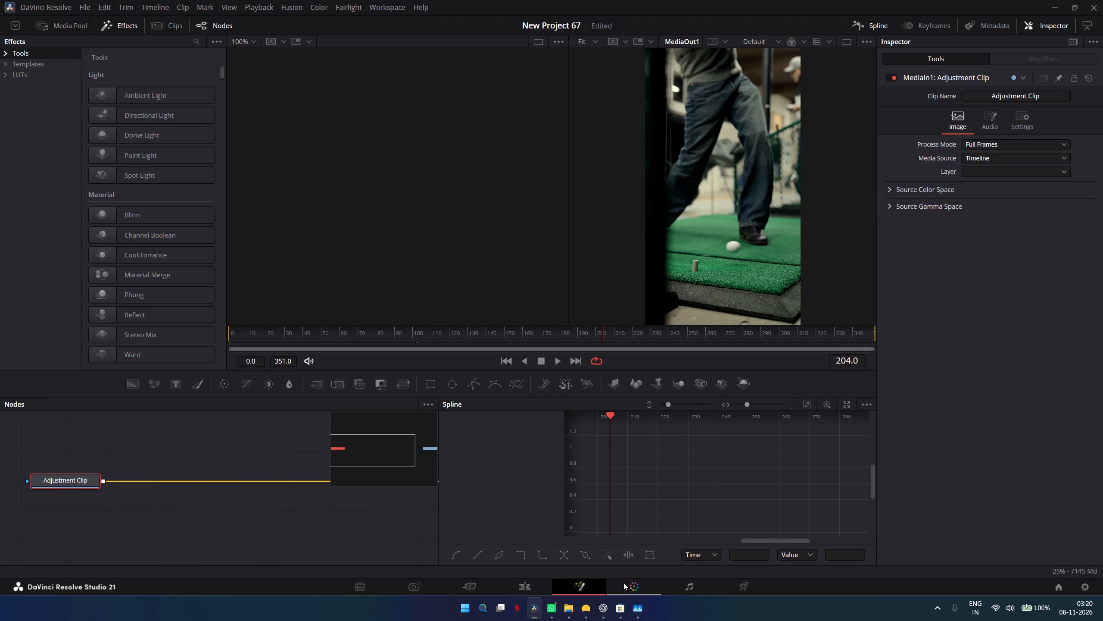
click(625, 583)
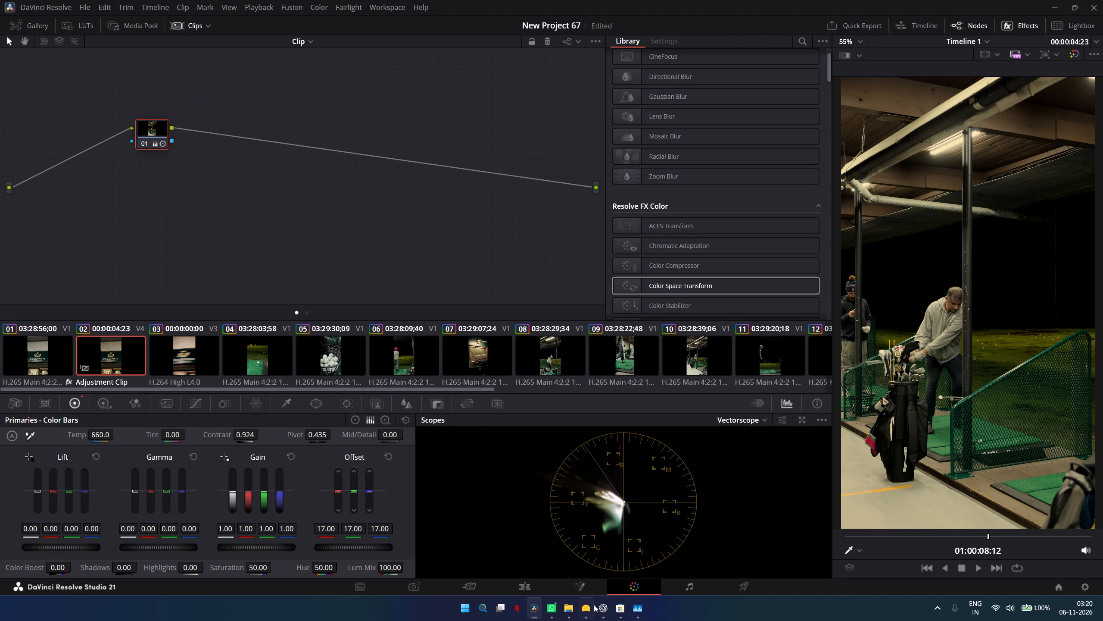
click(526, 590)
drag(275, 356, 301, 359)
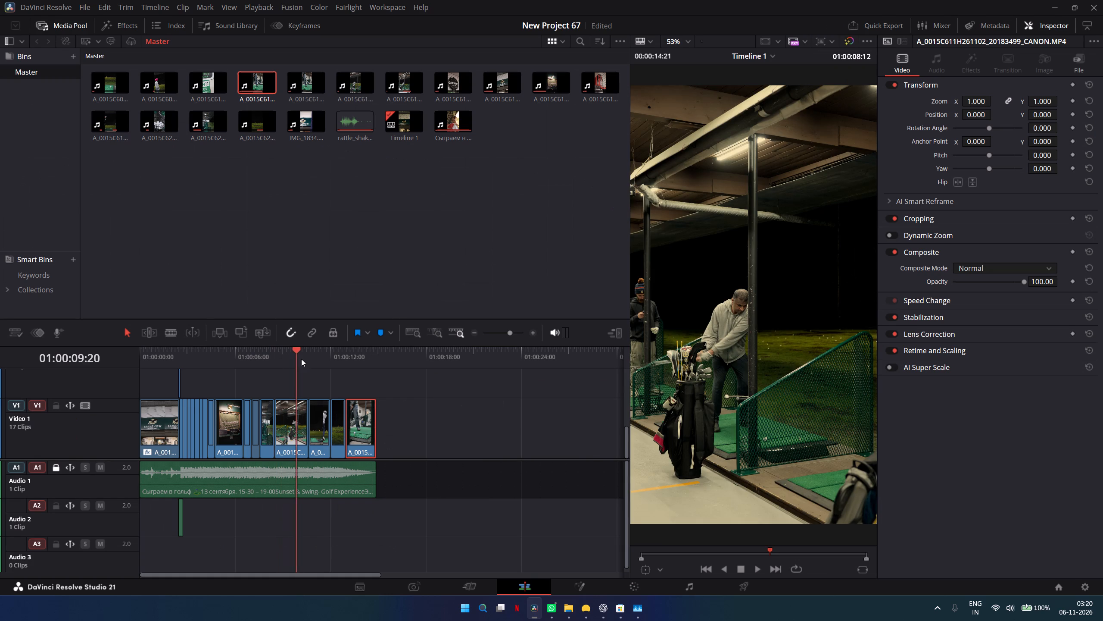
drag(301, 359, 305, 360)
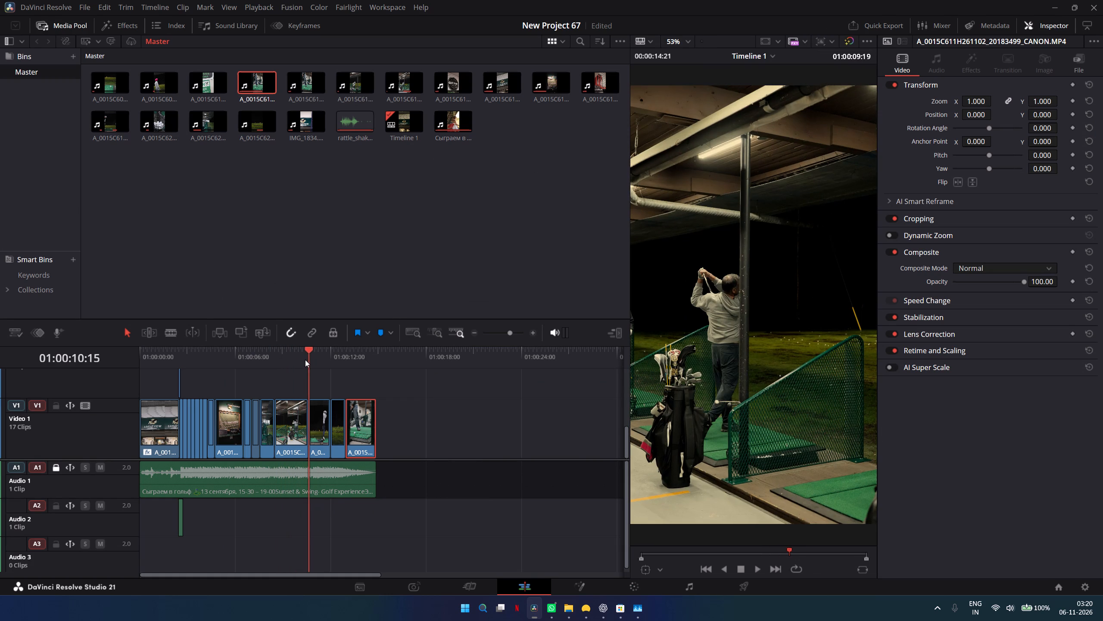
drag(305, 360, 367, 362)
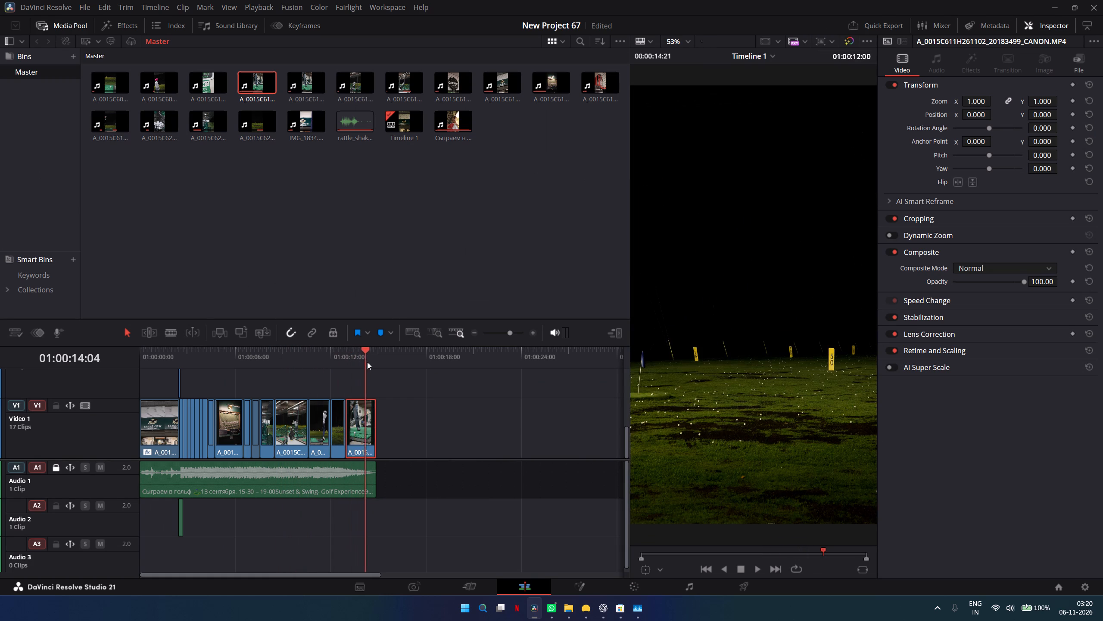
drag(367, 362, 214, 400)
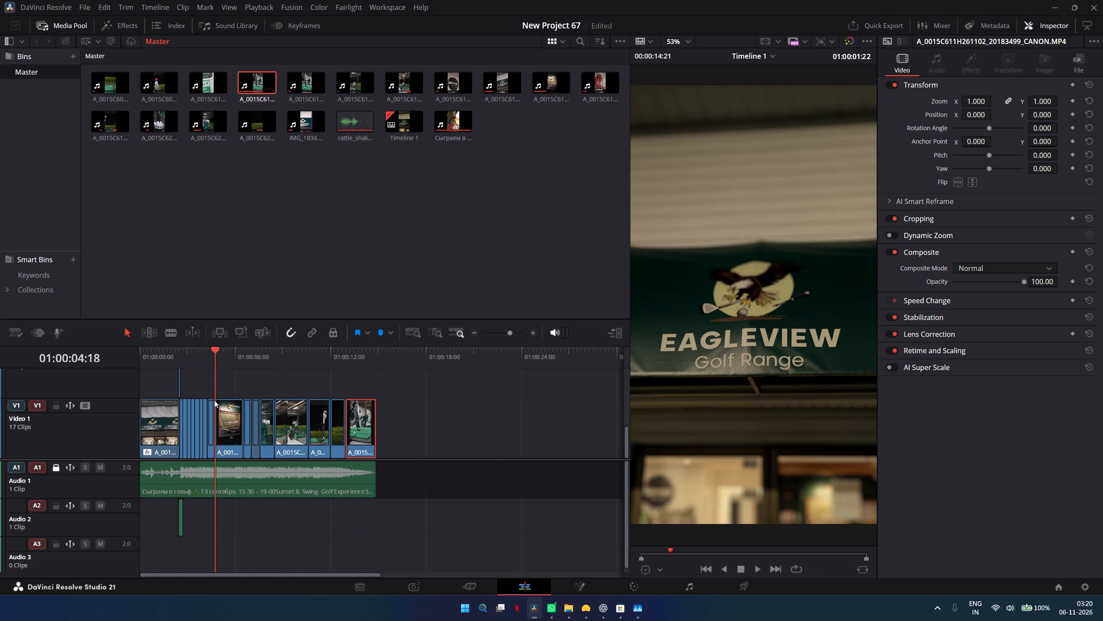
drag(214, 400, 374, 407)
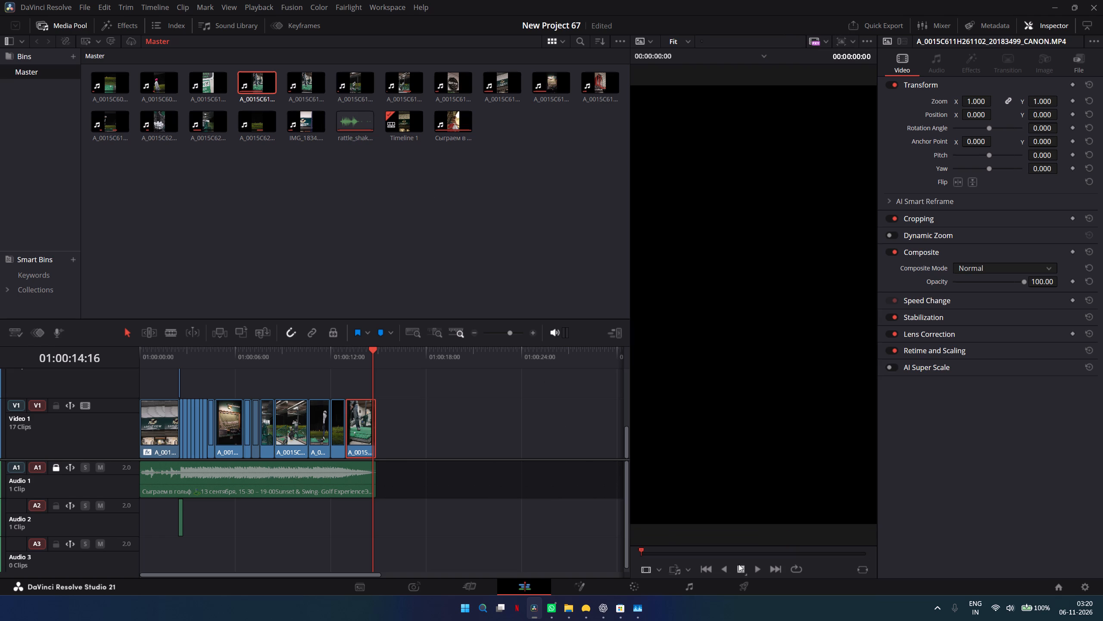
On the Deliver page, set the render destination to golf in the Videos folder, replacing the existing file.
click(739, 586)
click(209, 113)
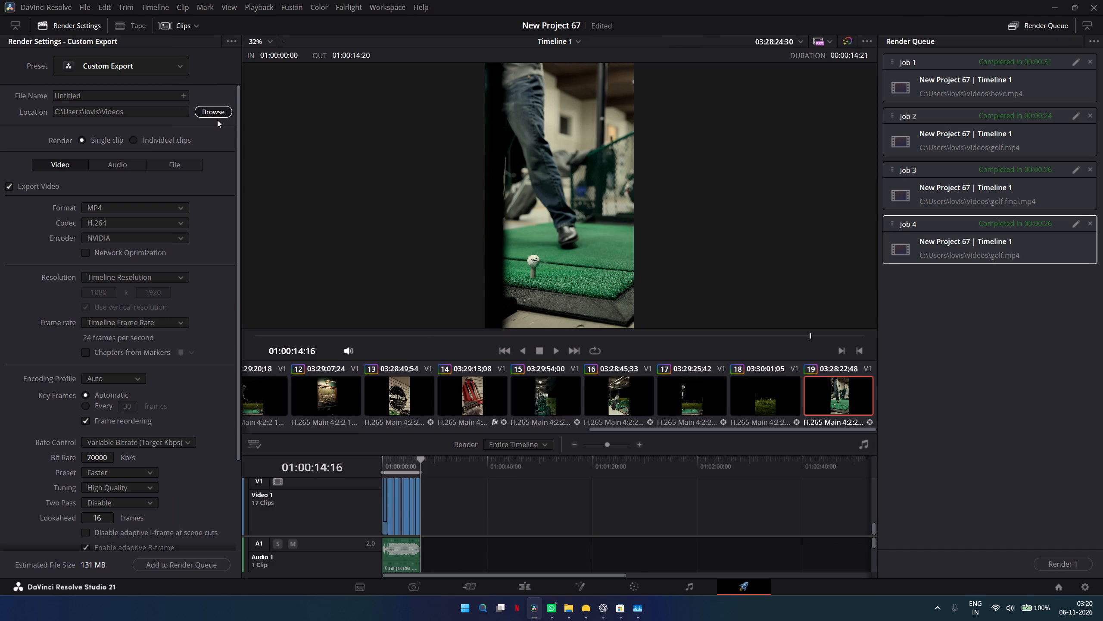
scroll(454, 200, down, 13)
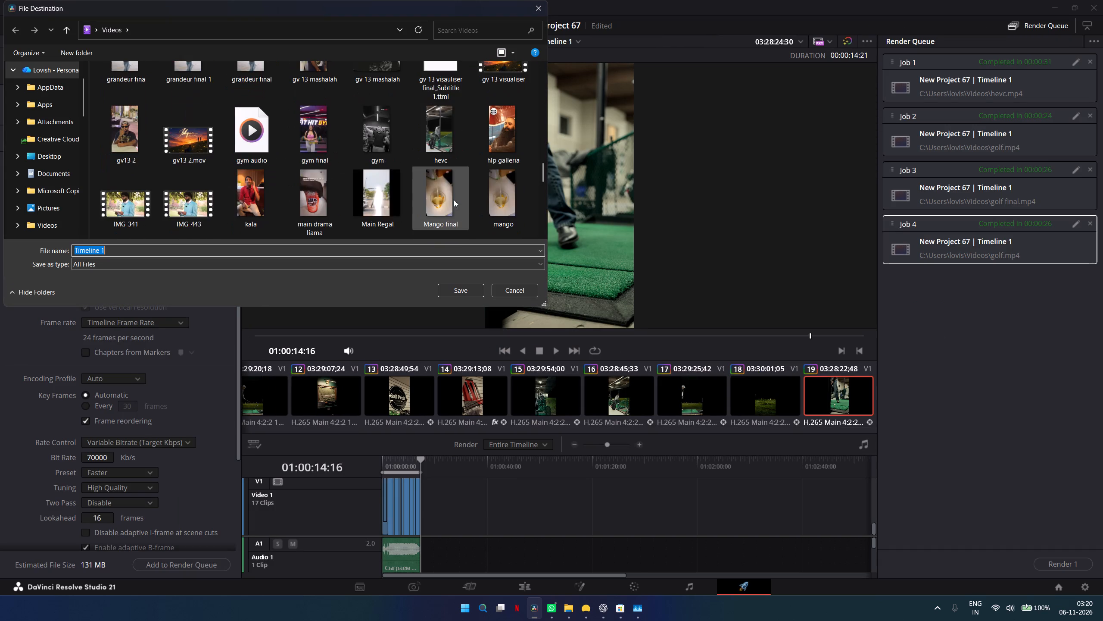
scroll(454, 200, up, 4)
scroll(482, 179, down, 1)
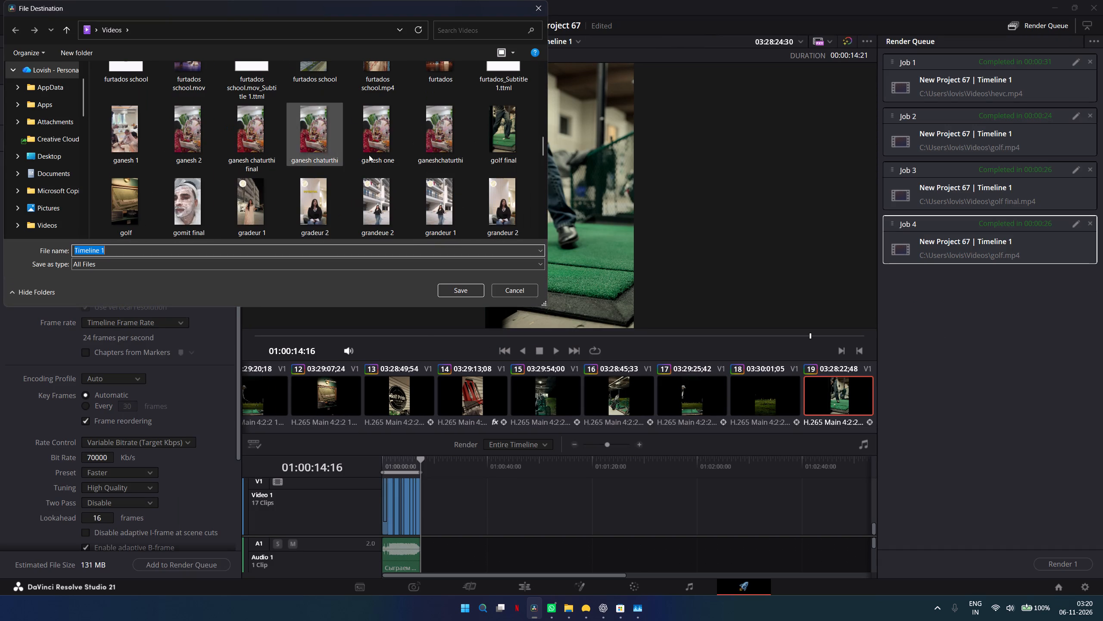
click(126, 197)
click(464, 287)
click(578, 306)
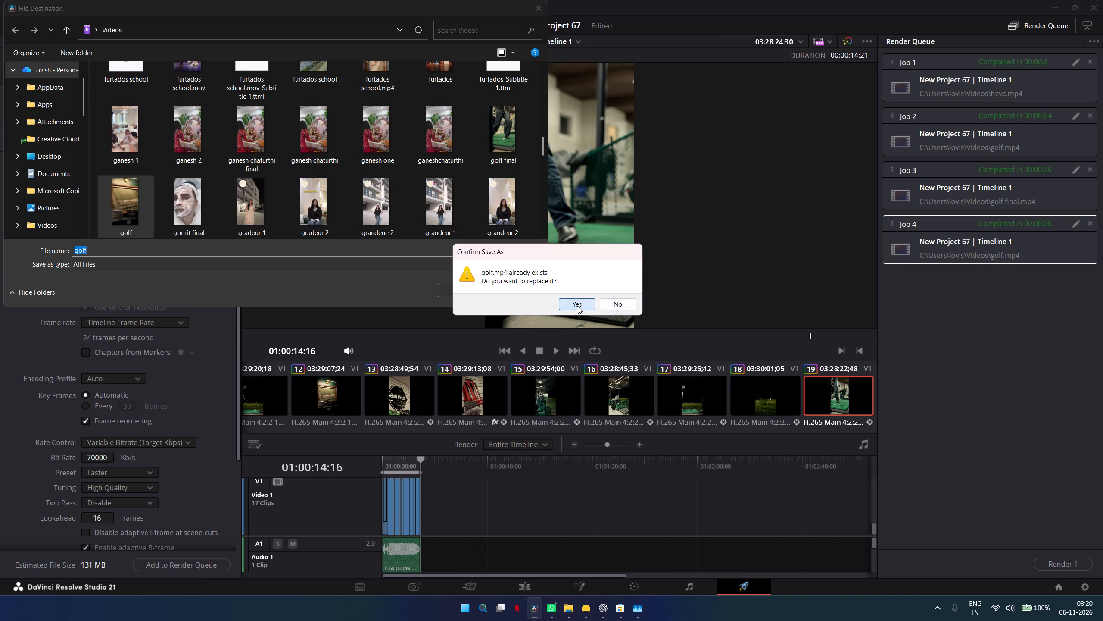
Add the golf export to the render queue and start rendering it.
click(177, 564)
click(1060, 561)
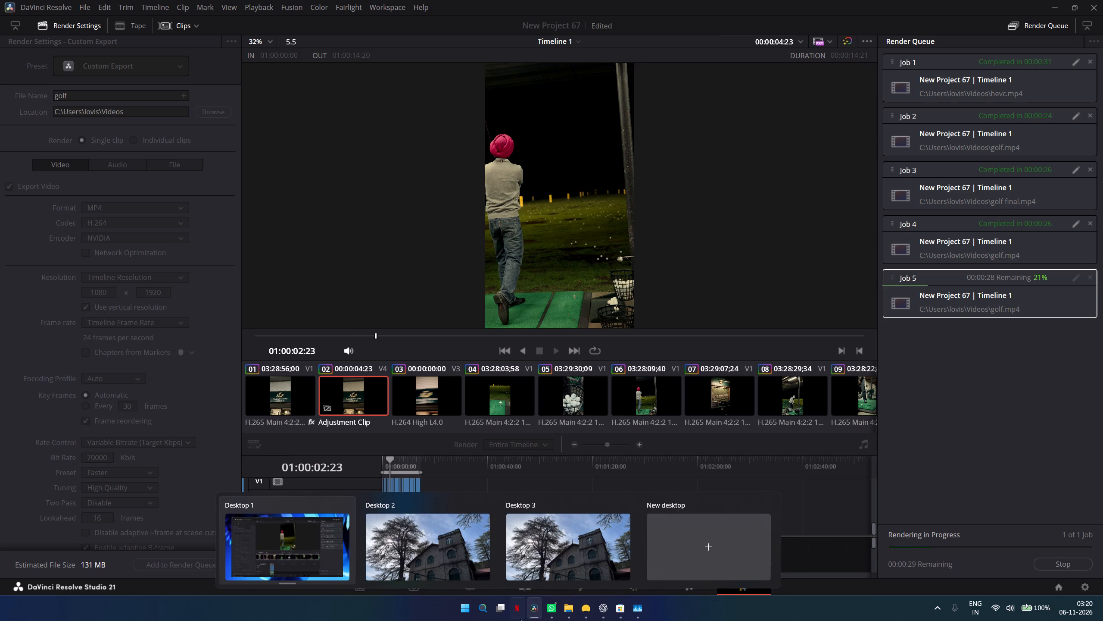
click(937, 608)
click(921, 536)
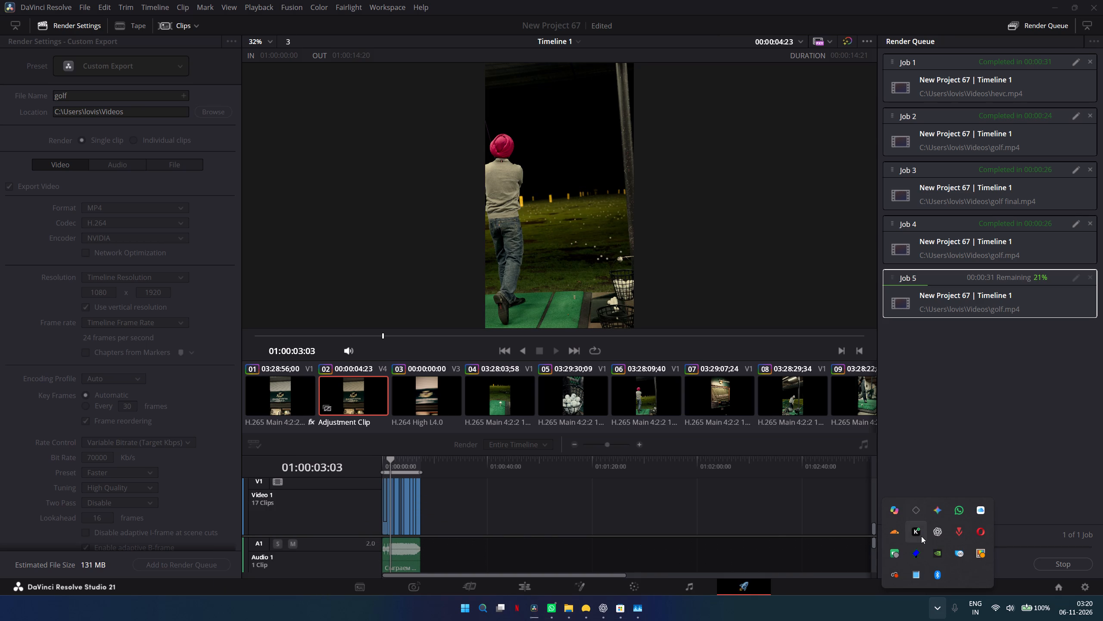
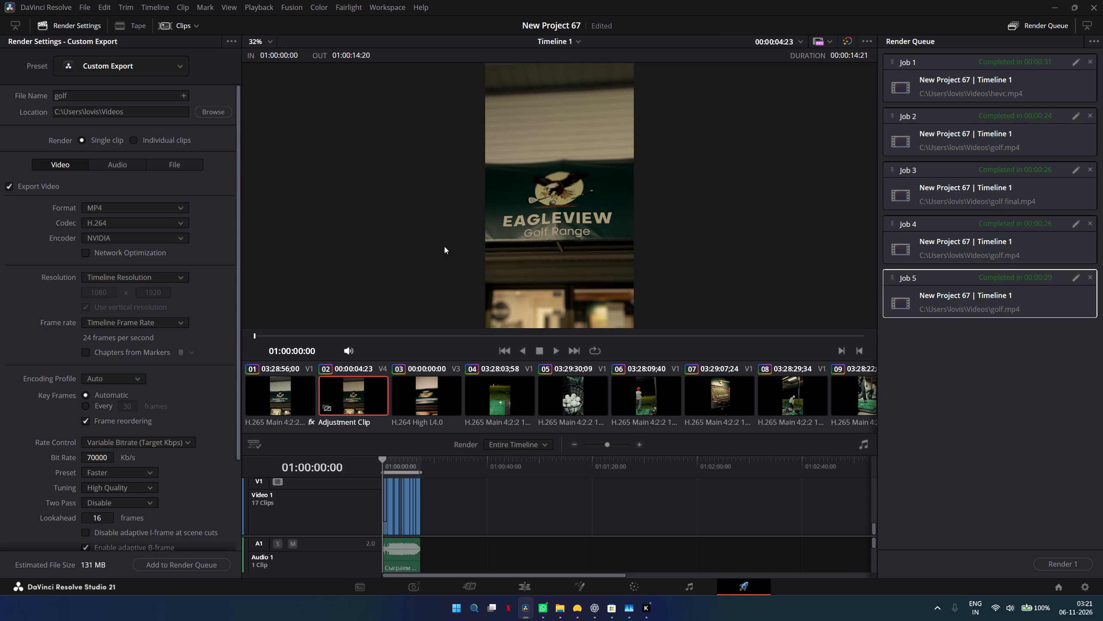
Search Windows for "cap" and launch the top matching app.
click(474, 608)
text(cap)
key(Return)
Close DaVinci Resolve, saving New Project 67.
click(1102, 39)
click(1099, 9)
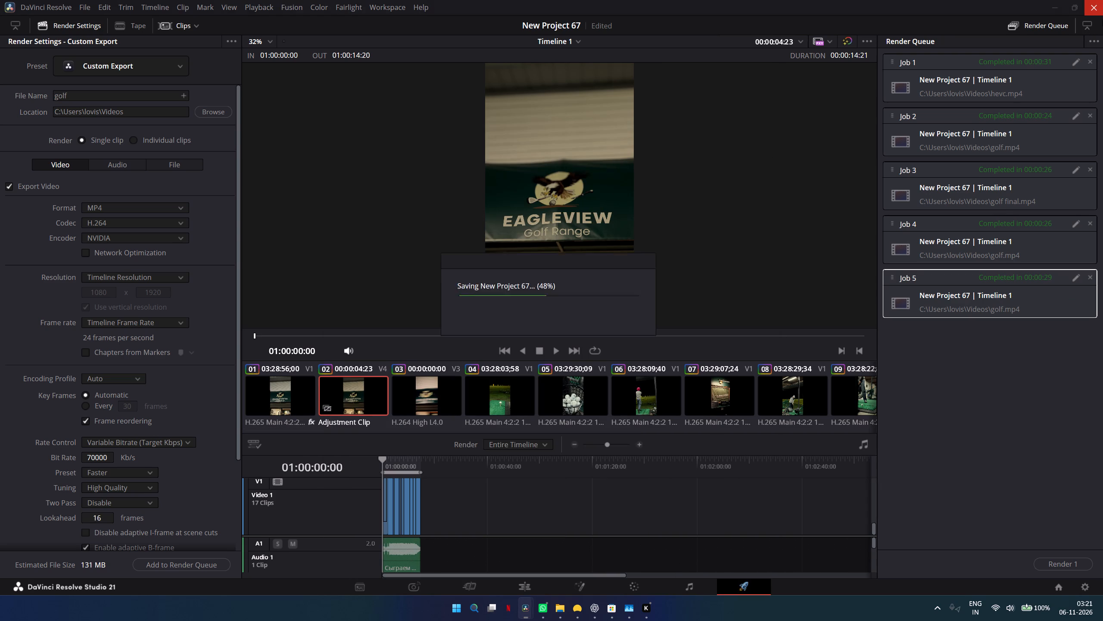
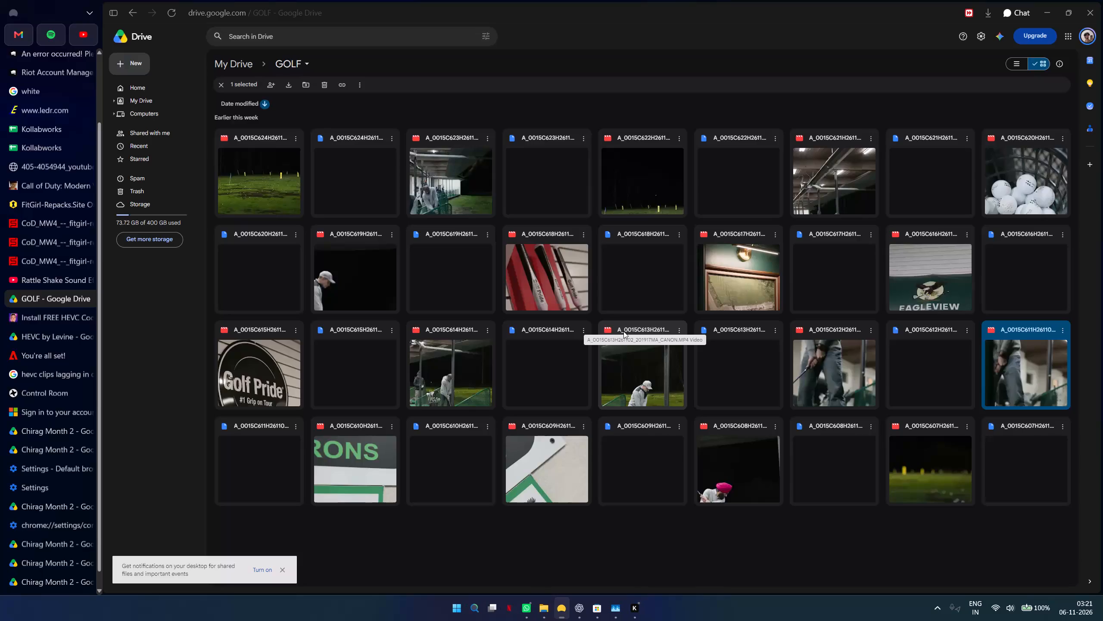
Switch to the CapCut window that is starting up.
click(650, 611)
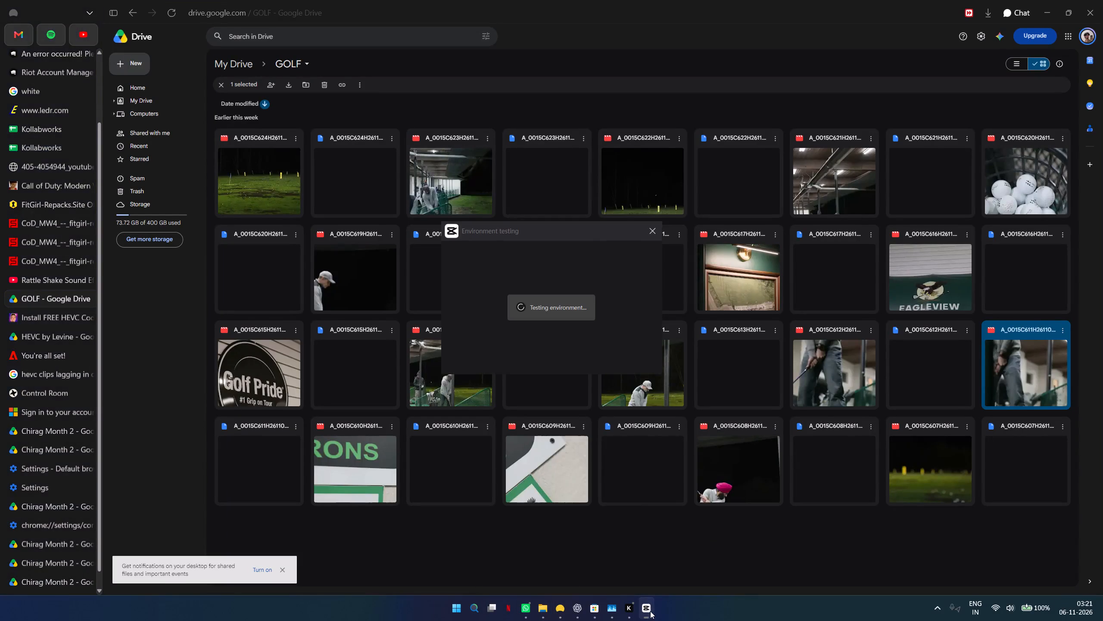
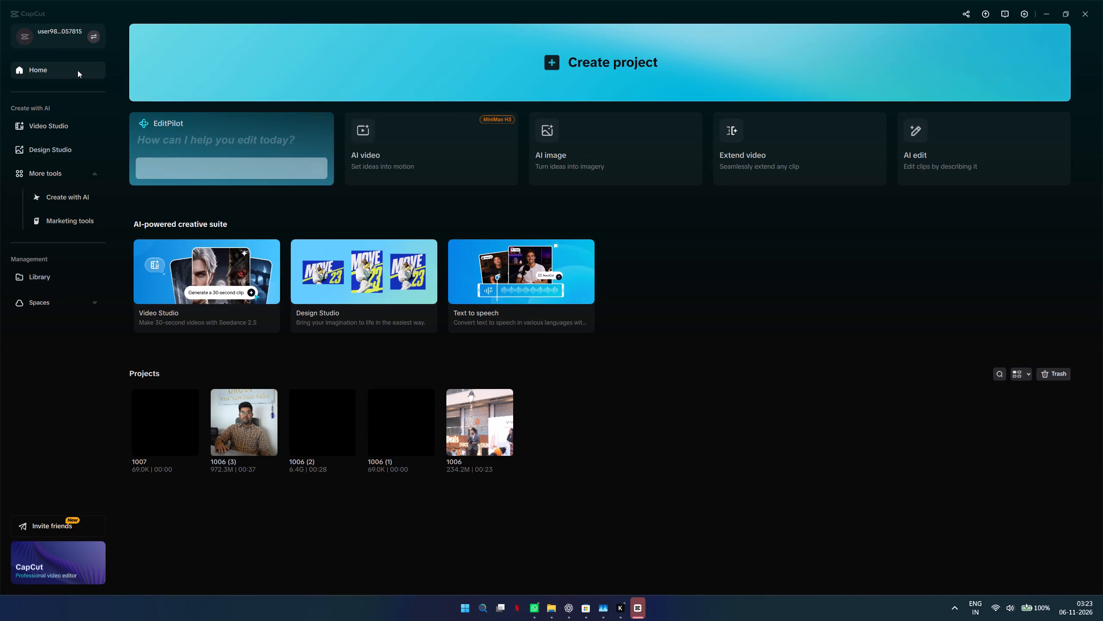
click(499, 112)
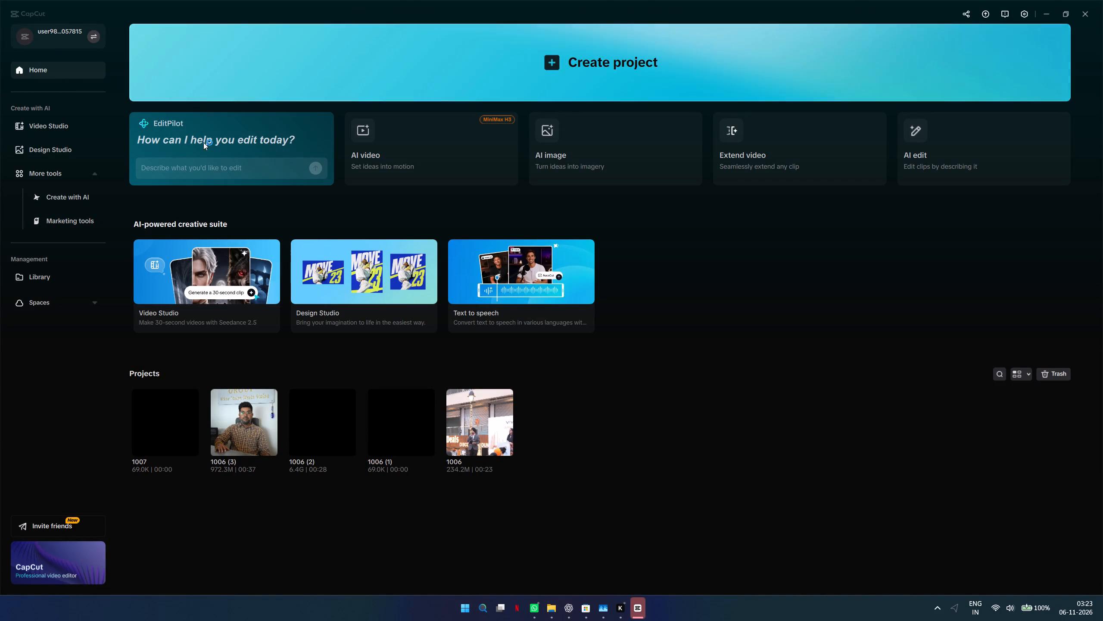
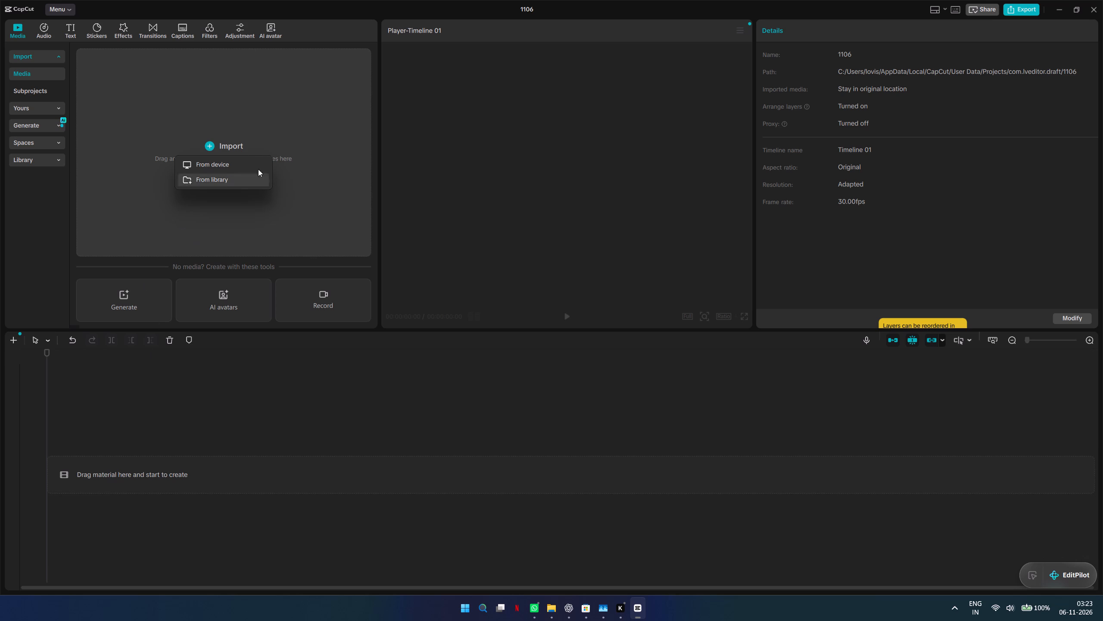
Start importing media from the device into the empty 1106 project.
click(203, 124)
click(202, 162)
click(212, 169)
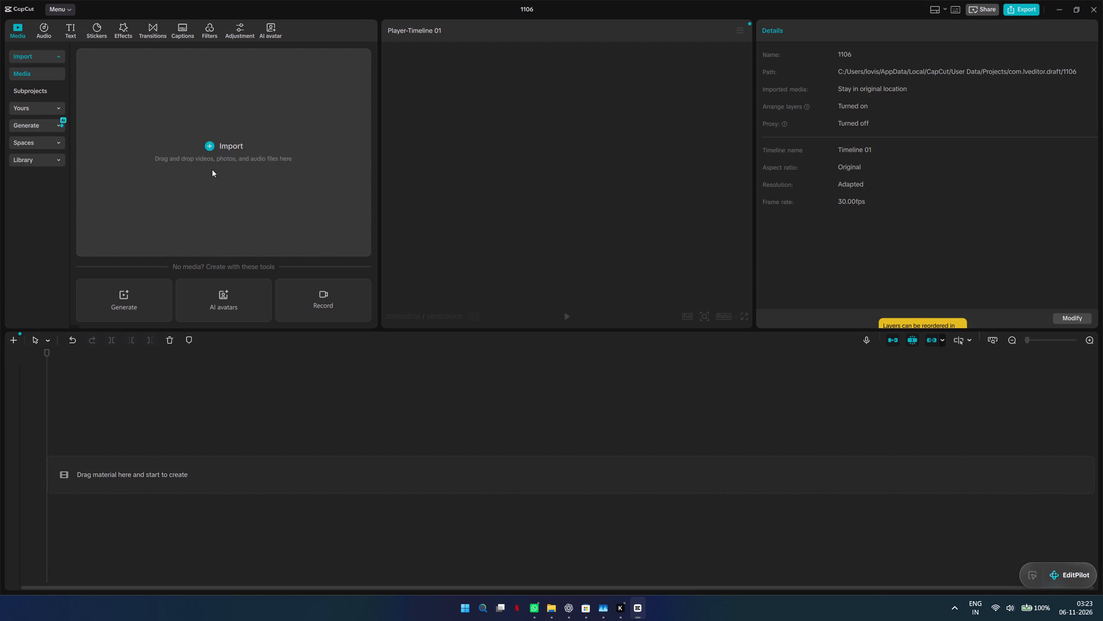
Import the golf video from the Videos folder into the project media.
scroll(52, 187, down, 3)
scroll(52, 191, up, 3)
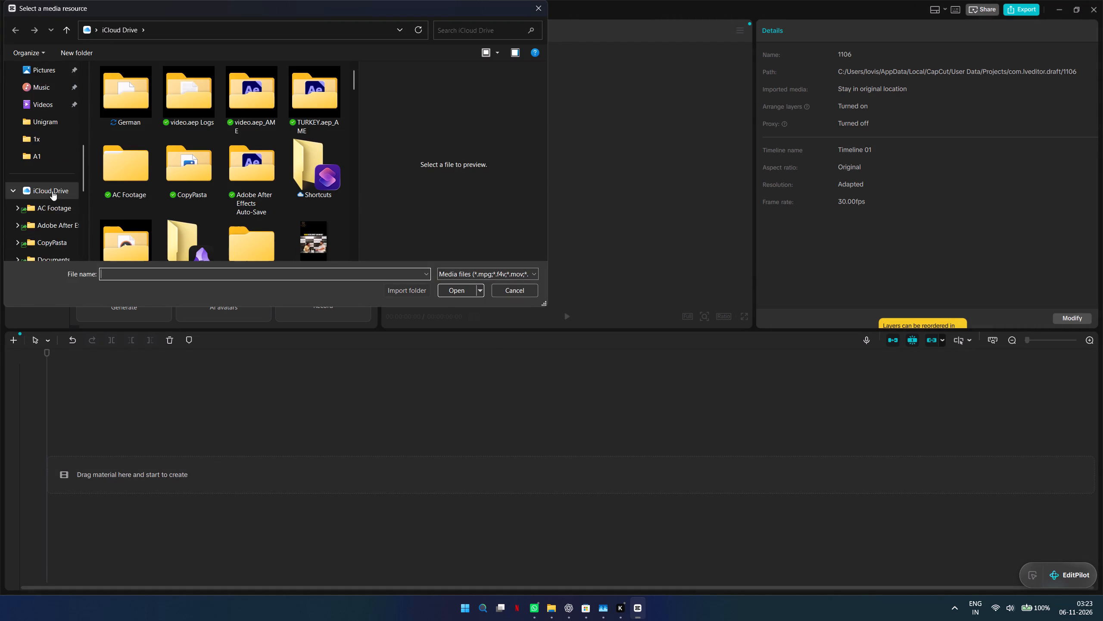
scroll(52, 191, up, 3)
click(44, 217)
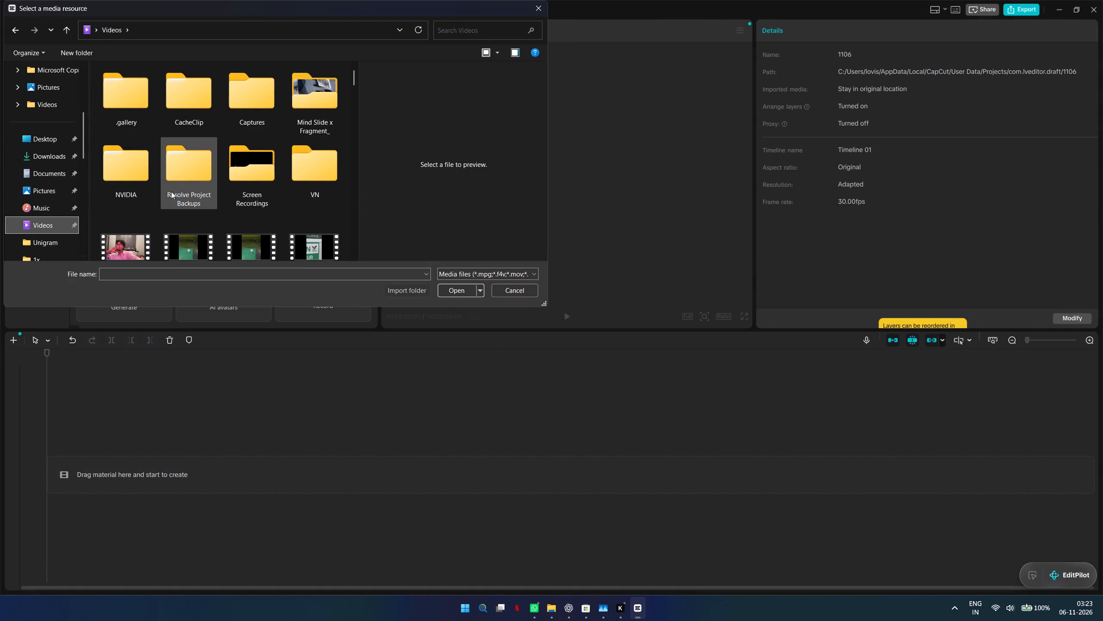
scroll(171, 191, down, 9)
scroll(171, 191, down, 19)
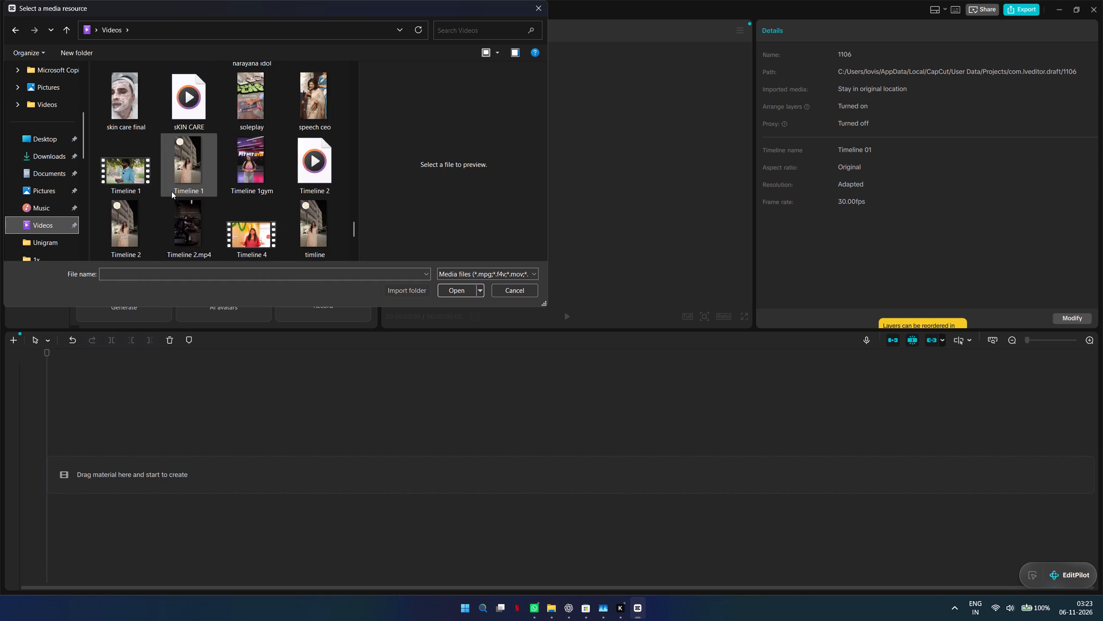
scroll(171, 191, down, 4)
scroll(137, 194, up, 11)
click(197, 179)
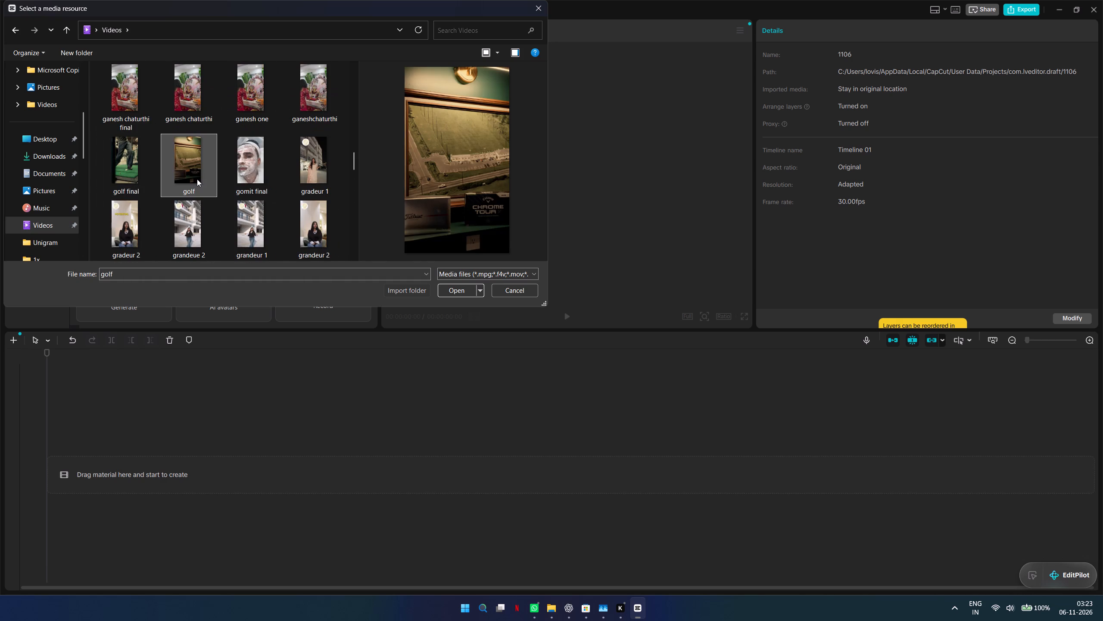
click(465, 289)
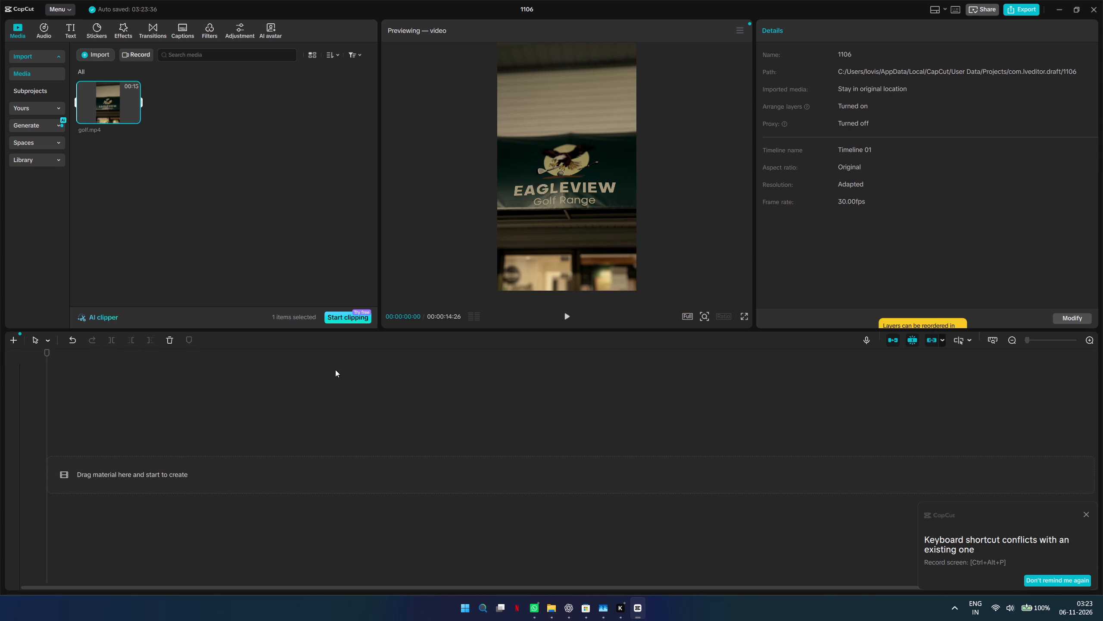
Place golf.mp4 on the empty timeline, starting at 00:00.
key(space)
drag(118, 109, 101, 473)
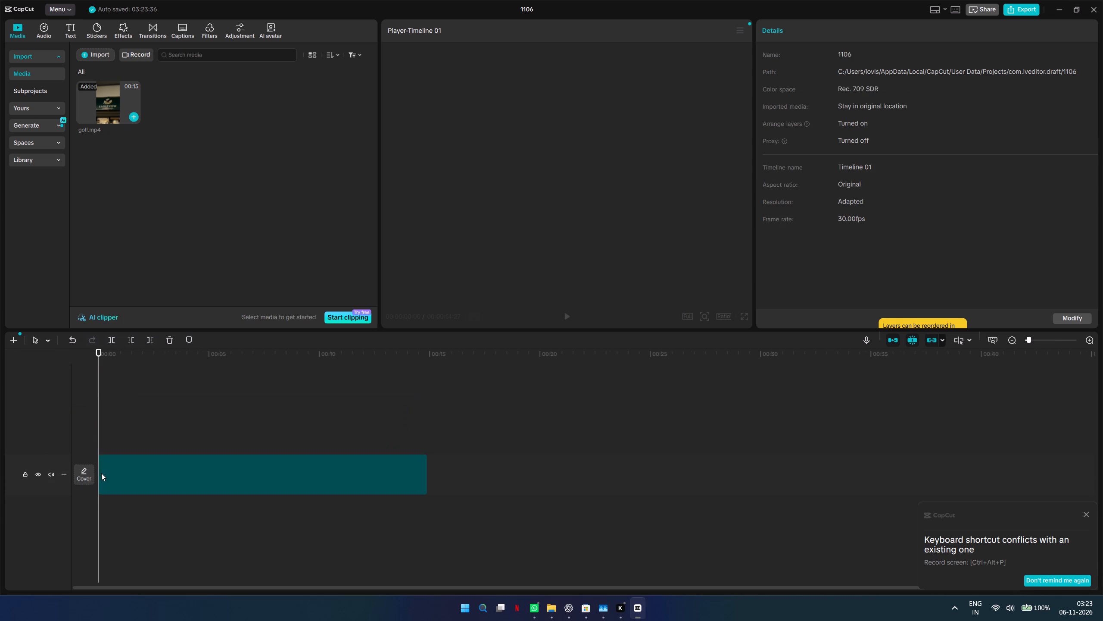
Play the golf clip to about 9 seconds, pause, and divide it into separate clips with Split scenes.
key(space)
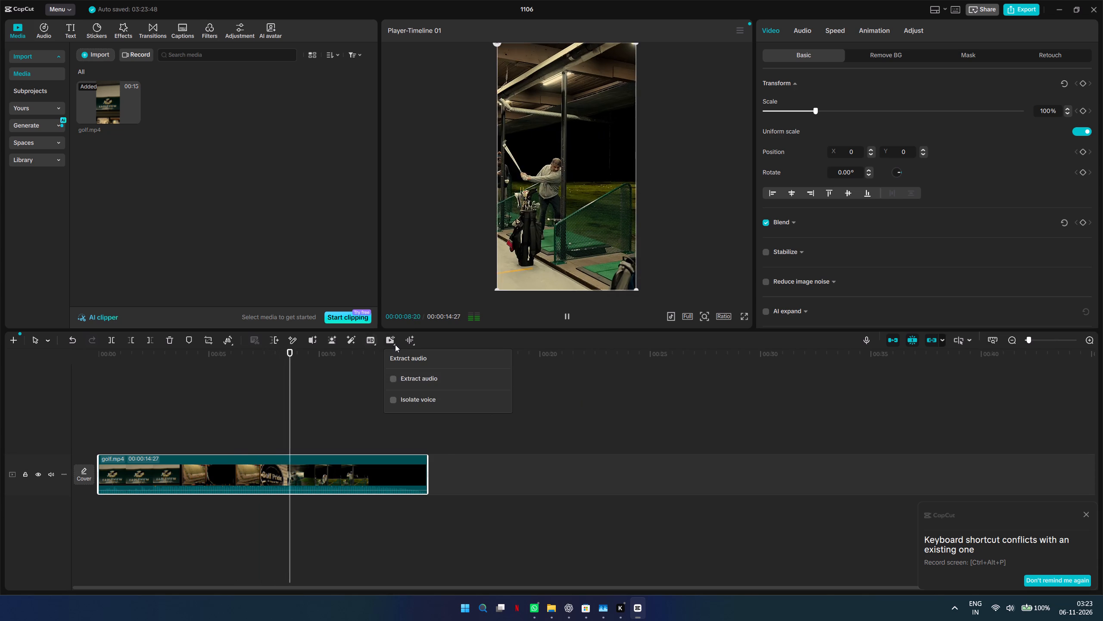
key(space)
right_click(377, 477)
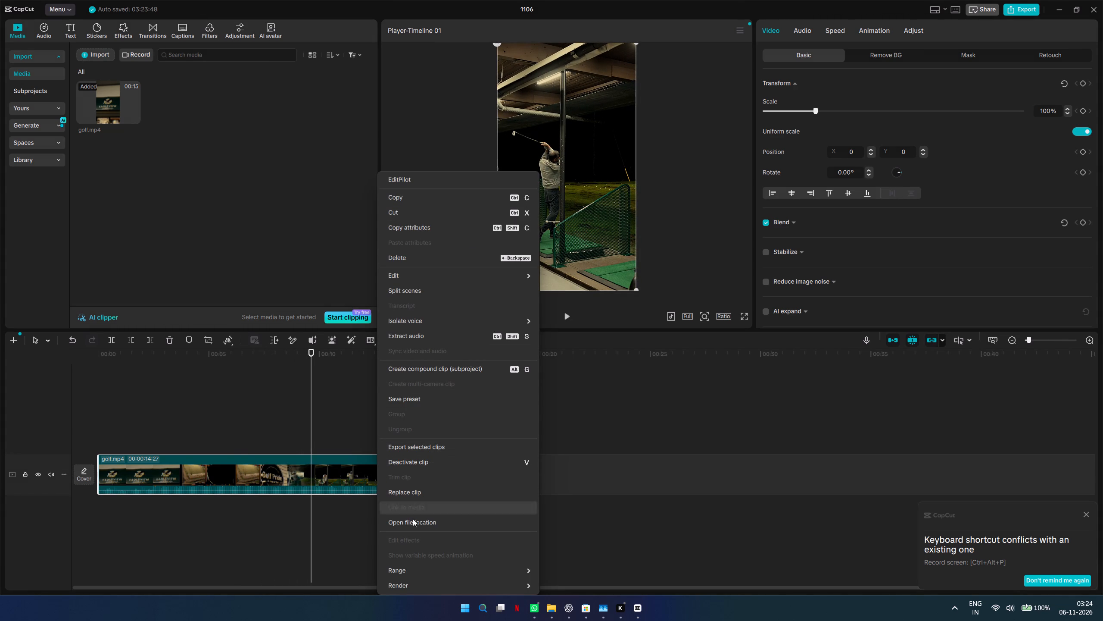
click(190, 370)
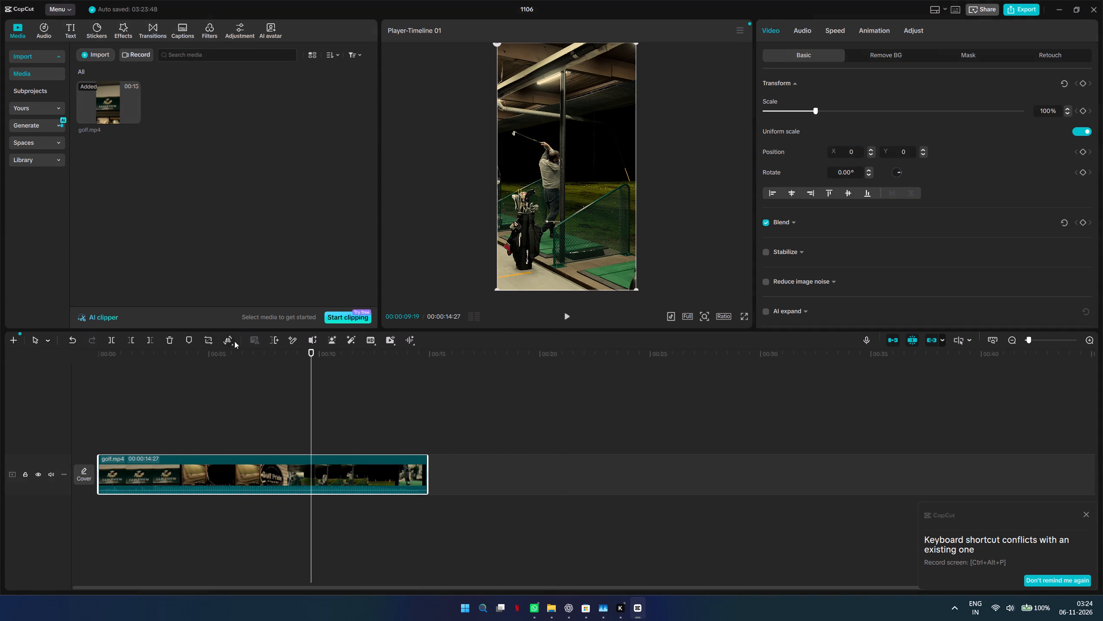
click(310, 339)
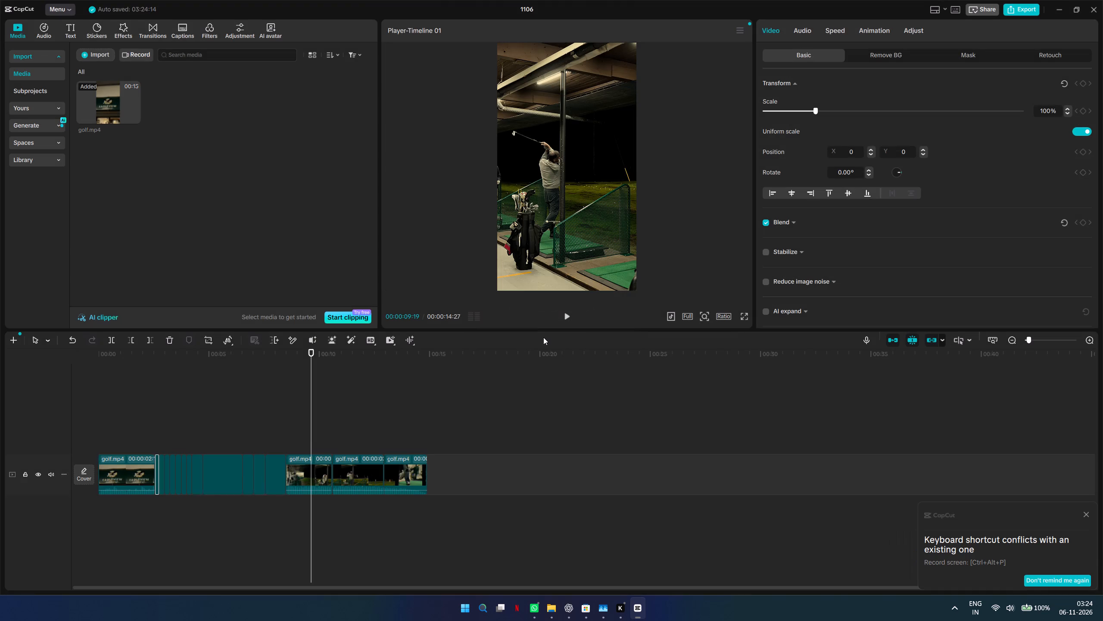
Scrub through the split clips, select the short one starting at 00:00:04:07, and open the transitions library.
drag(313, 354, 169, 386)
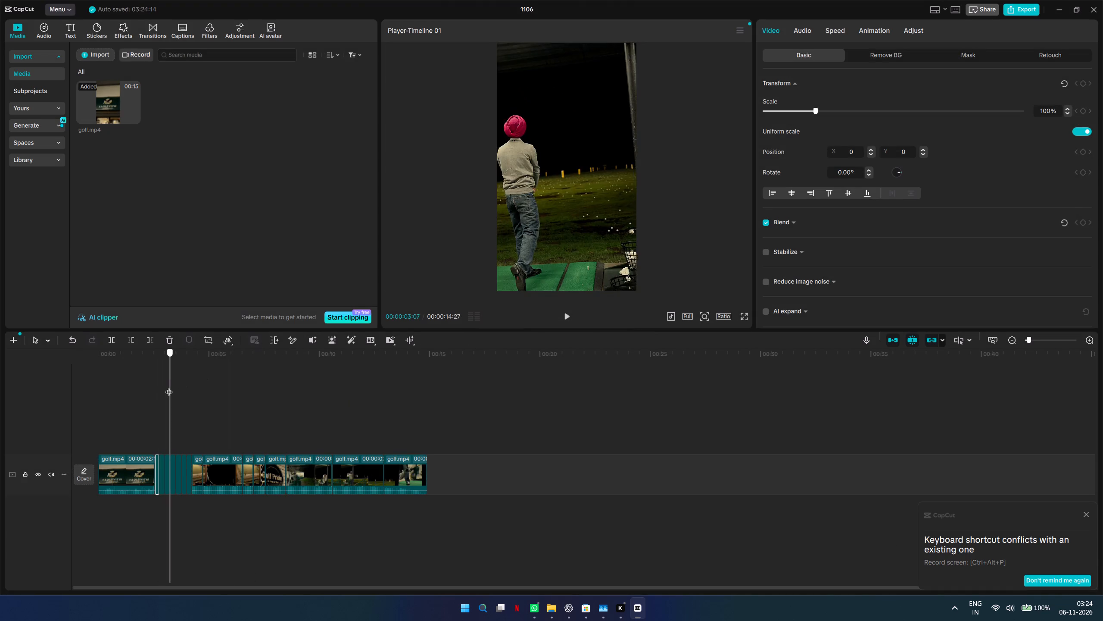
drag(169, 386, 78, 397)
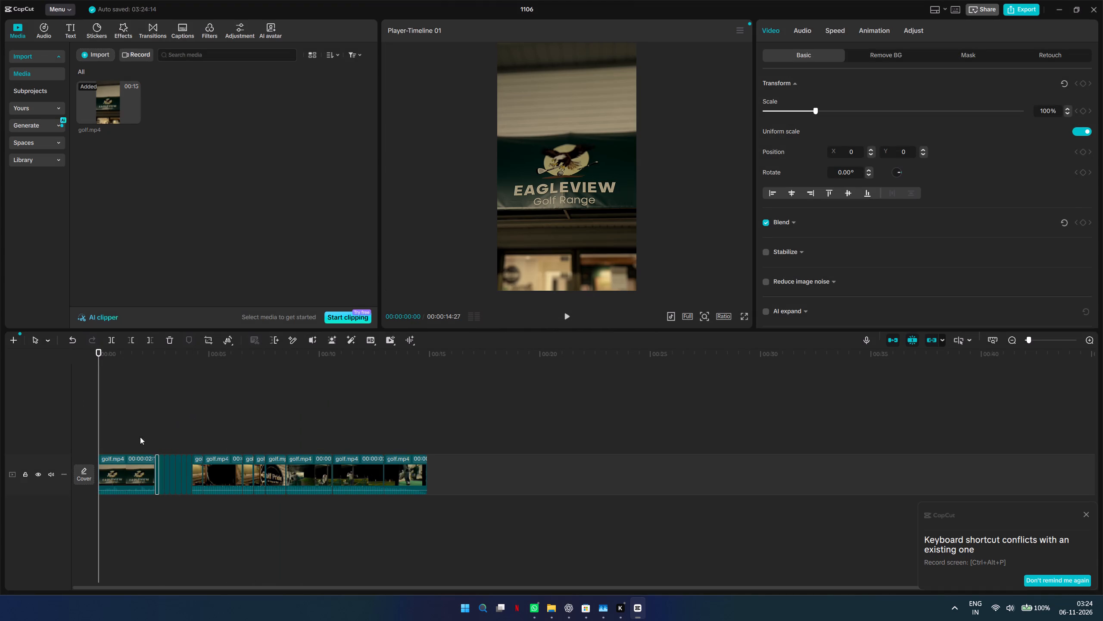
drag(147, 362, 190, 370)
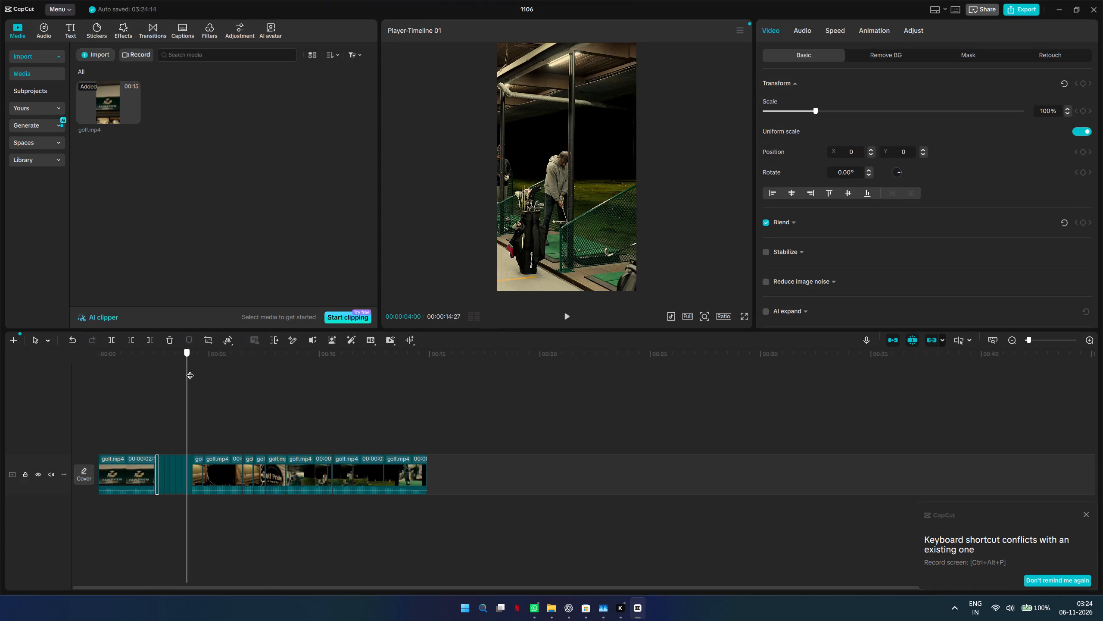
drag(190, 370, 191, 370)
click(196, 474)
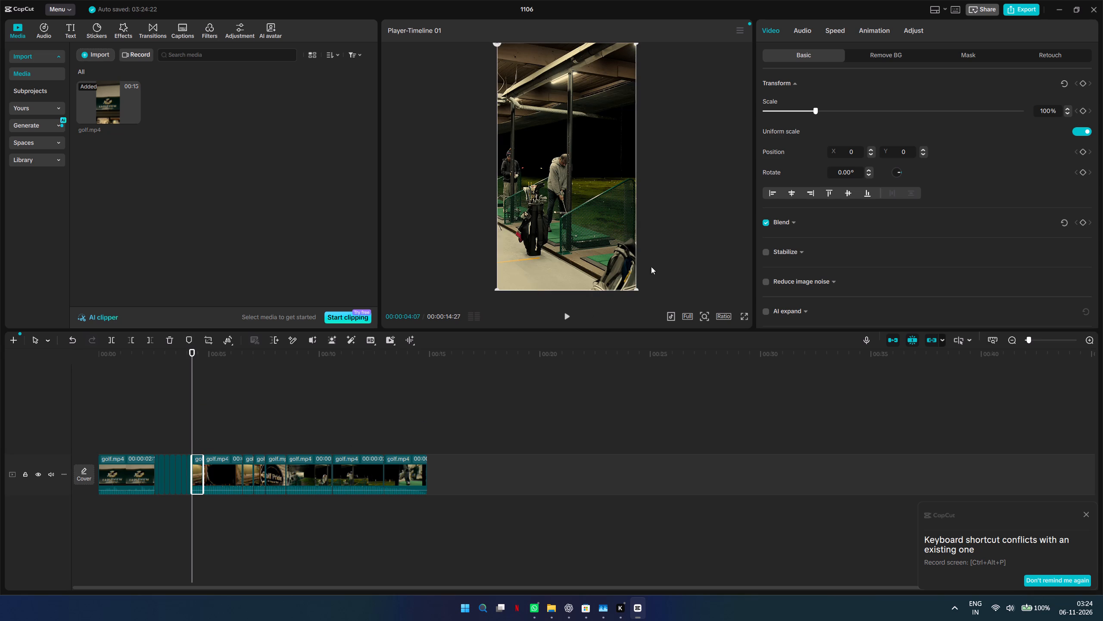
click(156, 31)
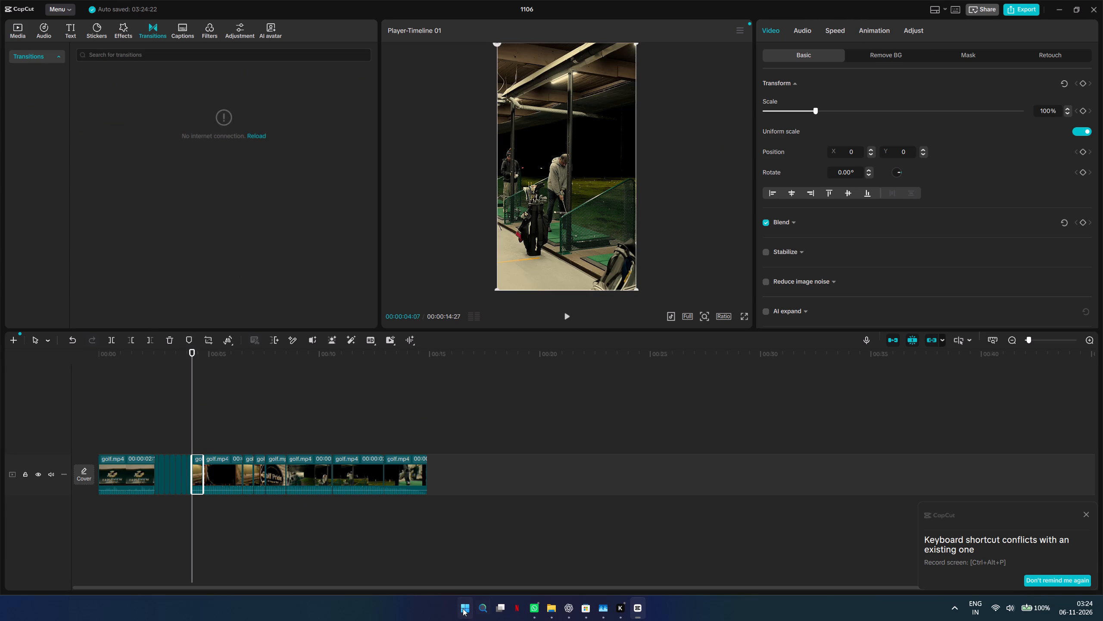
Search Windows for "vpn", launch X-VPN, connect through Free Servers, and minimise its window.
click(483, 611)
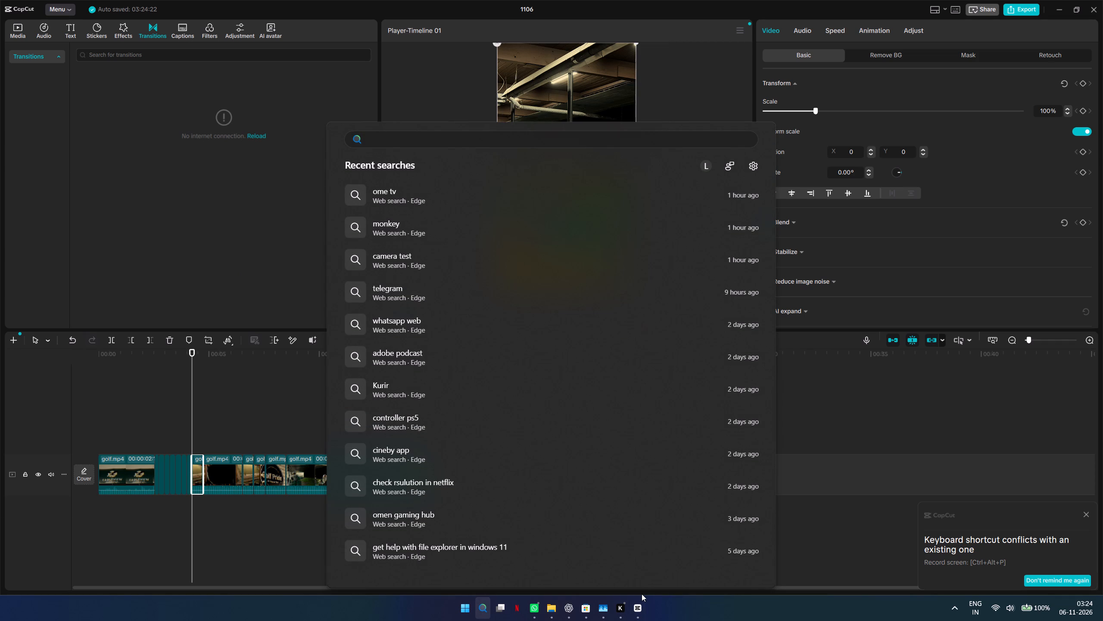
text(vpn)
key(Return)
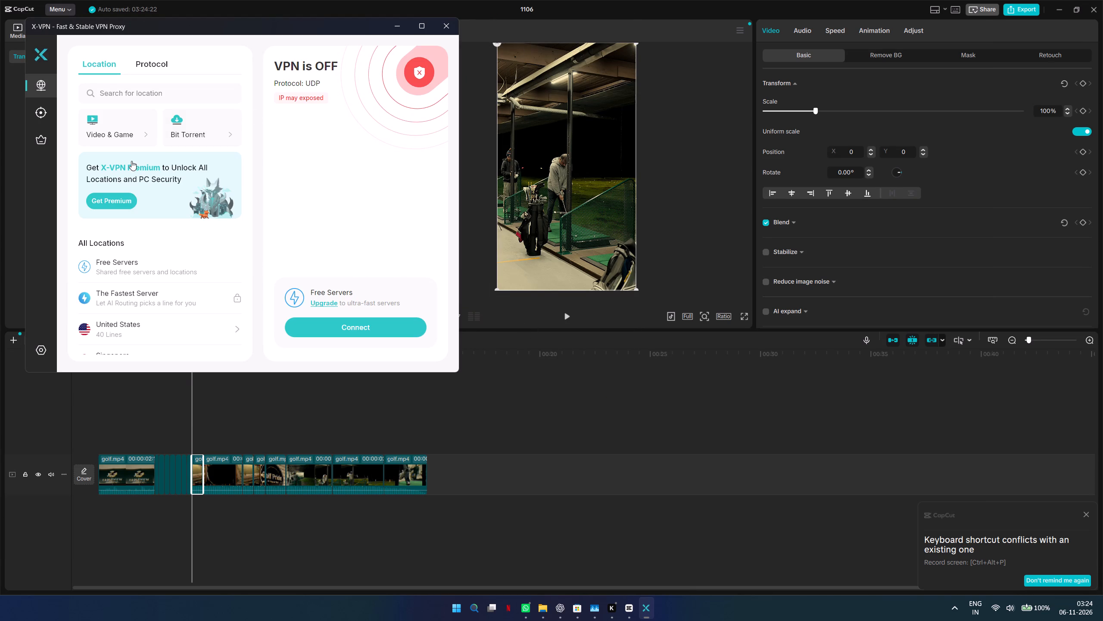
click(387, 326)
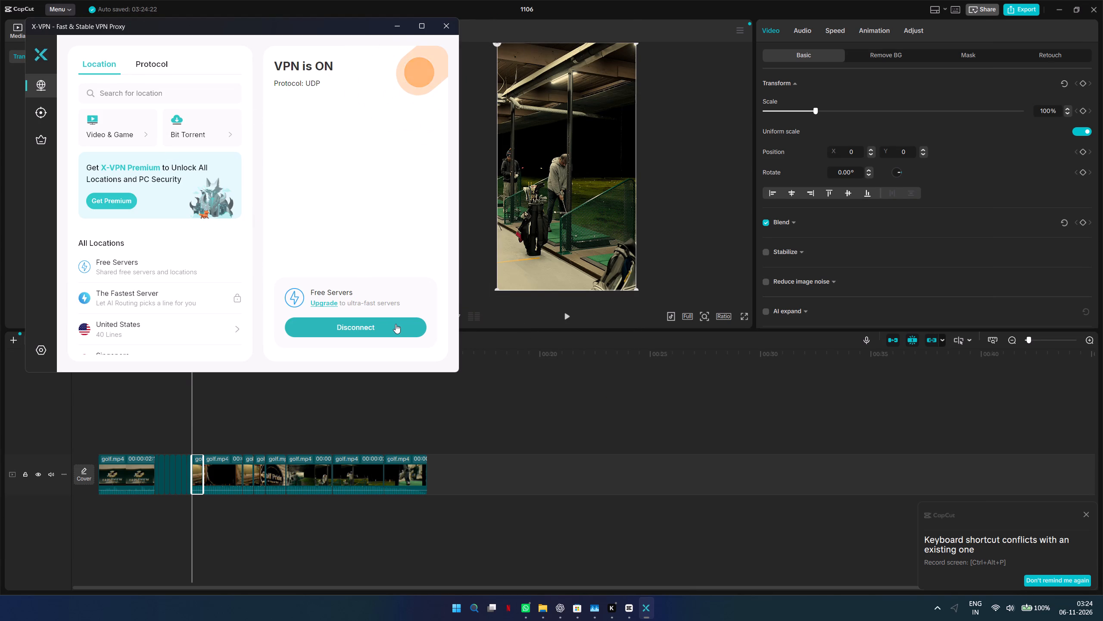
click(400, 31)
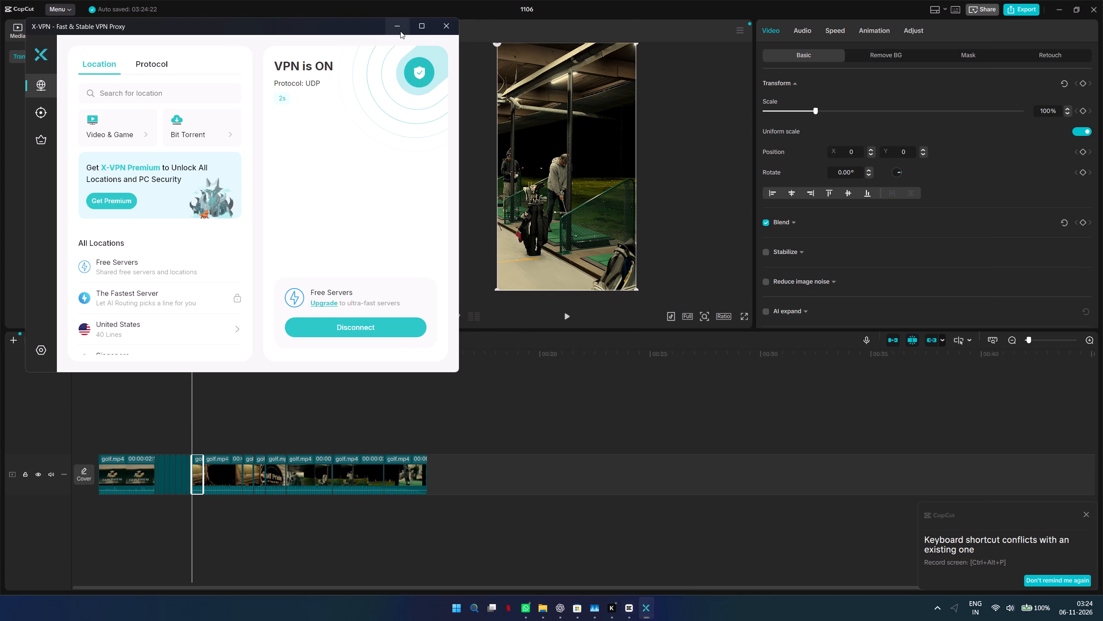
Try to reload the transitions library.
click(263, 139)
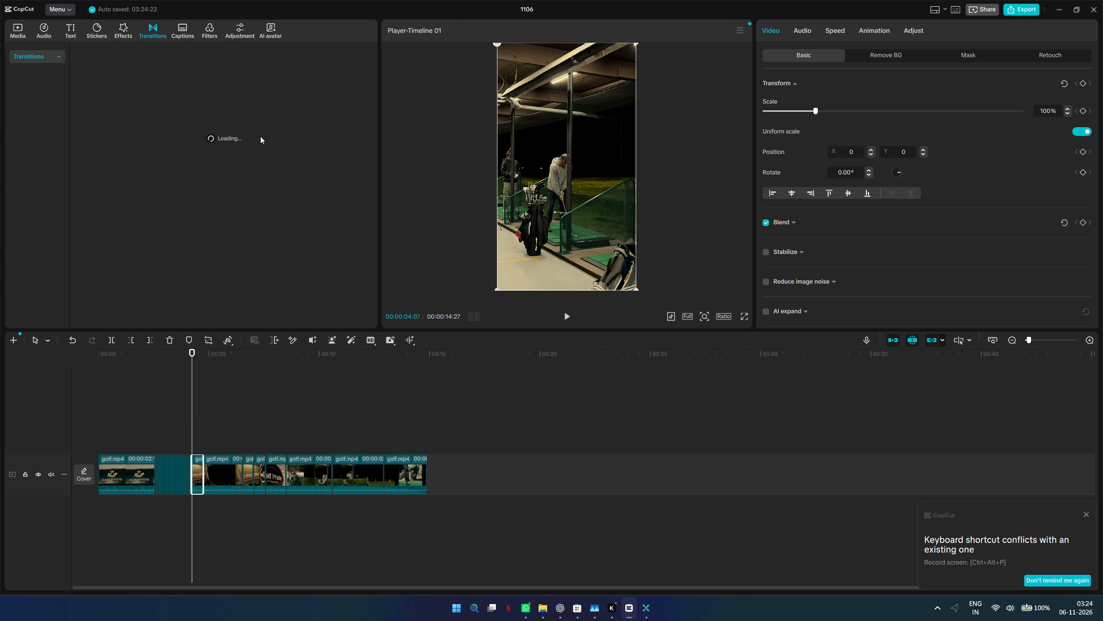
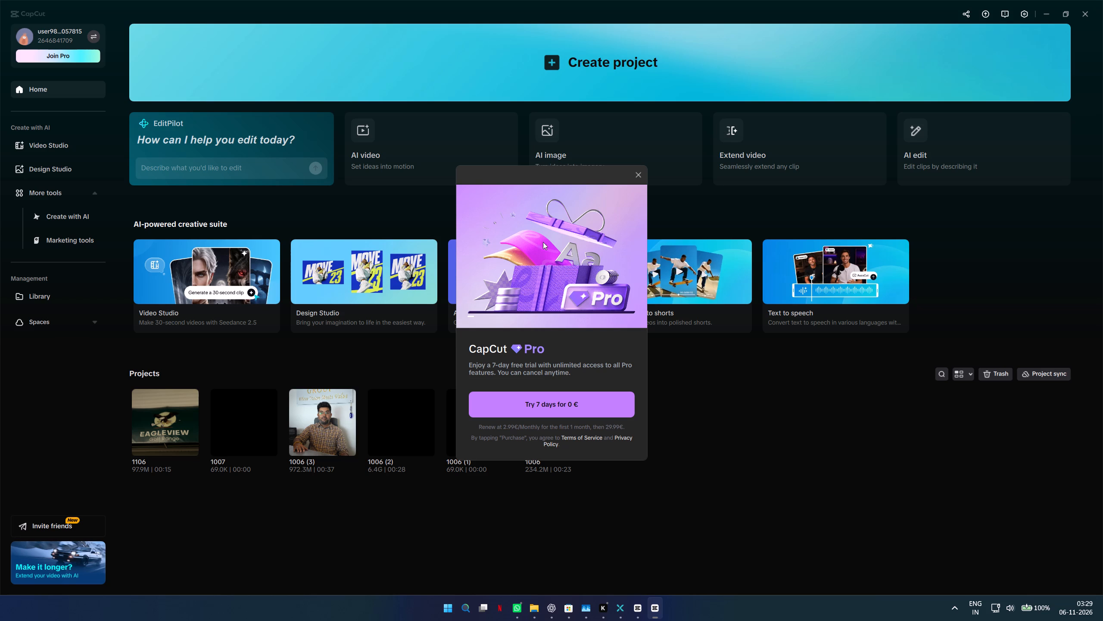
Dismiss the CapCut Pro 7-day free trial offer on the home screen.
click(639, 173)
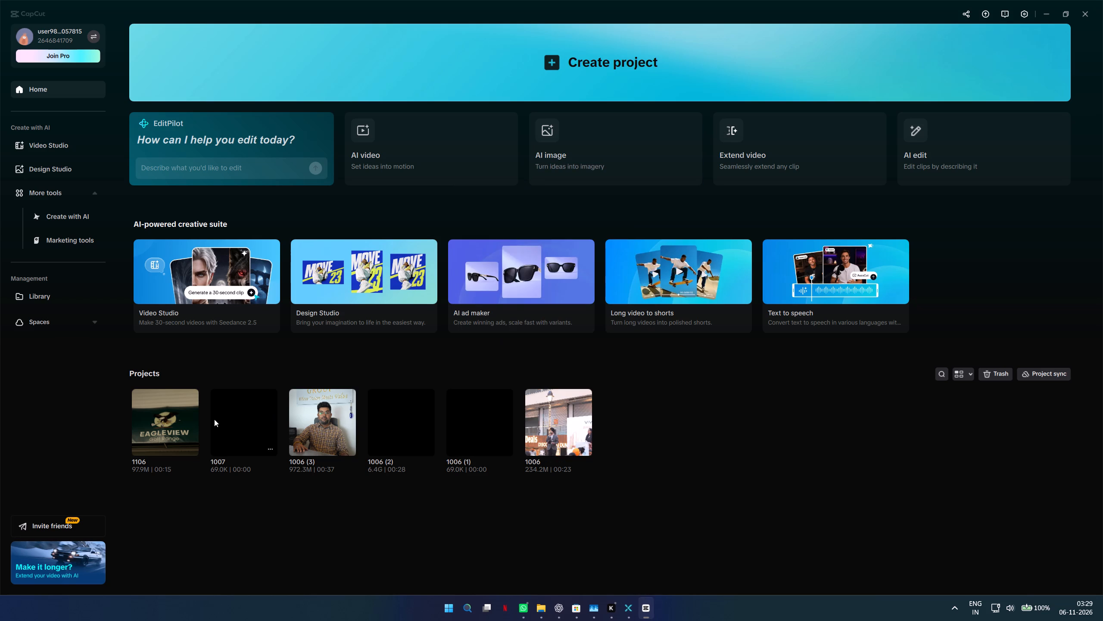
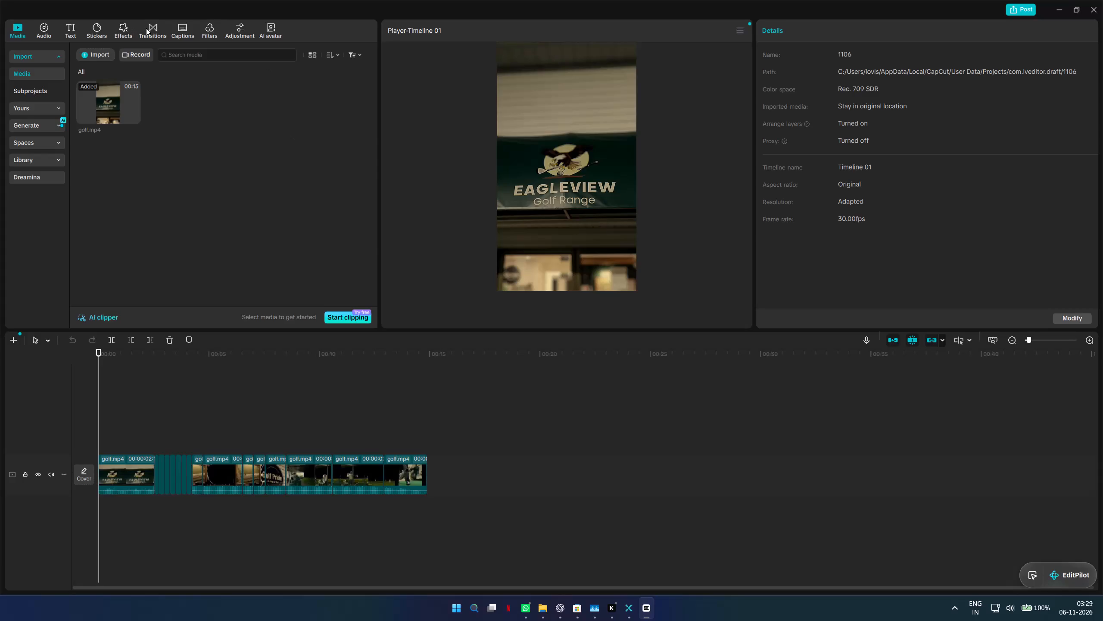
Open the transitions library for the golf video project.
click(146, 28)
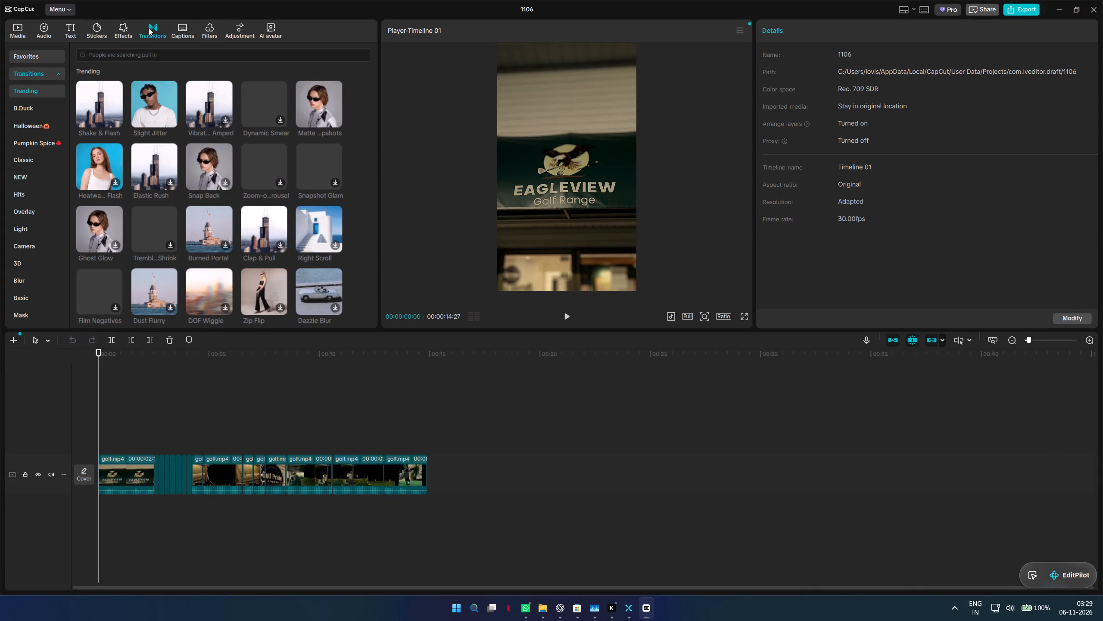
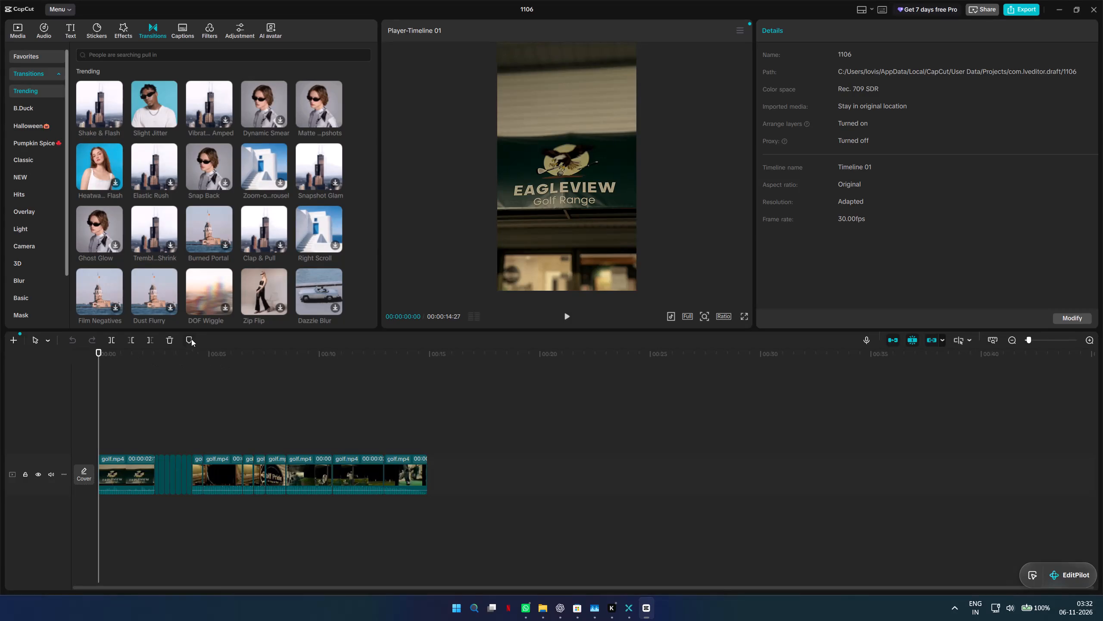
Move the playhead to the cut at 00:00:04:07 and search the transitions library for flash.
drag(185, 359, 193, 361)
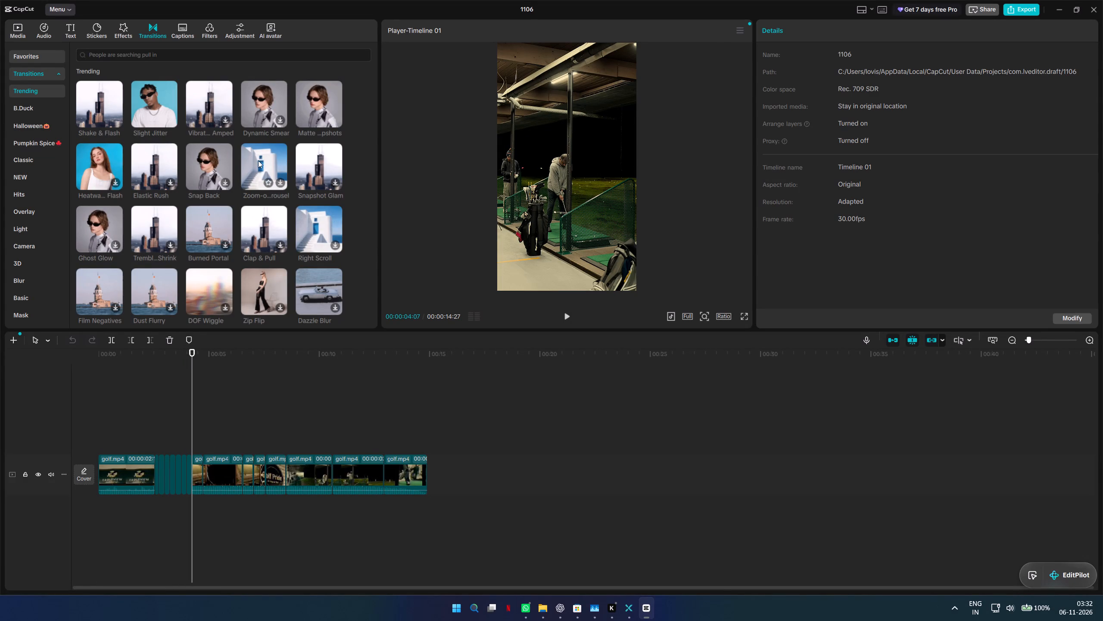
click(155, 41)
click(158, 52)
text(flash)
key(Return)
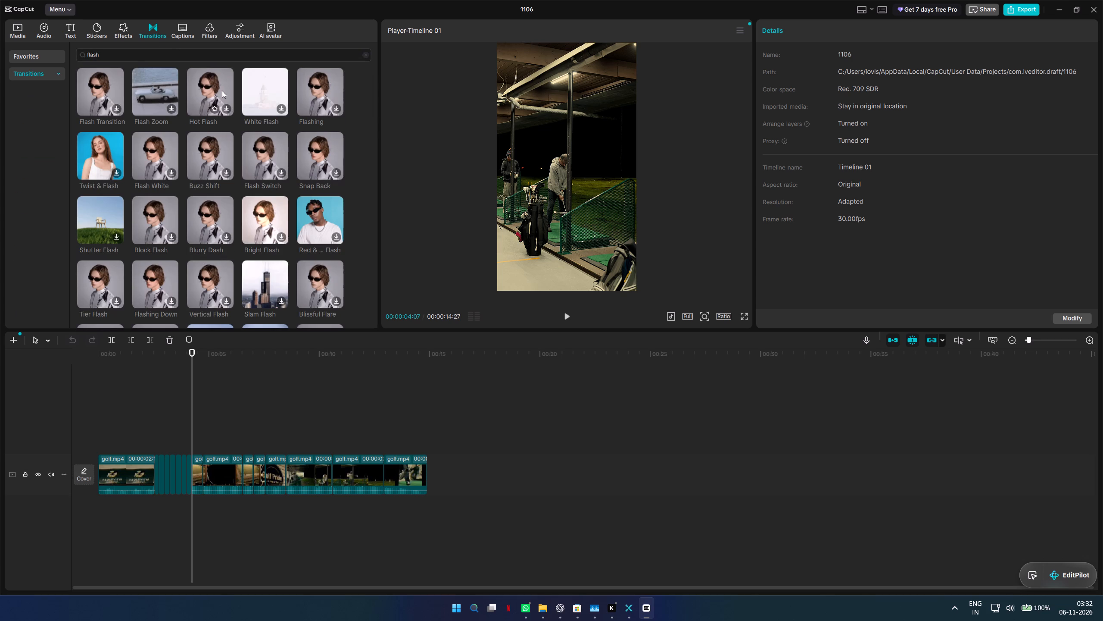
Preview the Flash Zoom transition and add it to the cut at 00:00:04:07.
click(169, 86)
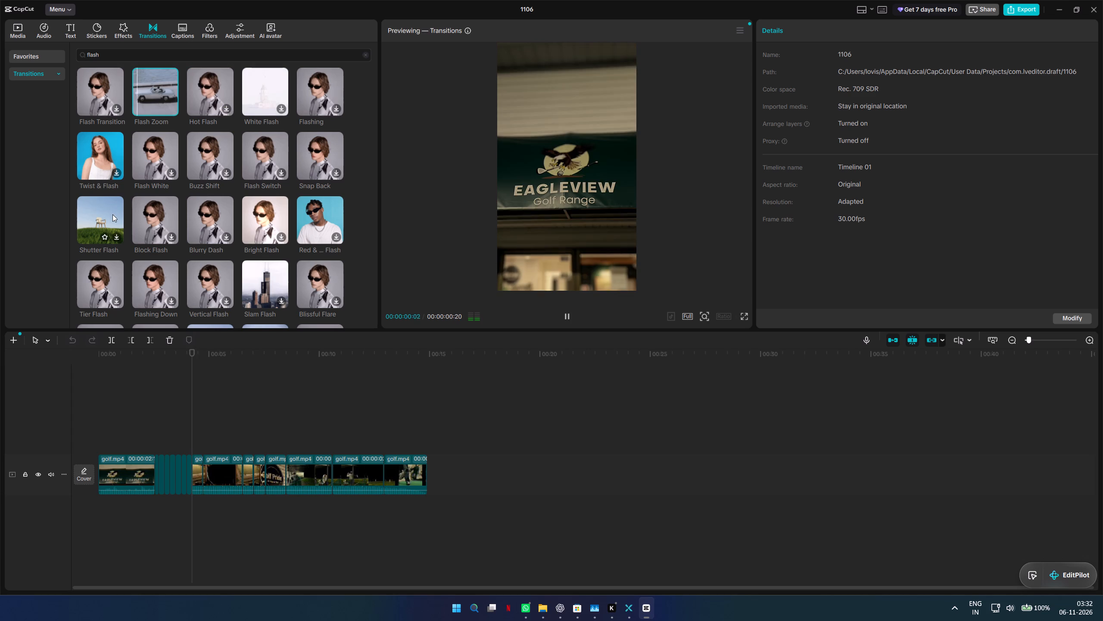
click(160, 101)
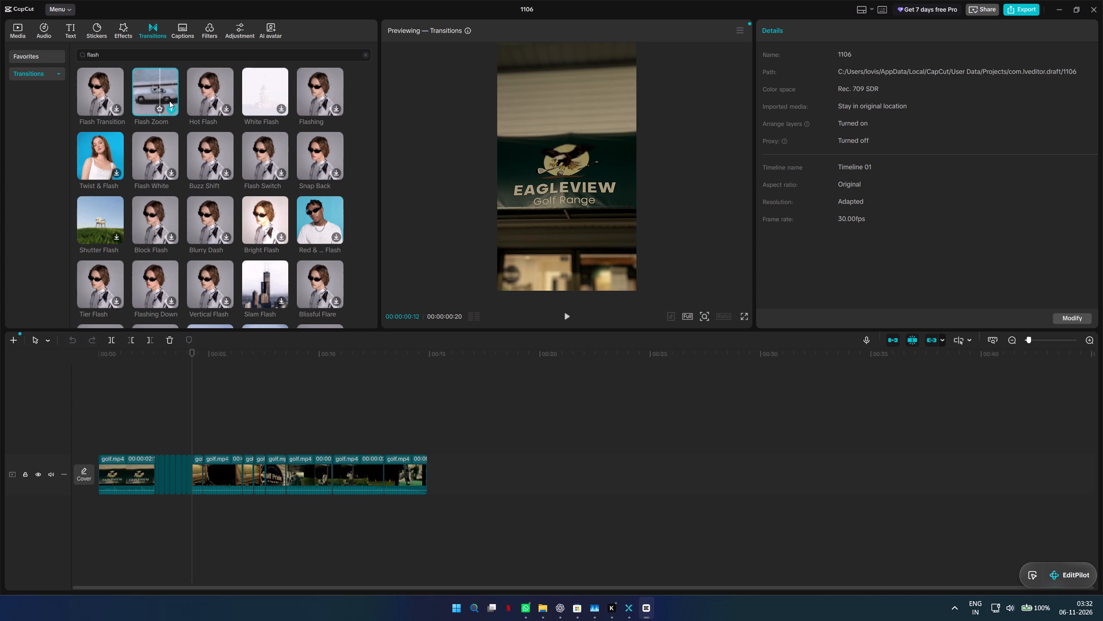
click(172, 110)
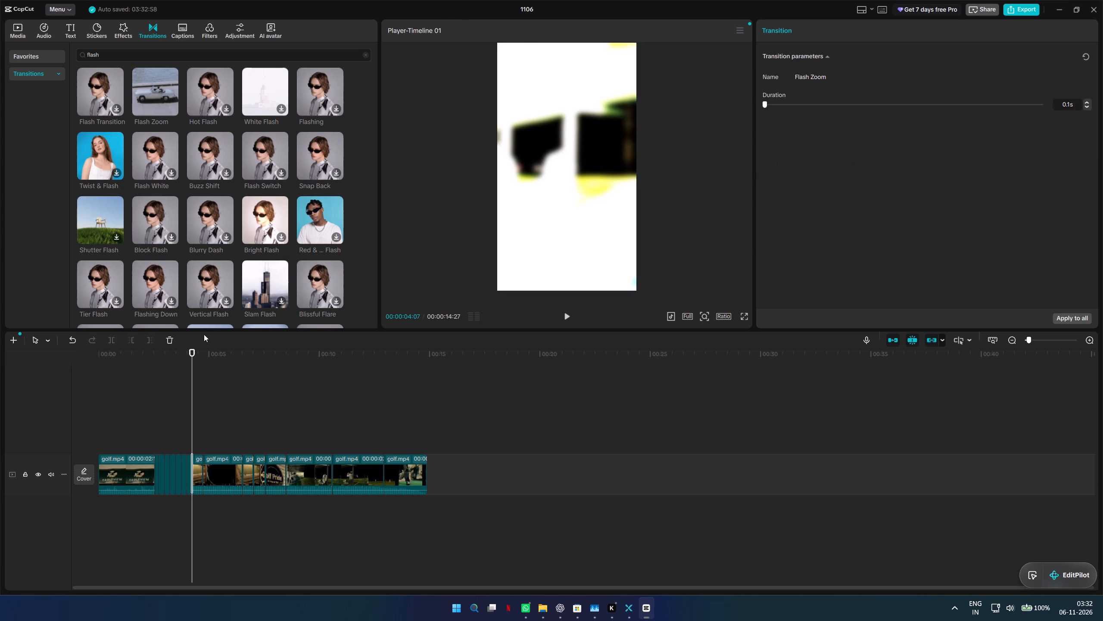
Play back the Flash Zoom transition from 00:00:04:00 to judge how it looks between the clips.
click(195, 354)
click(190, 349)
key(space)
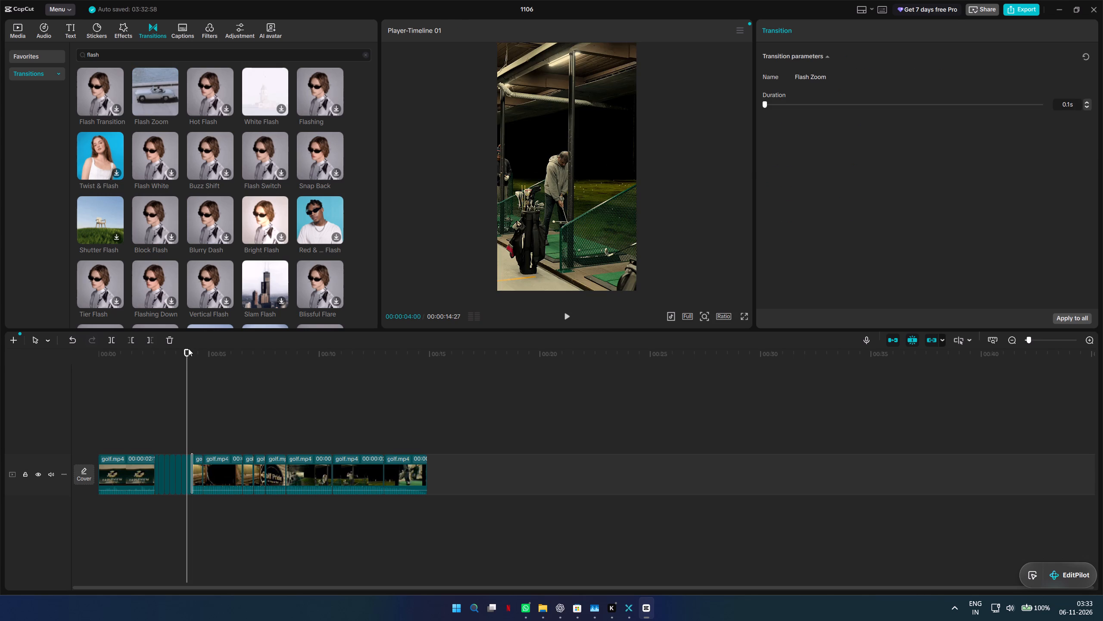
key(space)
drag(204, 353, 187, 358)
drag(187, 358, 187, 358)
key(space)
key(space)
key(space)
key(space)
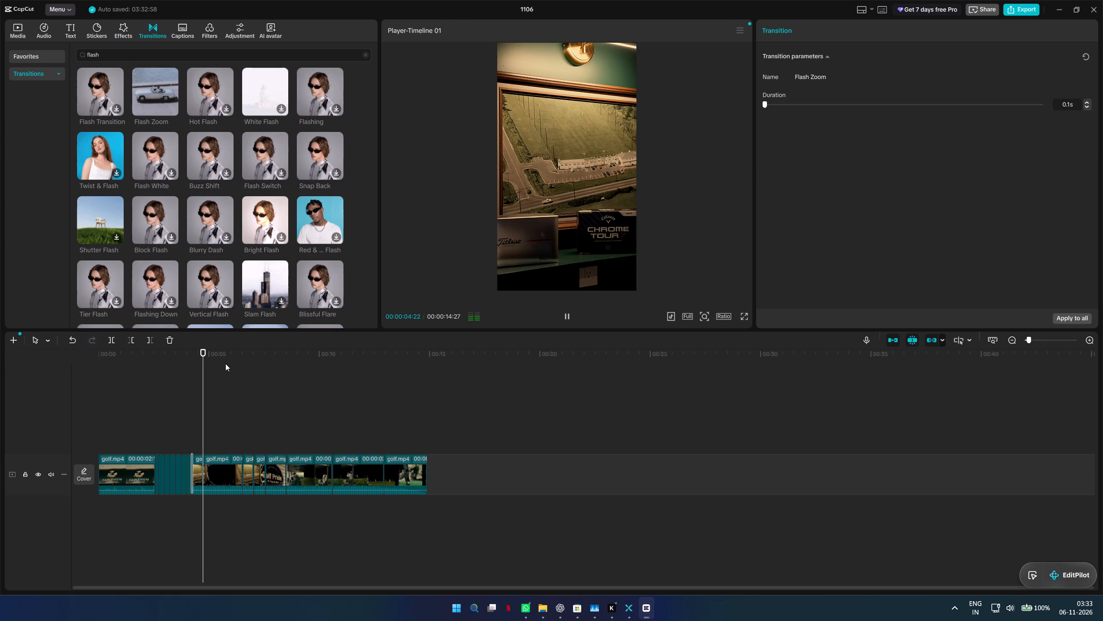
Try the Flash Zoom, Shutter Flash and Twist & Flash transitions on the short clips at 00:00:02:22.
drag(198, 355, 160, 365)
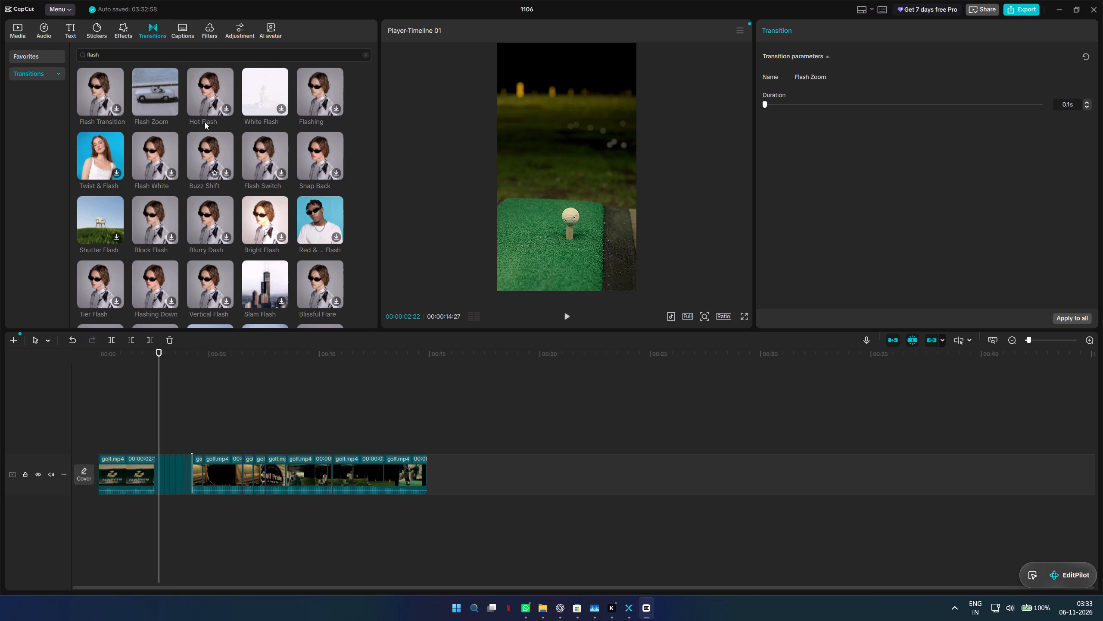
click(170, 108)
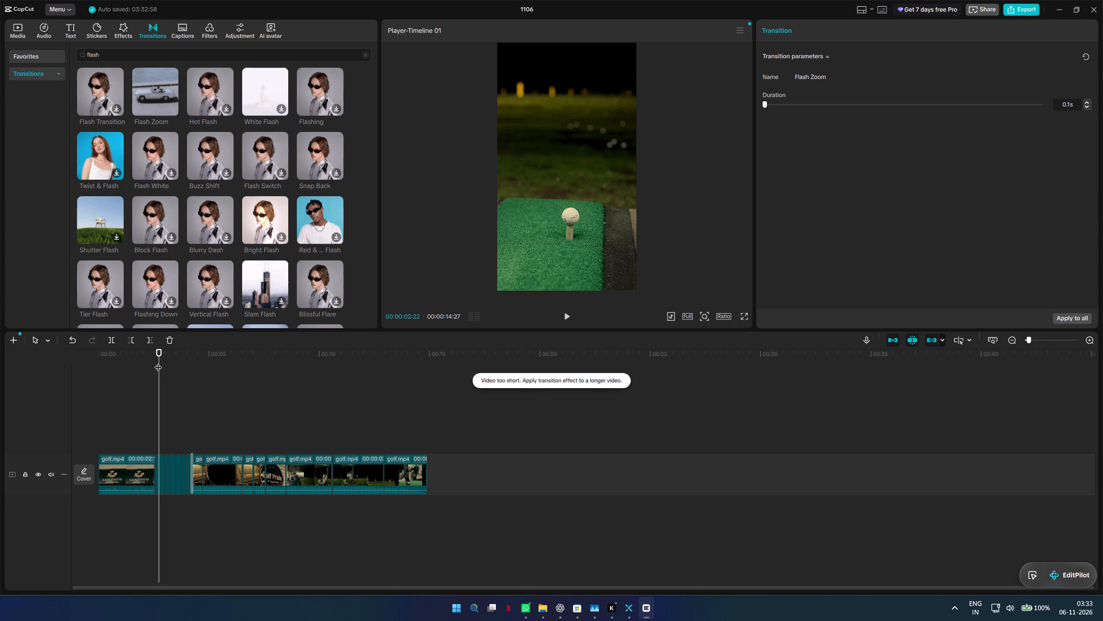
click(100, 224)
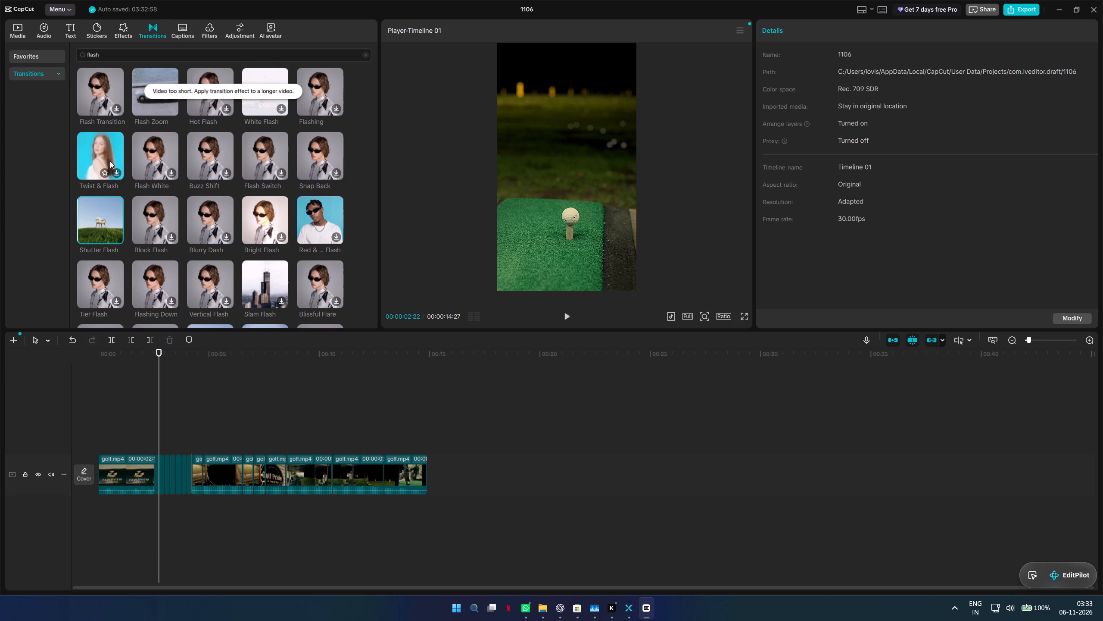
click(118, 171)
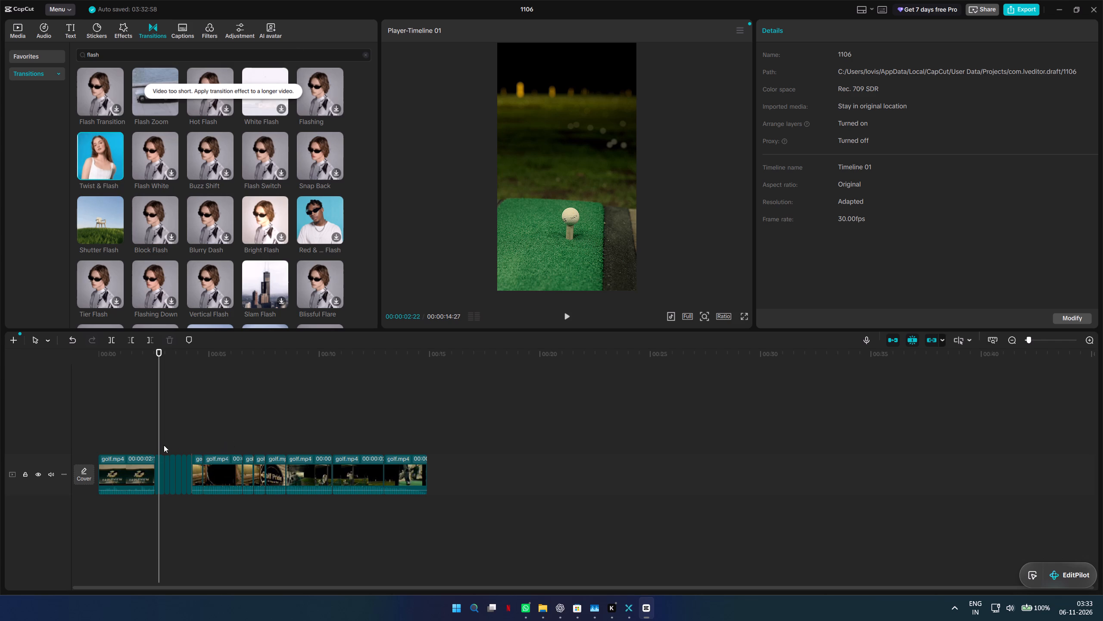
Replay the cut near 00:00:04:07 and preview the Shutter Flash transition at the cut at 00:00:04:22.
drag(162, 349, 189, 353)
key(space)
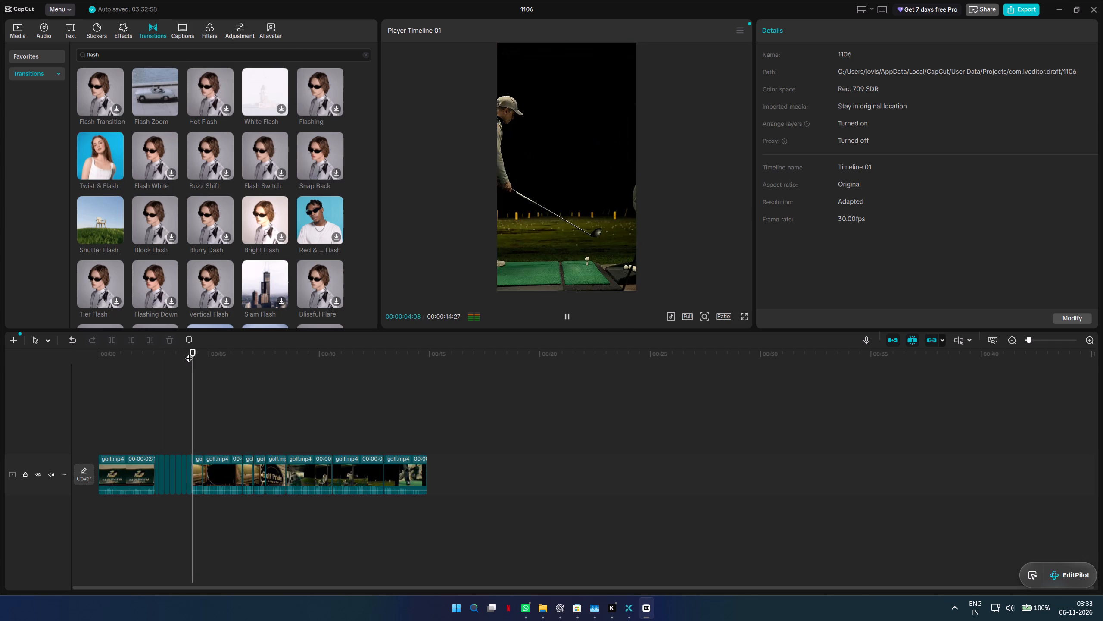
key(space)
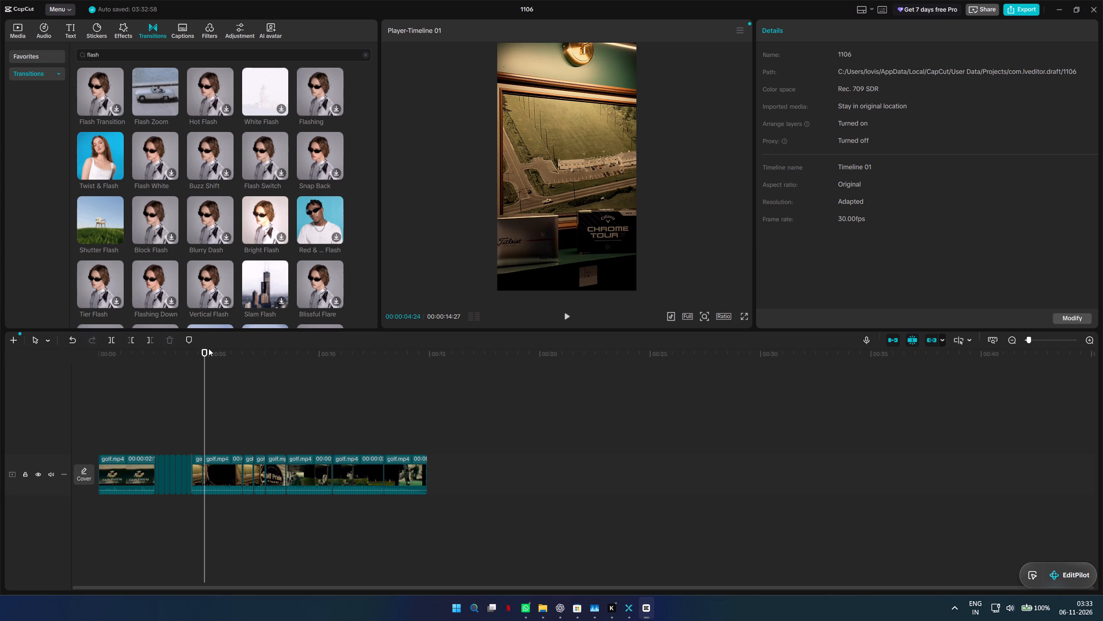
drag(208, 349, 203, 351)
click(90, 218)
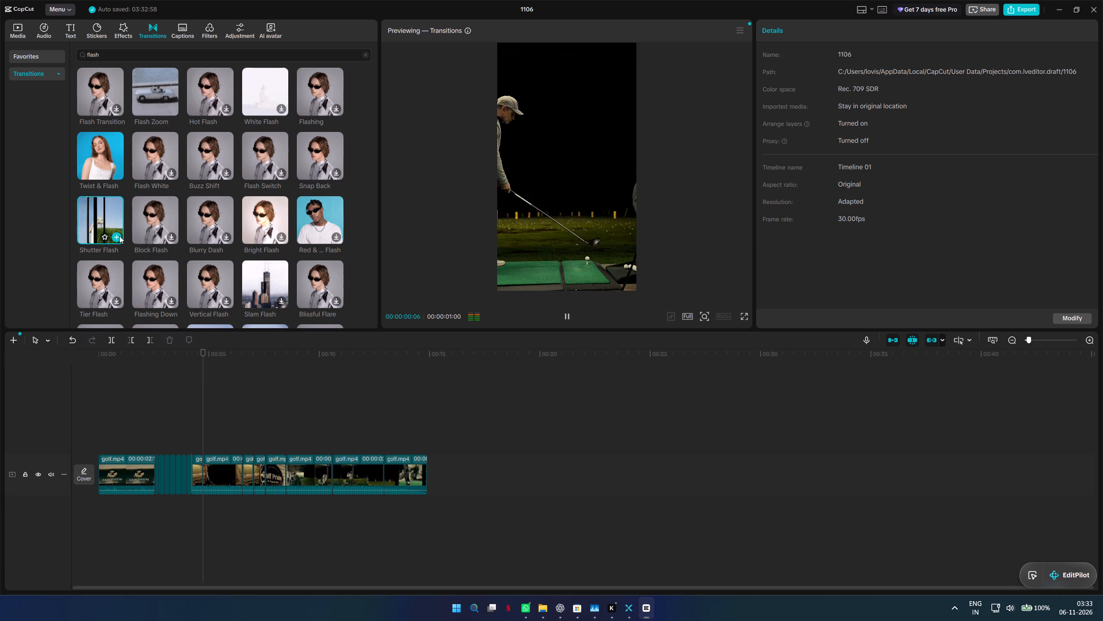
key(space)
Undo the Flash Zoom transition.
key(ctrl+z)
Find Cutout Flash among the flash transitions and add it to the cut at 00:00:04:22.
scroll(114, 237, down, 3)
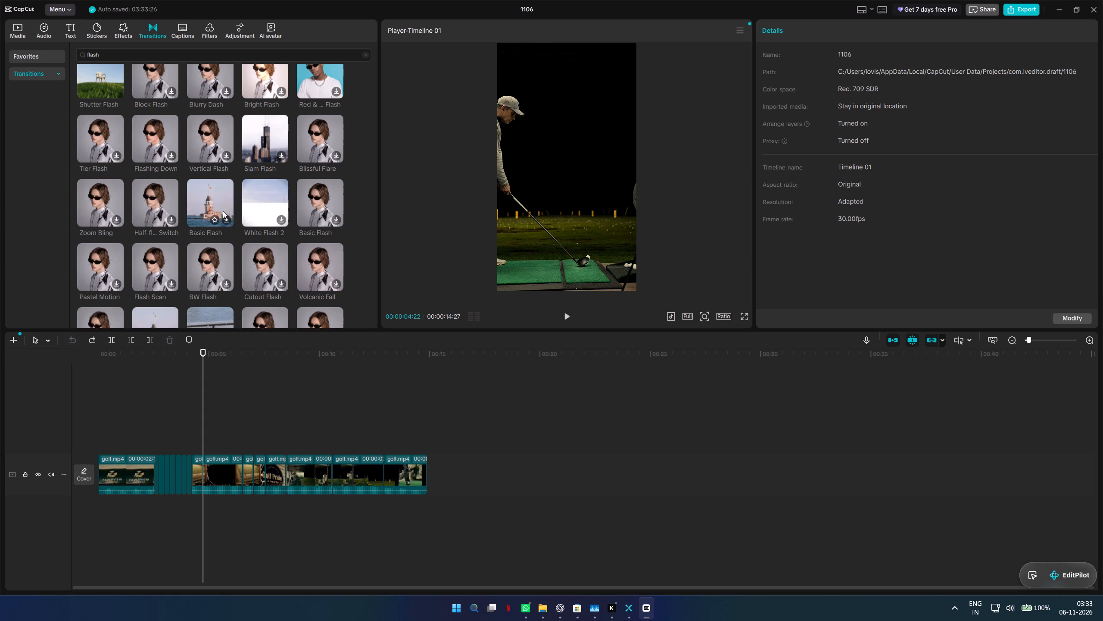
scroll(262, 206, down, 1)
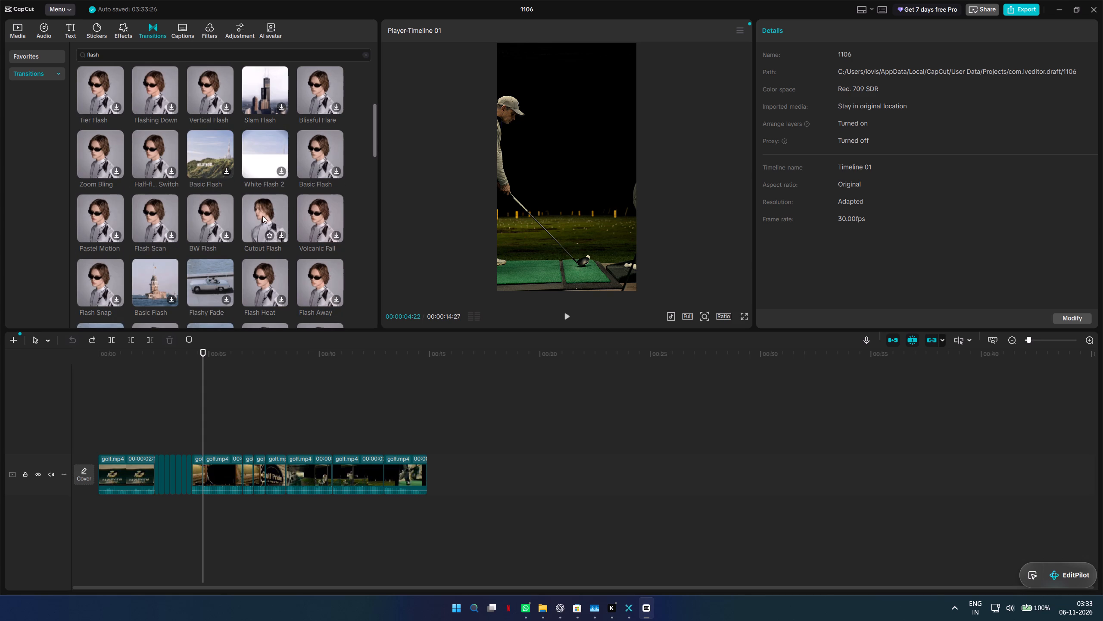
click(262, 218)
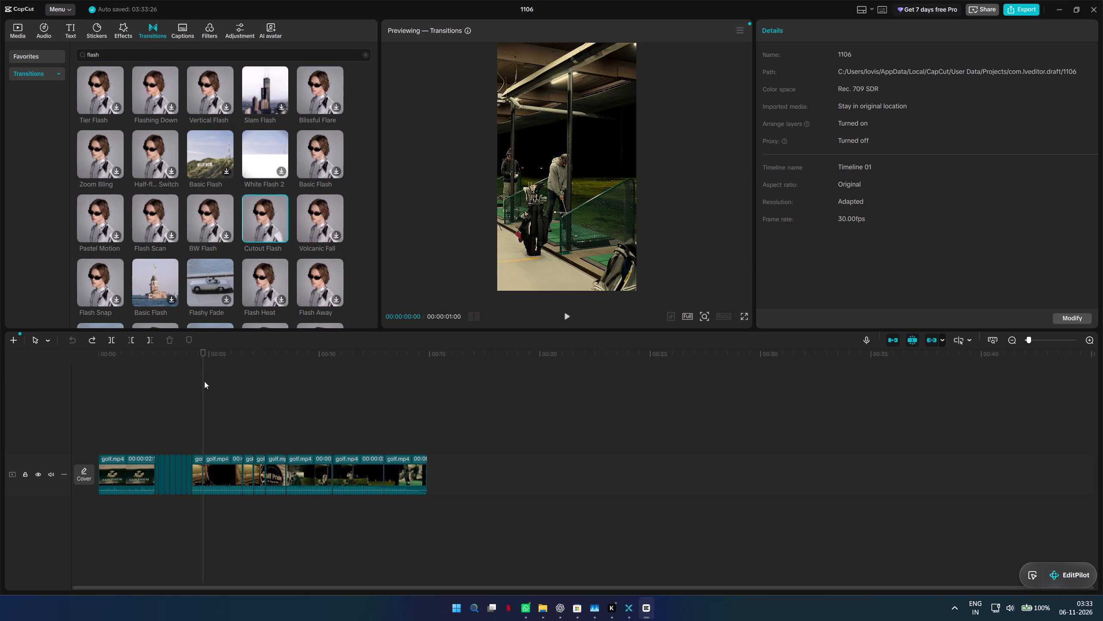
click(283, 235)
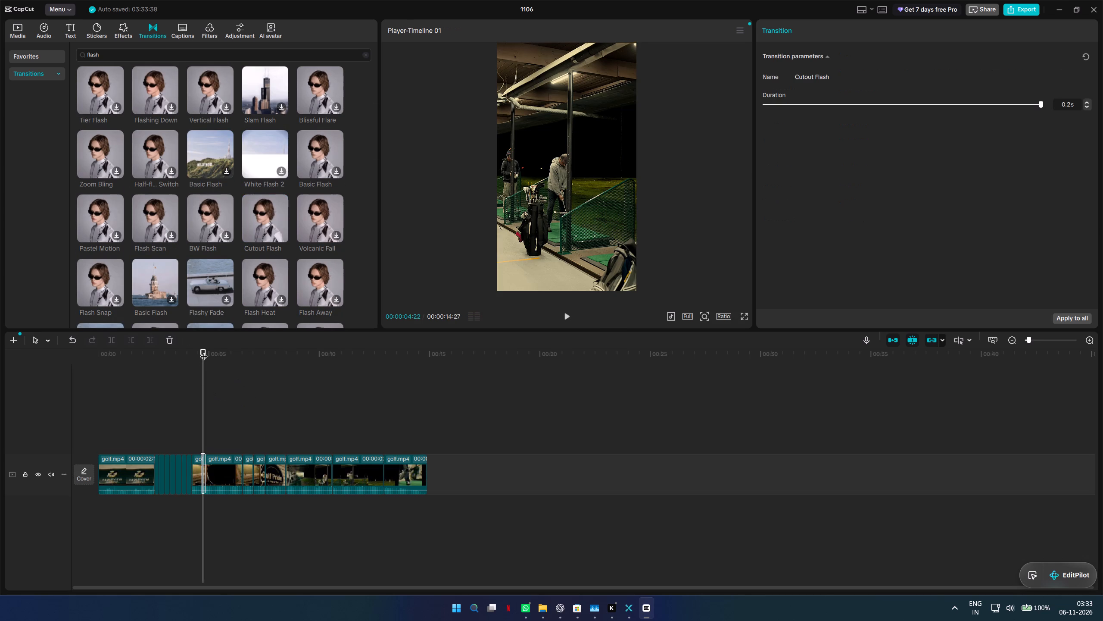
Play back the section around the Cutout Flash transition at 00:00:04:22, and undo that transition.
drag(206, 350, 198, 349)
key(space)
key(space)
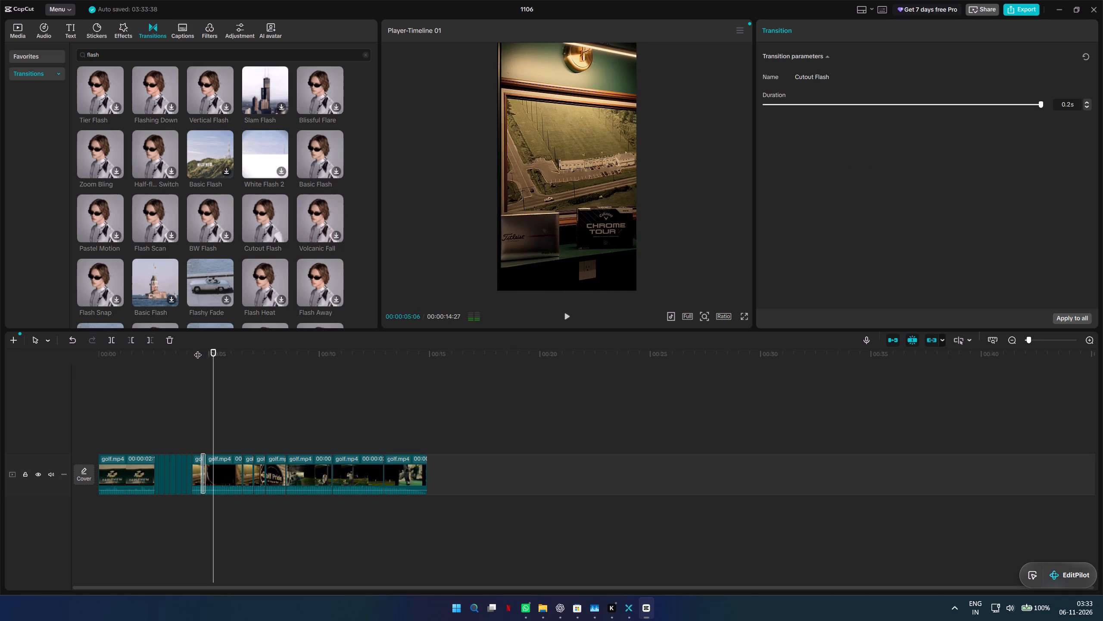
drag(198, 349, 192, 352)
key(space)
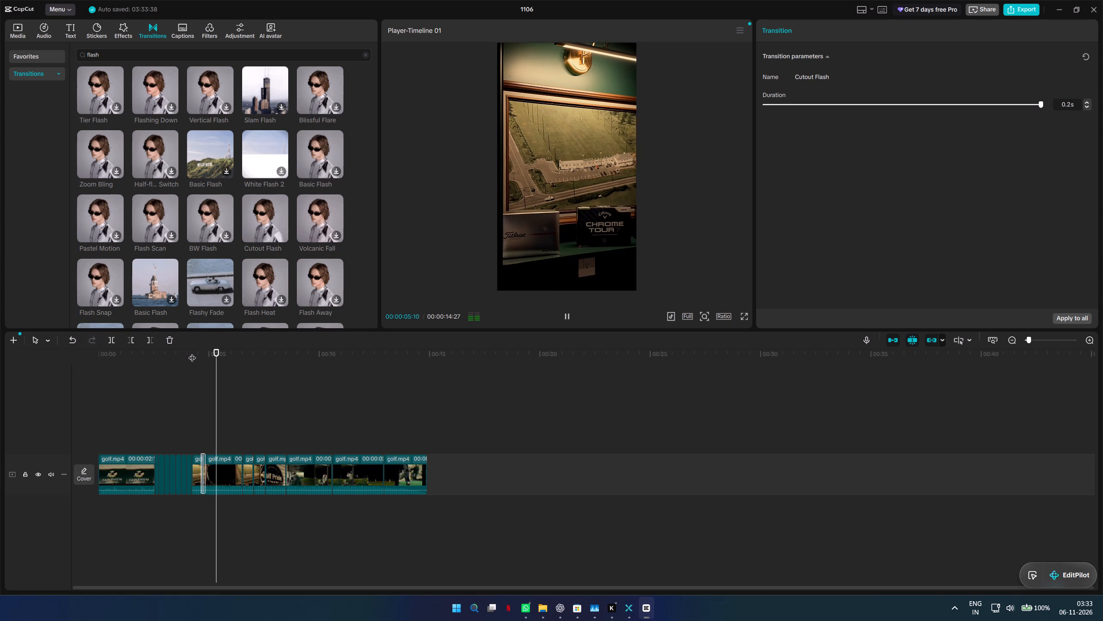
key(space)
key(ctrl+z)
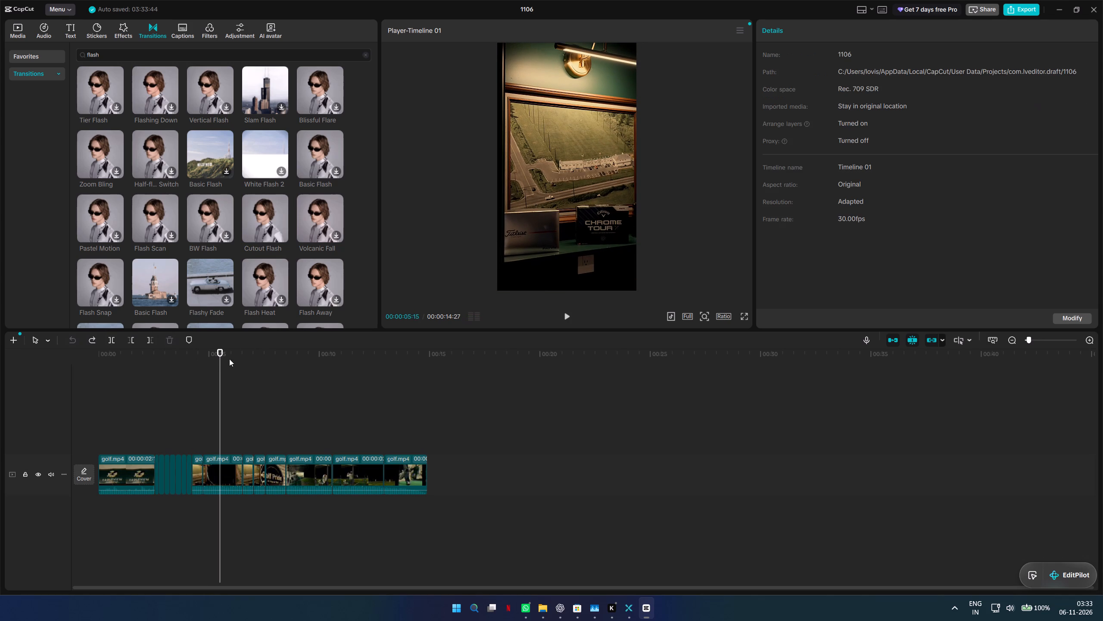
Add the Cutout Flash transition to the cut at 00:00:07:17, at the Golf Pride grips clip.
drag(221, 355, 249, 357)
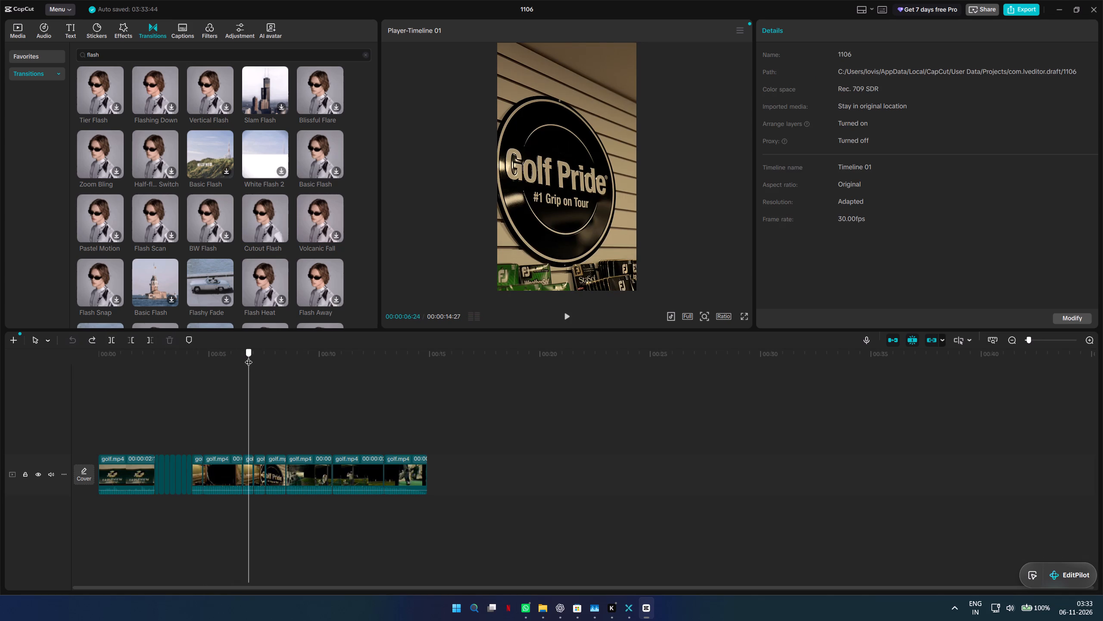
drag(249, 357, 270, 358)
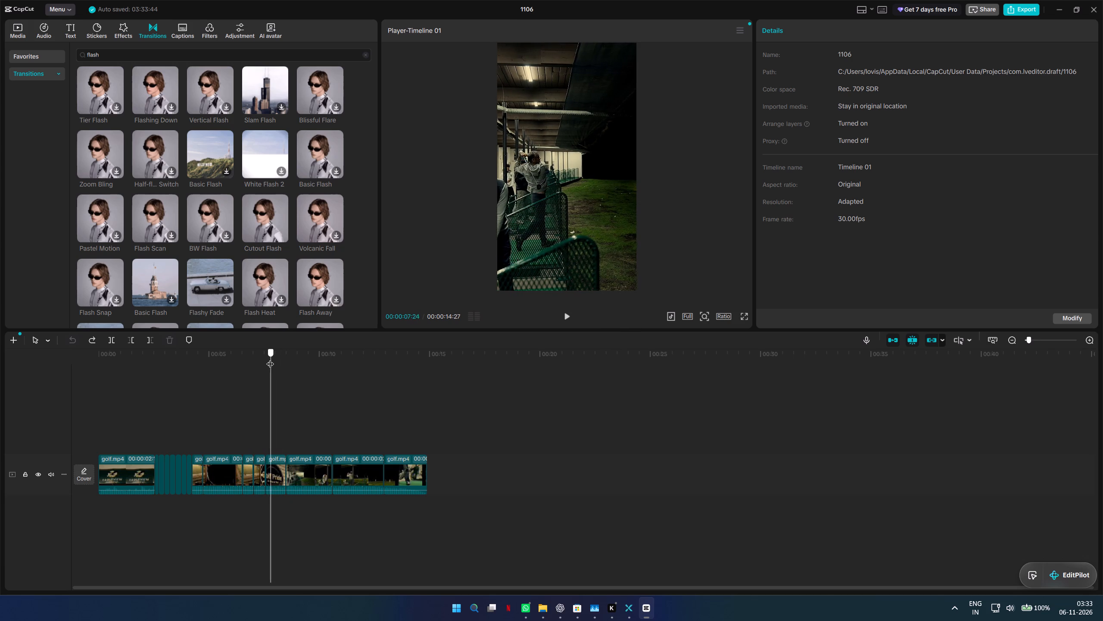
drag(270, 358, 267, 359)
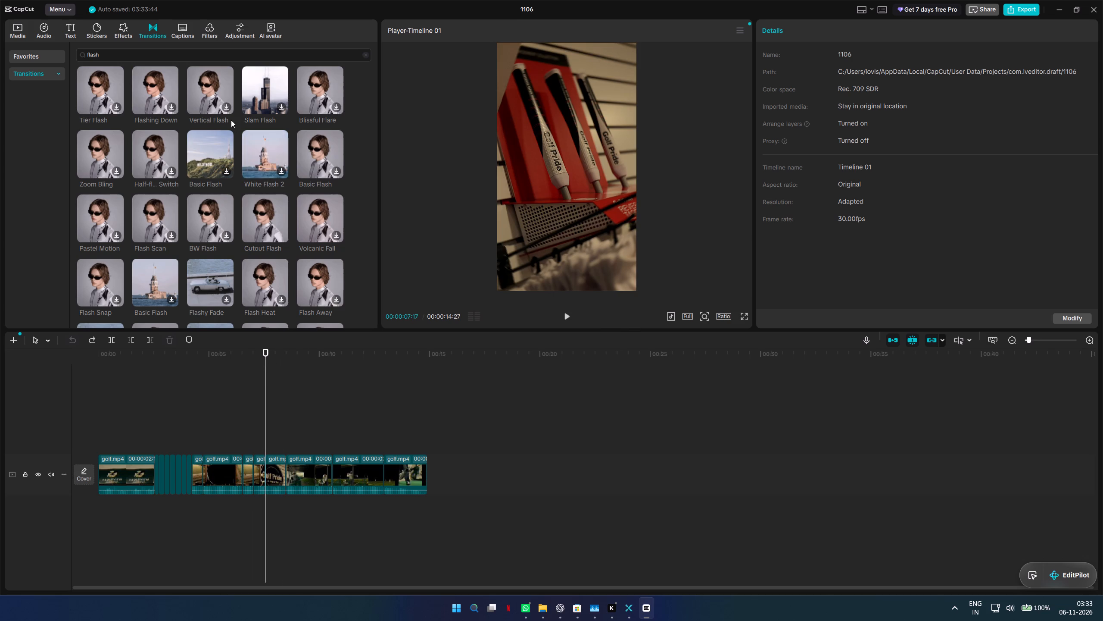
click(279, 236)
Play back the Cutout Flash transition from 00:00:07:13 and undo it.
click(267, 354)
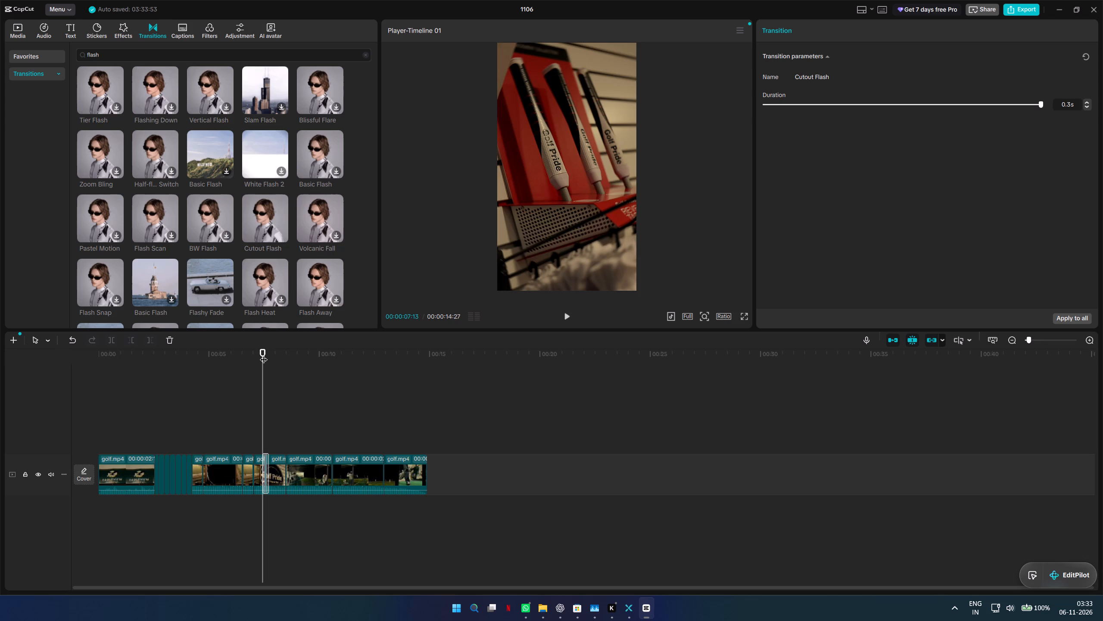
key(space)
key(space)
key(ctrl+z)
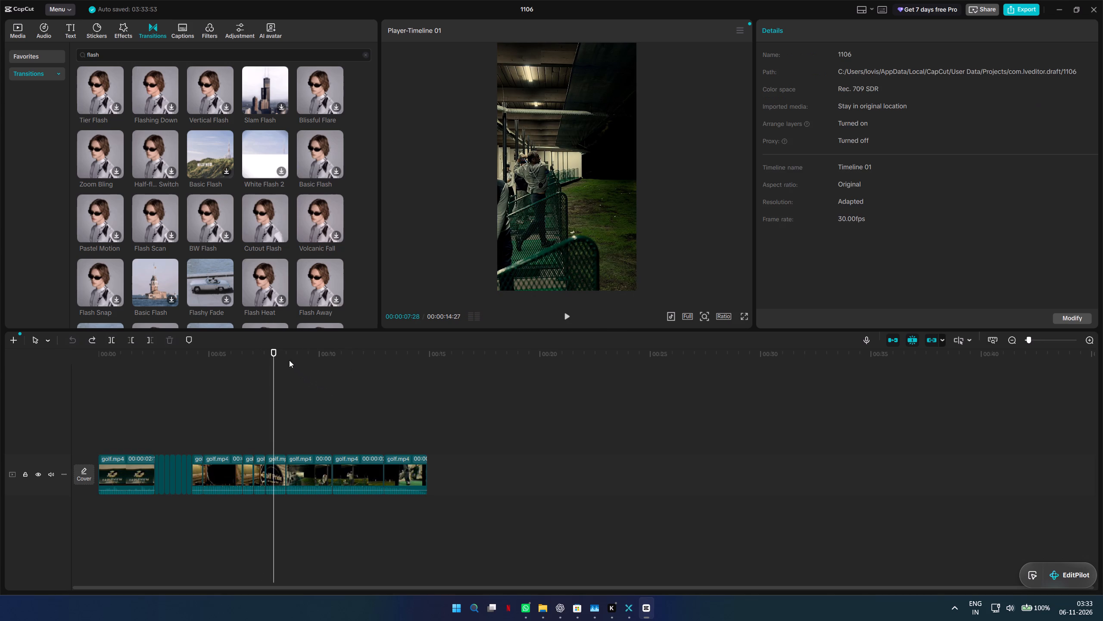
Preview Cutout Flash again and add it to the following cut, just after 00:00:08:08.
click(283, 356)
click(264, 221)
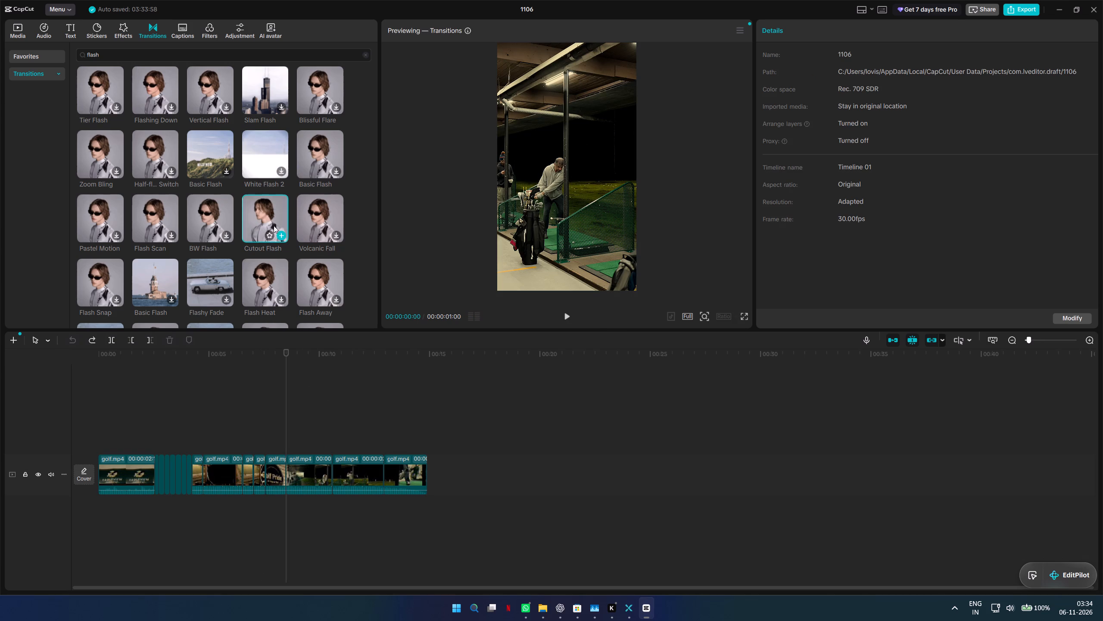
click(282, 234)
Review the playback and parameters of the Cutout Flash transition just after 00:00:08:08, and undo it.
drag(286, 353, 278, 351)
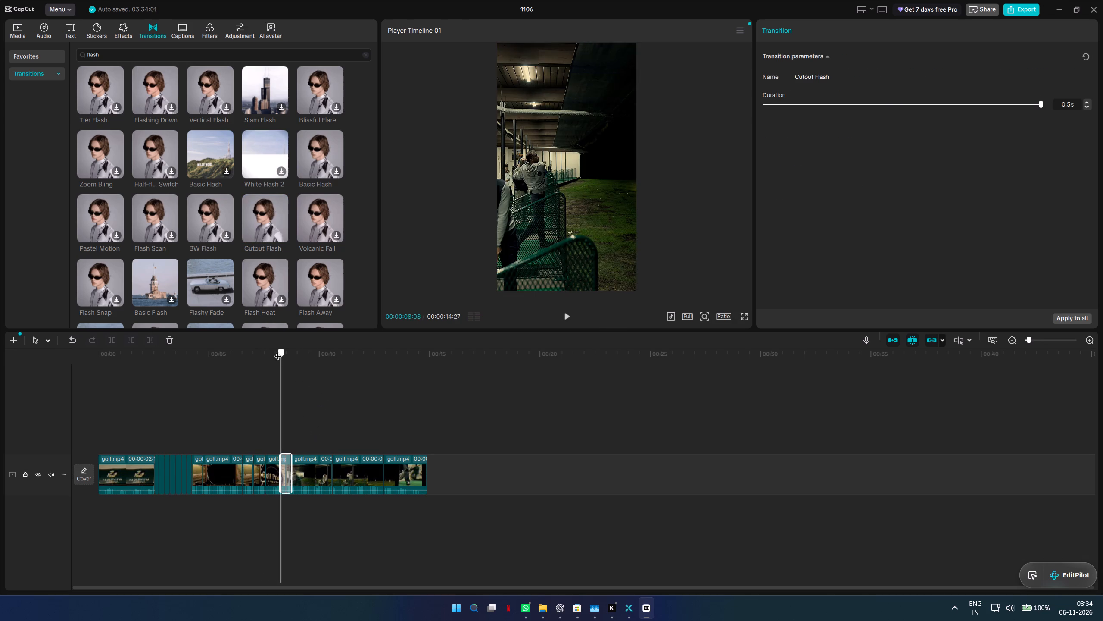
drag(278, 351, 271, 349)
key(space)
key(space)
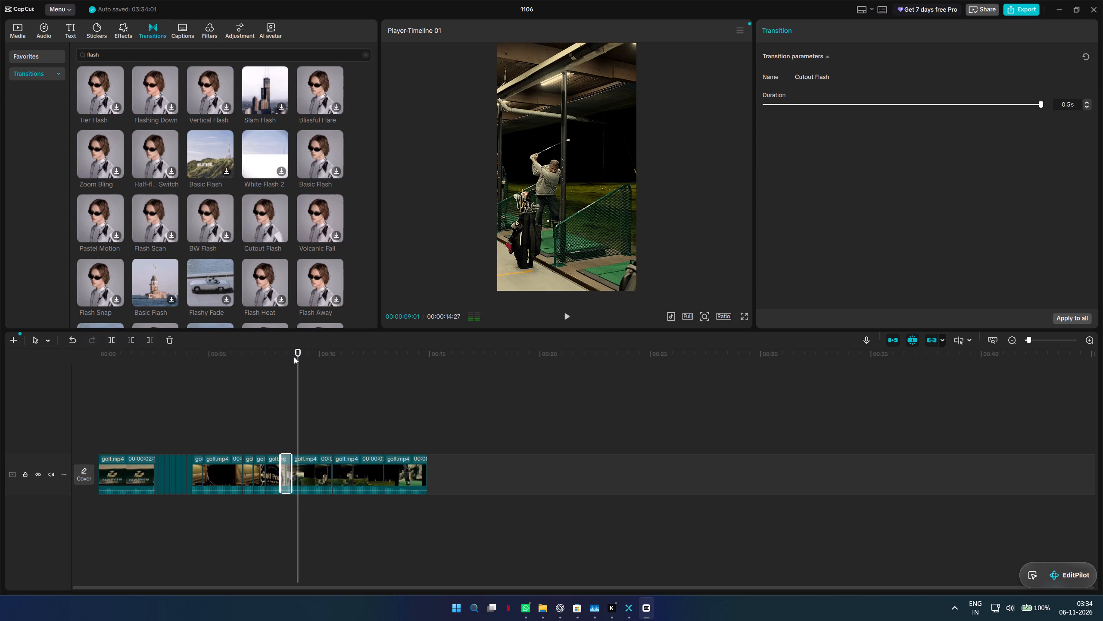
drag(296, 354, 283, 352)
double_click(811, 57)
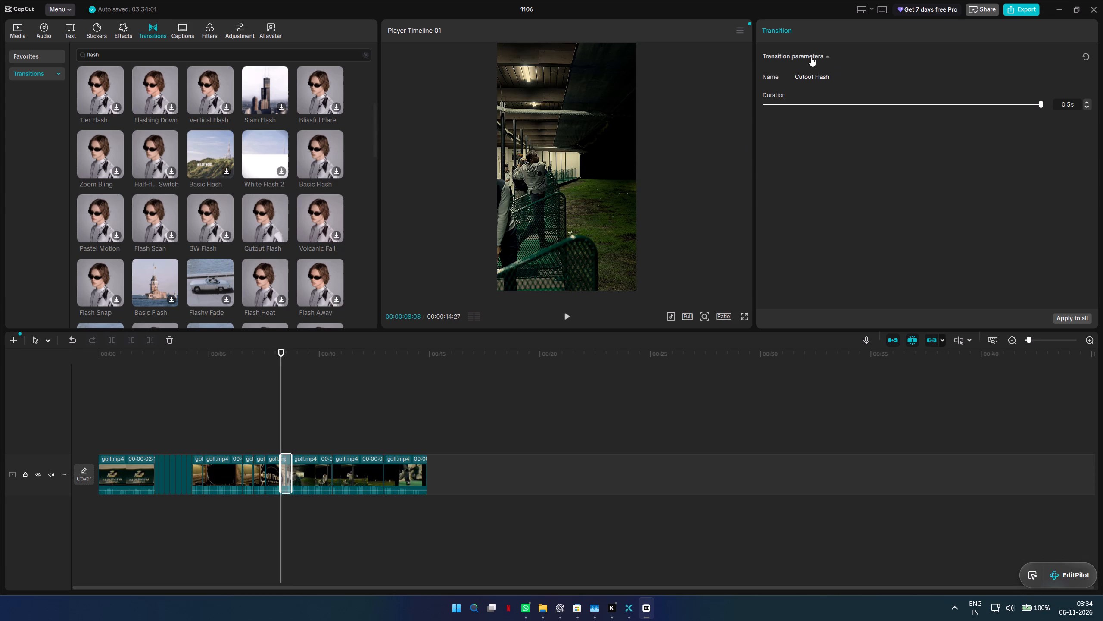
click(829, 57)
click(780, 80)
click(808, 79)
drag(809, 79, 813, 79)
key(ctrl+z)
Play back the clips from about 00:00:03:23 through the cuts near 00:00:05:00.
drag(255, 374, 214, 363)
drag(224, 351, 179, 354)
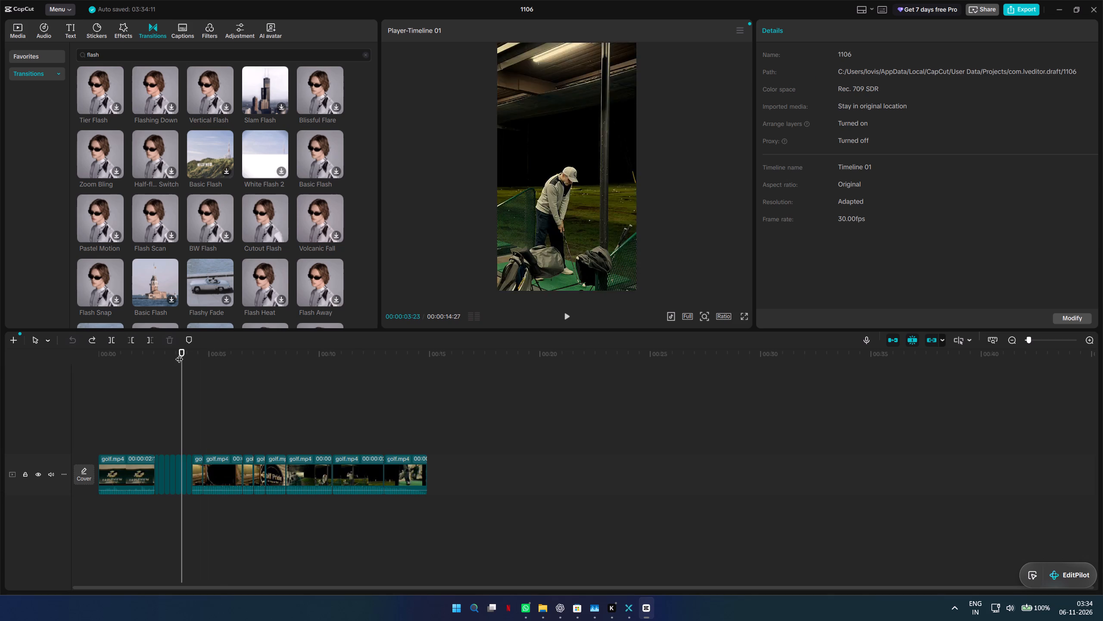
key(space)
key(space)
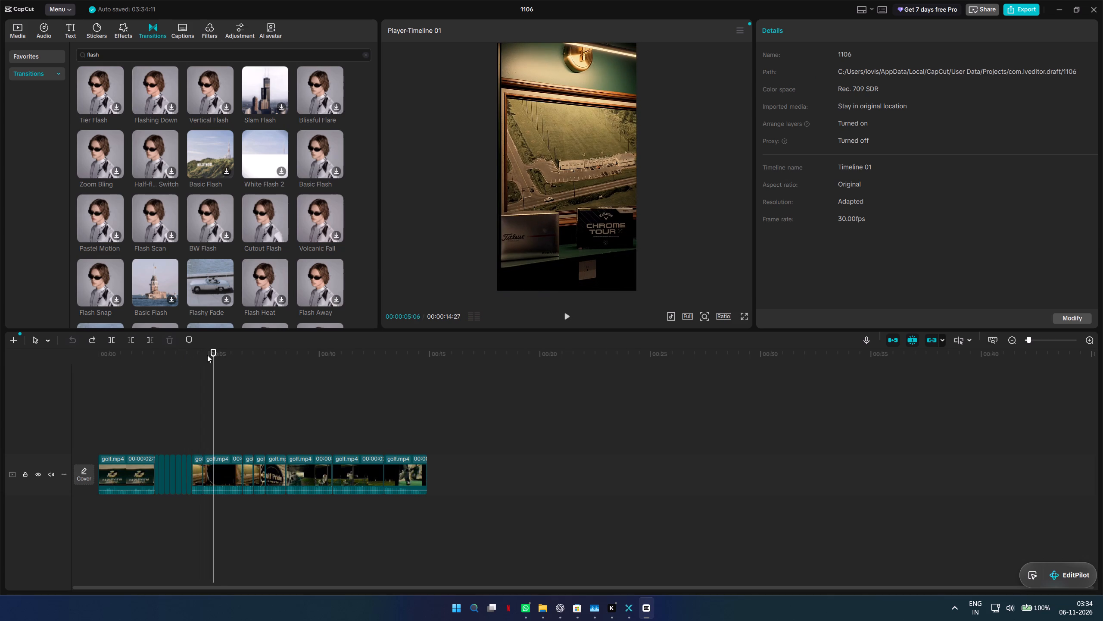
Add the Flash Zoom transition to the cut at about 00:00:04:07.
drag(207, 355, 191, 359)
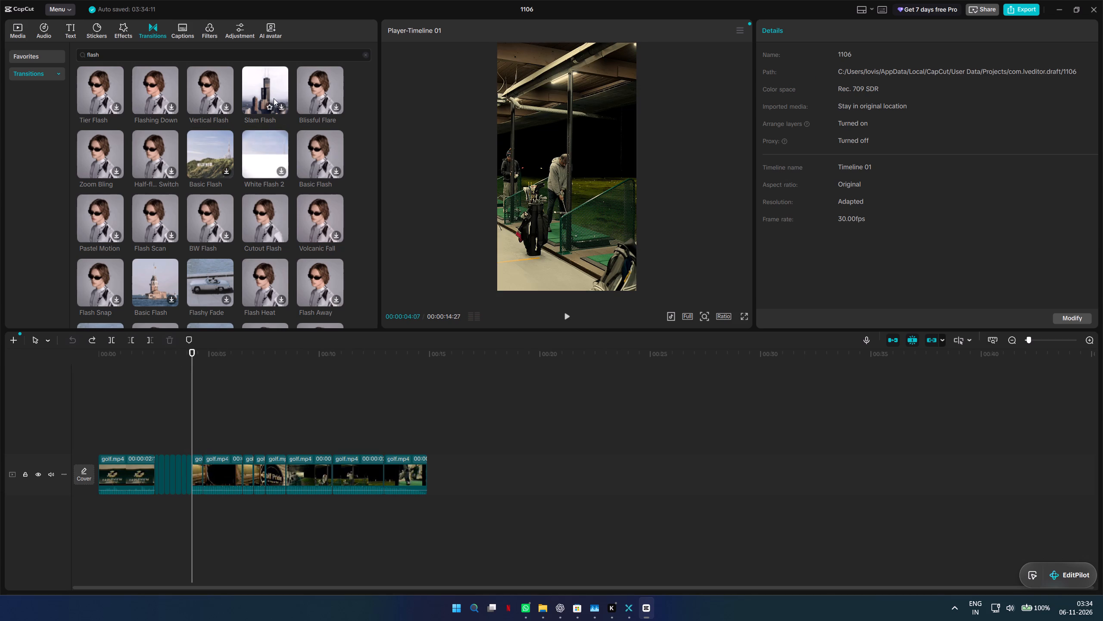
scroll(260, 96, up, 4)
click(172, 107)
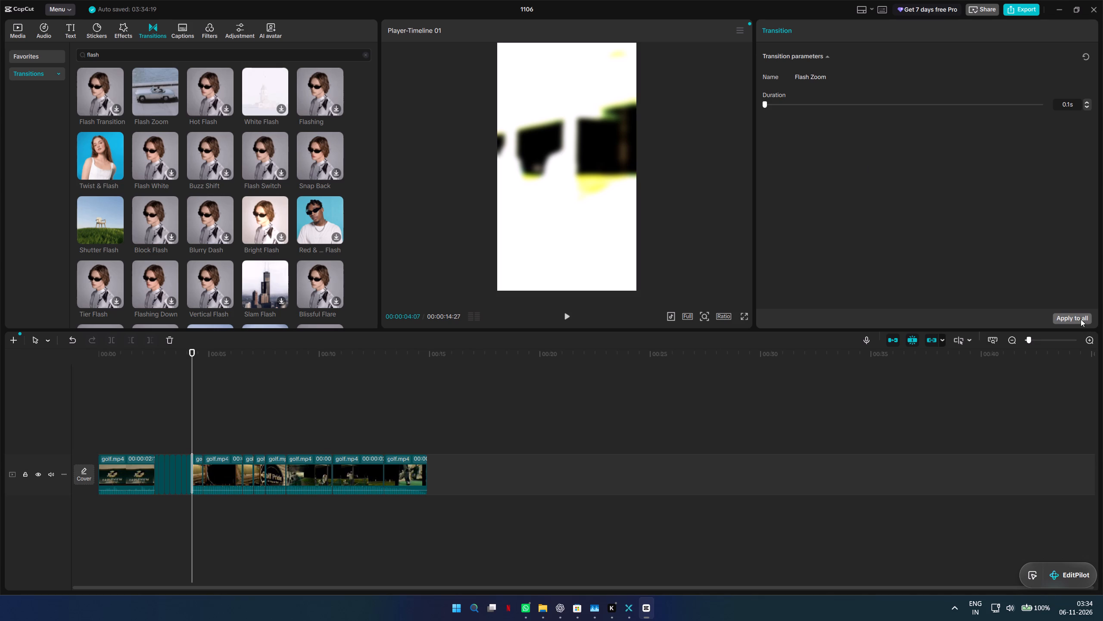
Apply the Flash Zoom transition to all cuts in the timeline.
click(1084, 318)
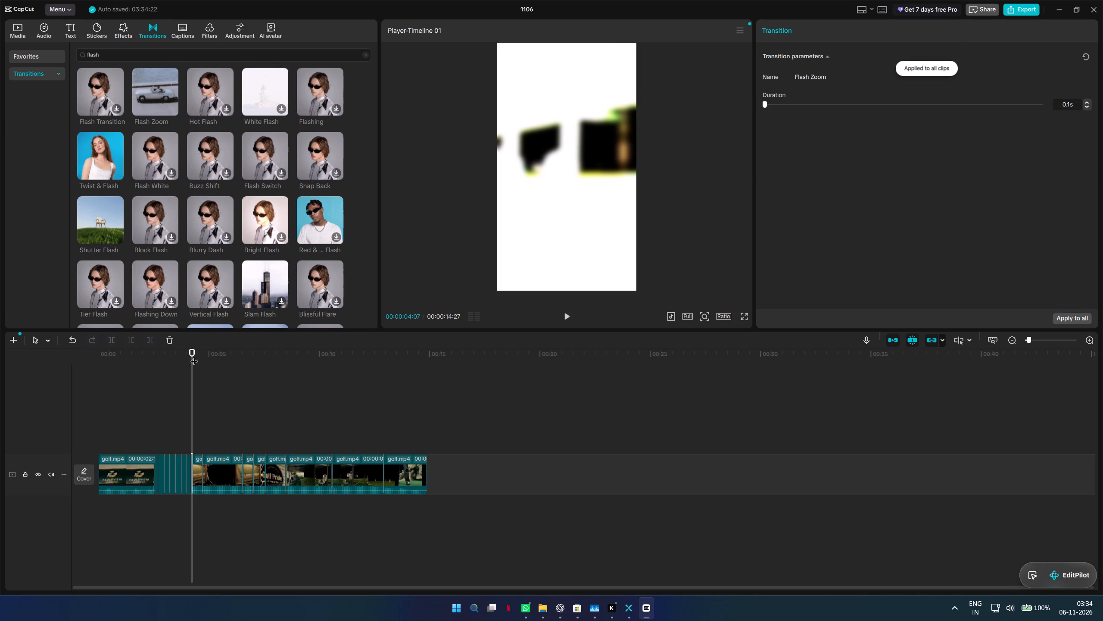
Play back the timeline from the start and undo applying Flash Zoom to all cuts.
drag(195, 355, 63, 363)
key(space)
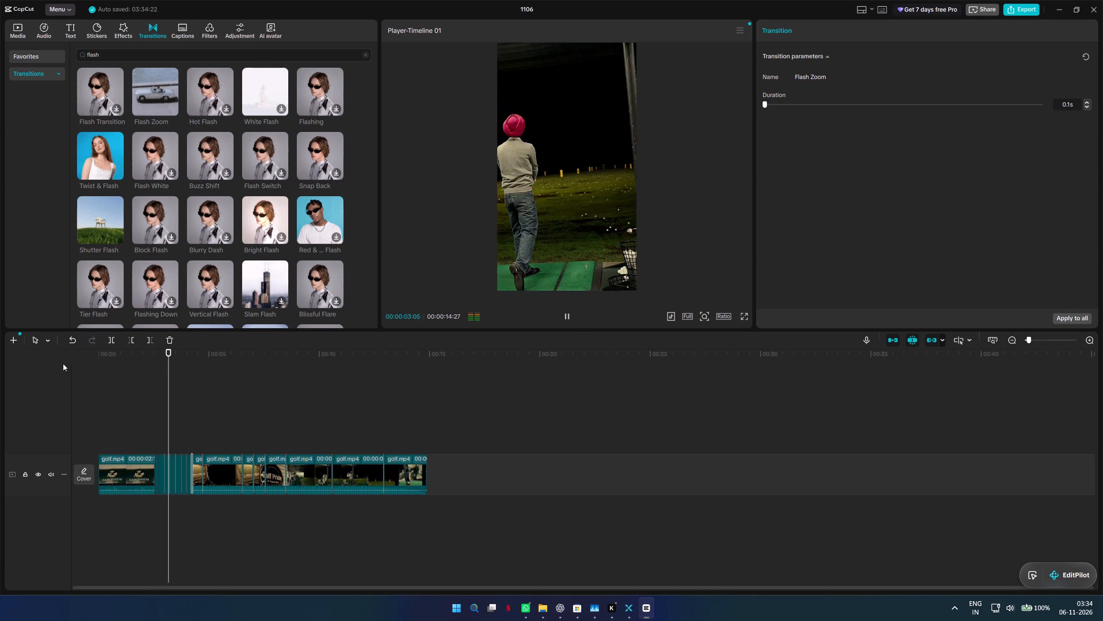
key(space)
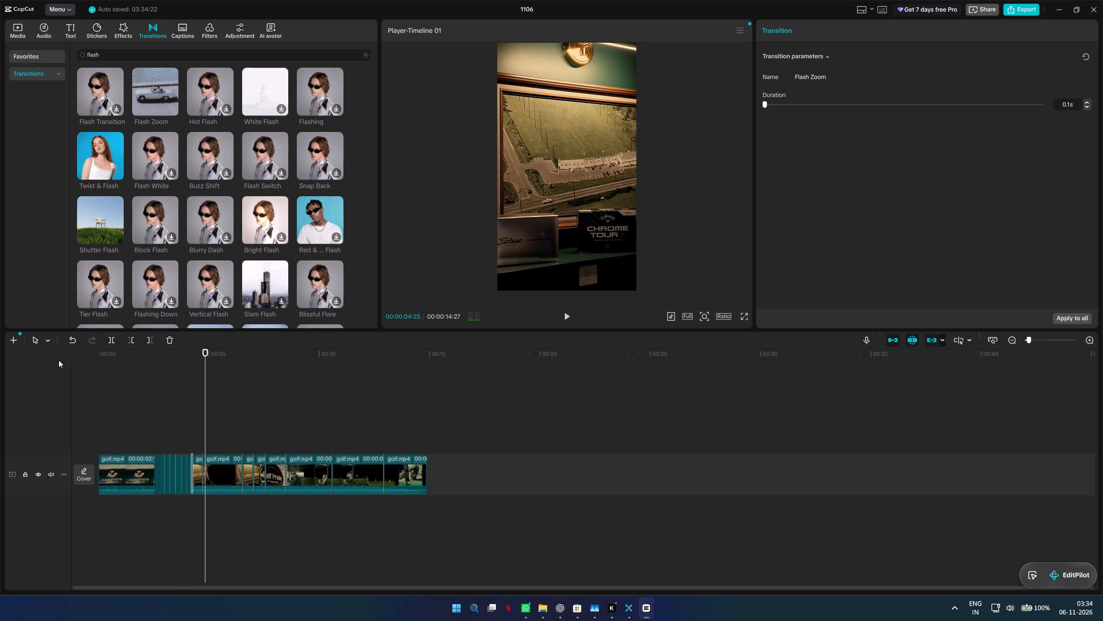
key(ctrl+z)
Play back the Flash Zoom transition at about 00:00:04:07 and deselect it.
drag(205, 357, 189, 355)
key(space)
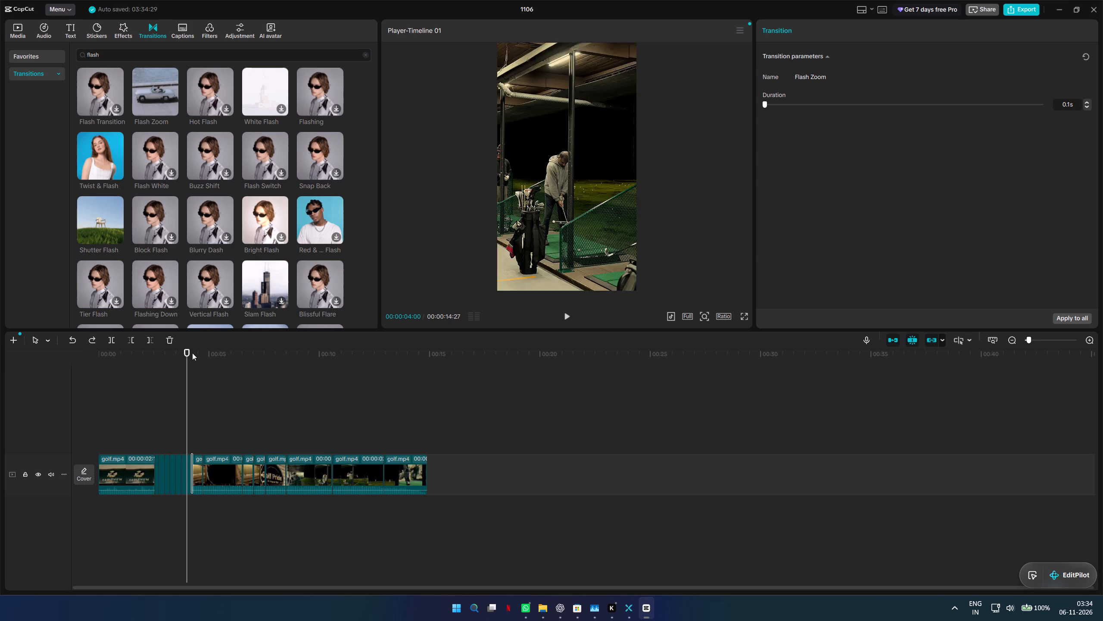
key(space)
click(821, 403)
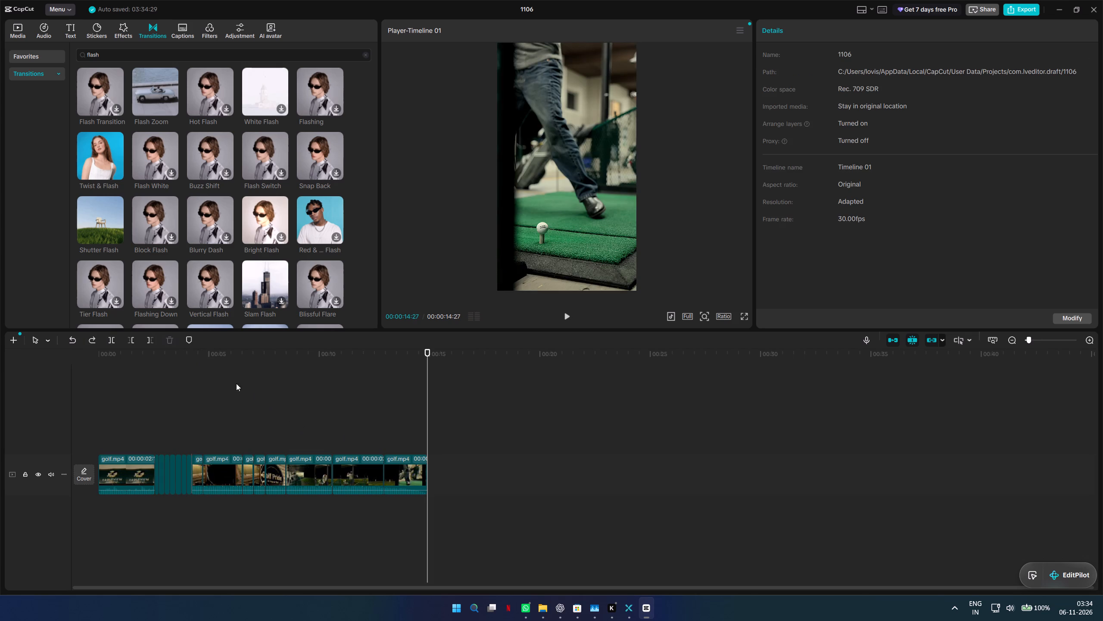
Preview the Shutter Flash transition for the cut near 00:00:04:22 and look through further flash transitions.
click(204, 362)
click(96, 225)
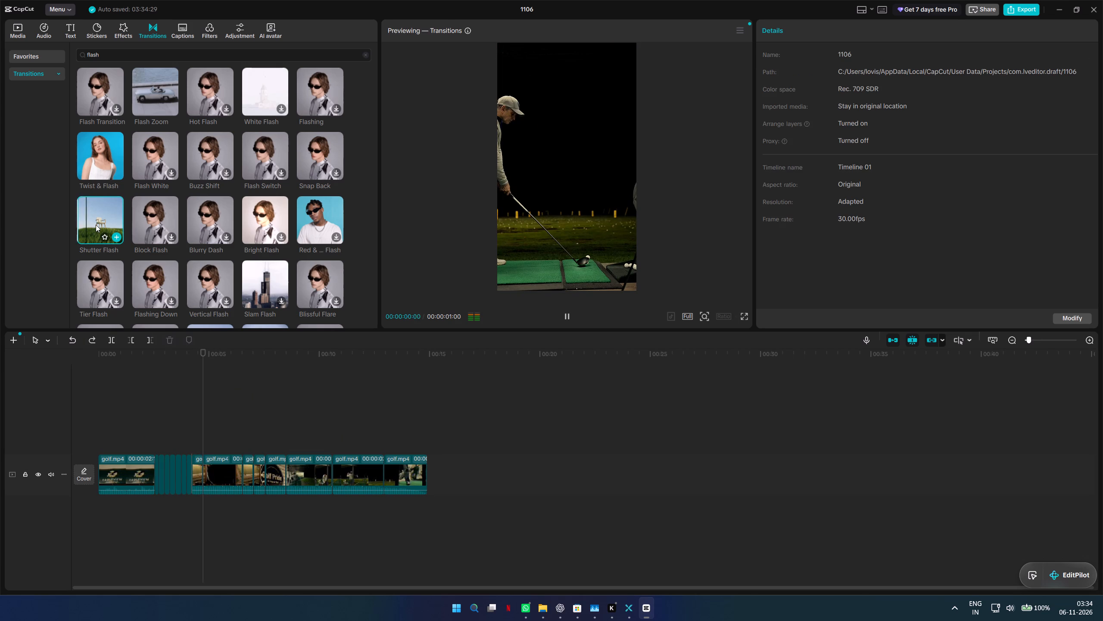
scroll(121, 240, down, 3)
scroll(250, 204, down, 4)
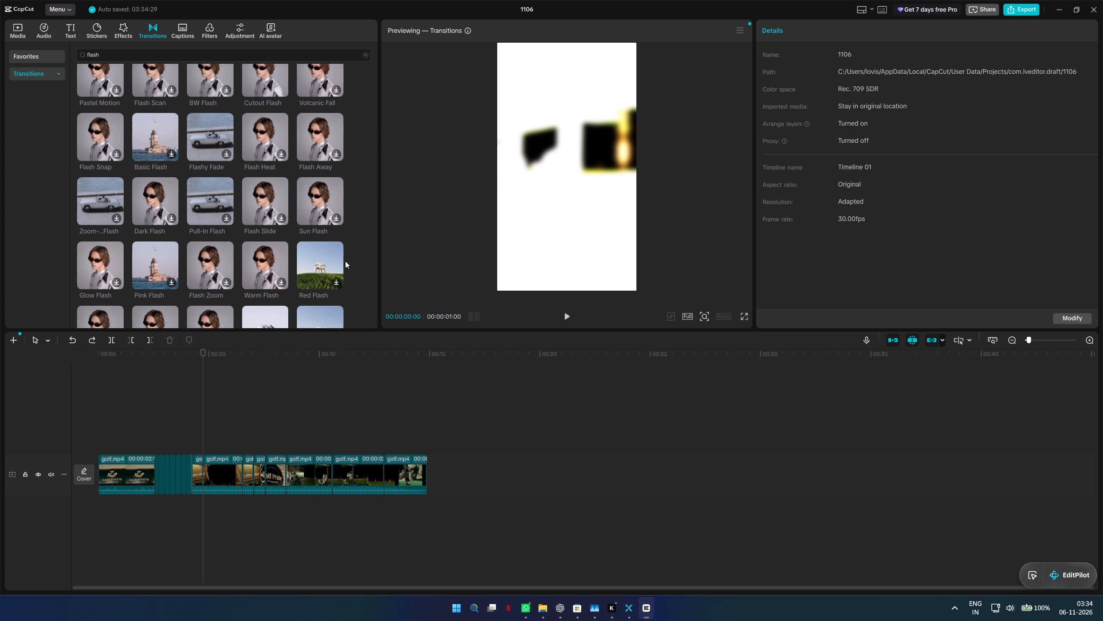
scroll(330, 264, down, 3)
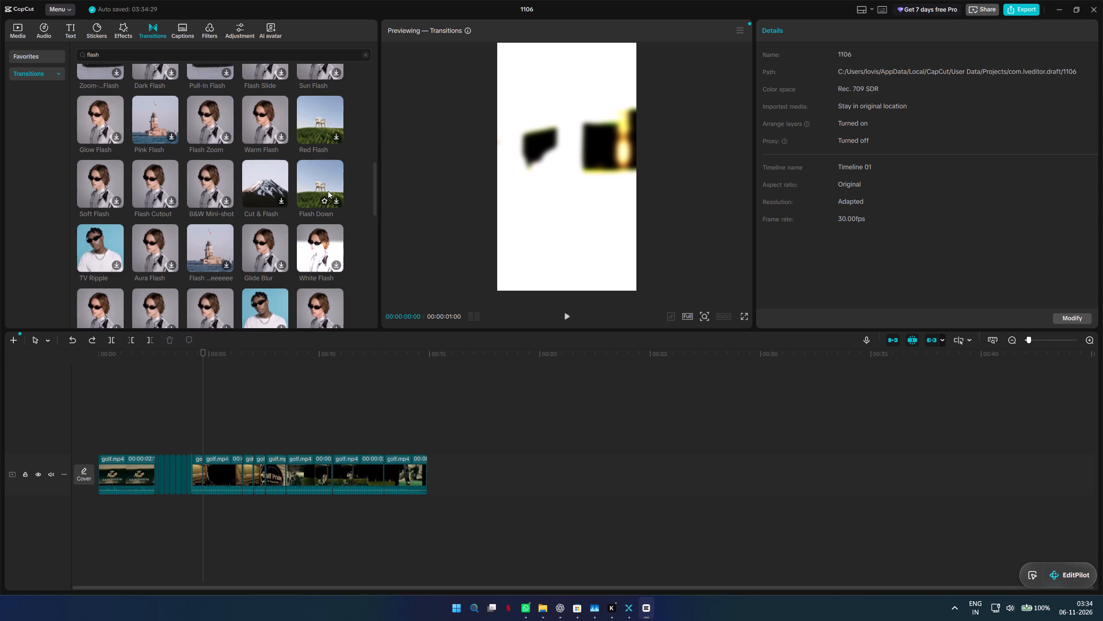
Preview the White Flash transition for the cut near 00:00:04:22, replaying the preview several times.
click(318, 250)
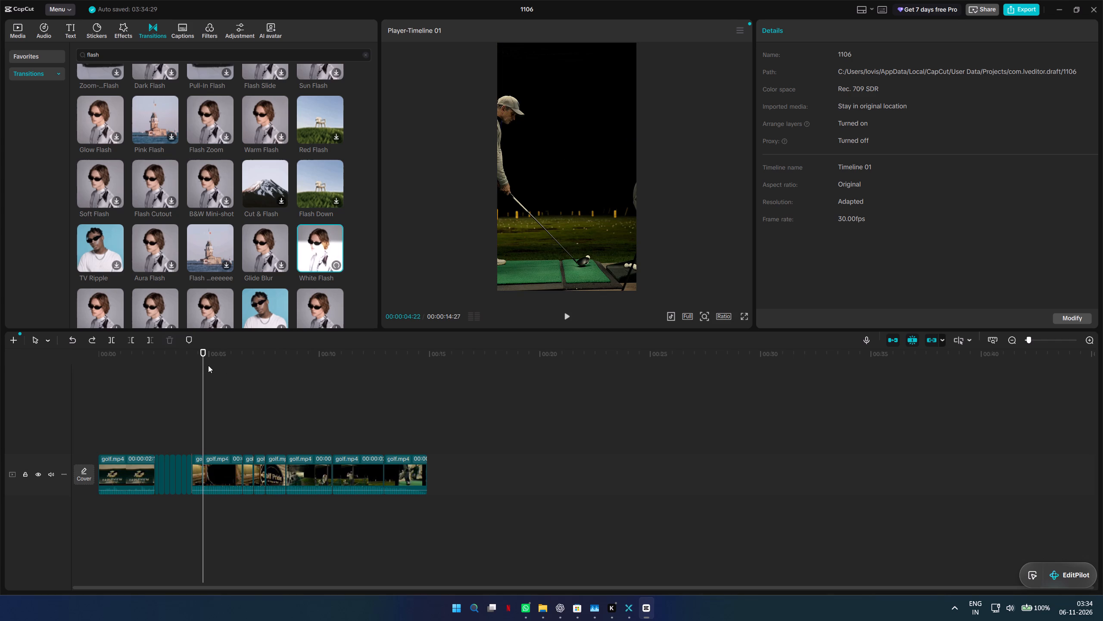
drag(202, 355, 193, 353)
drag(203, 353, 190, 354)
key(space)
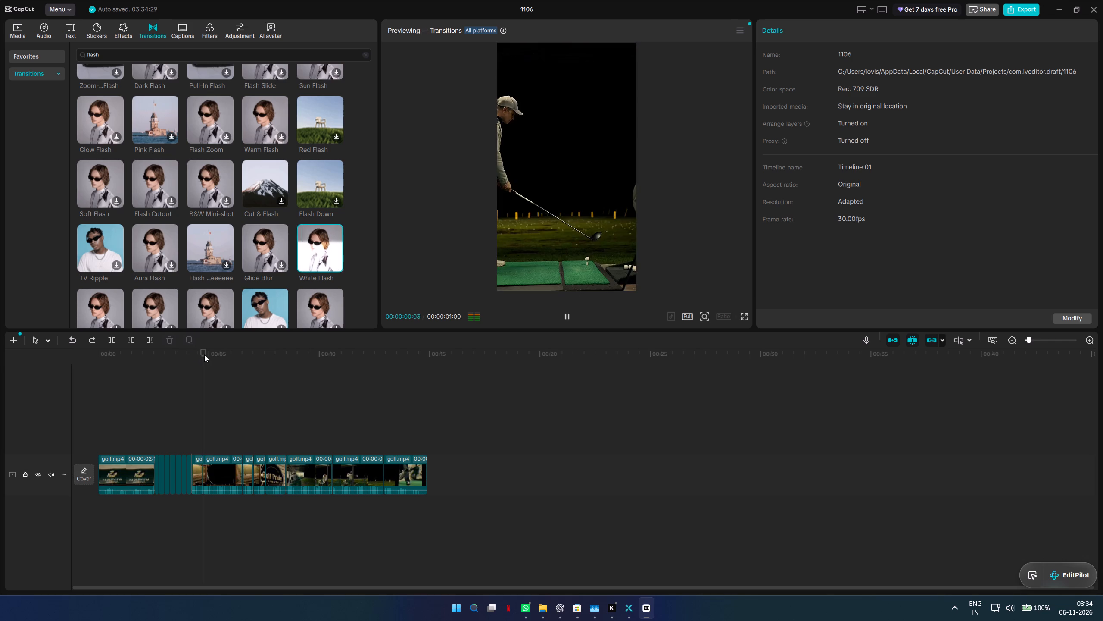
drag(203, 355, 188, 358)
key(space)
drag(203, 354, 189, 357)
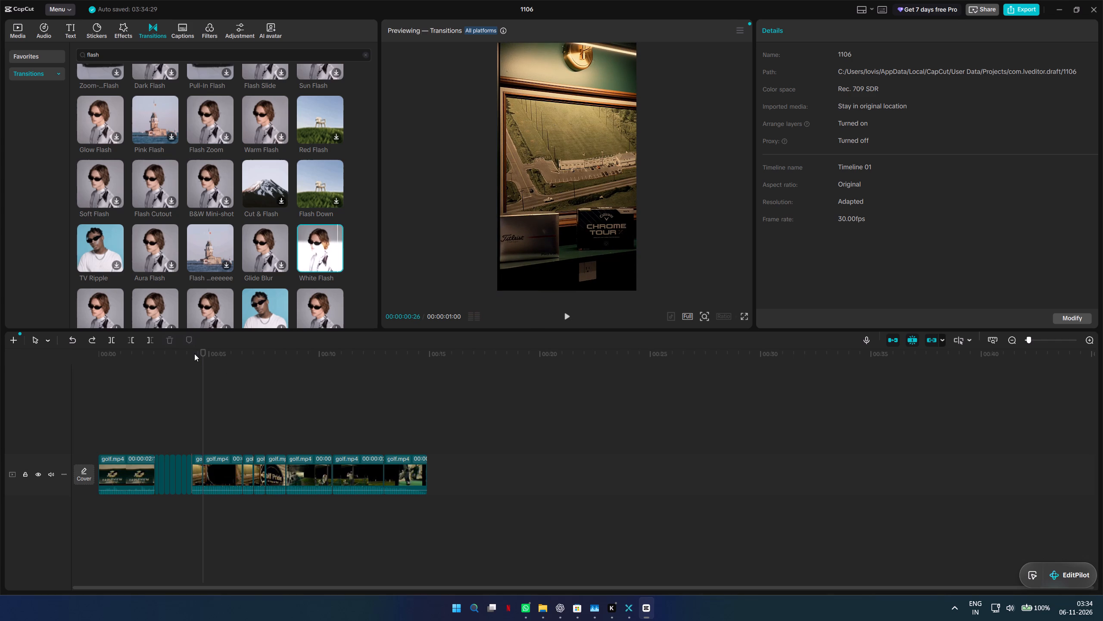
key(space)
drag(201, 353, 177, 359)
drag(203, 351, 159, 354)
key(space)
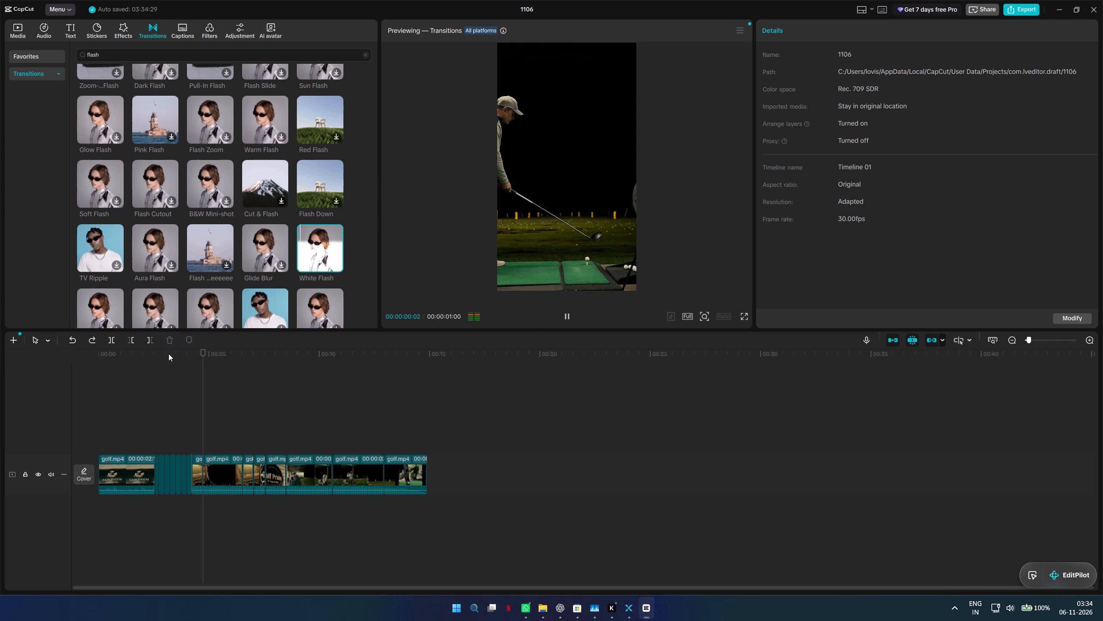
key(space)
click(115, 352)
key(space)
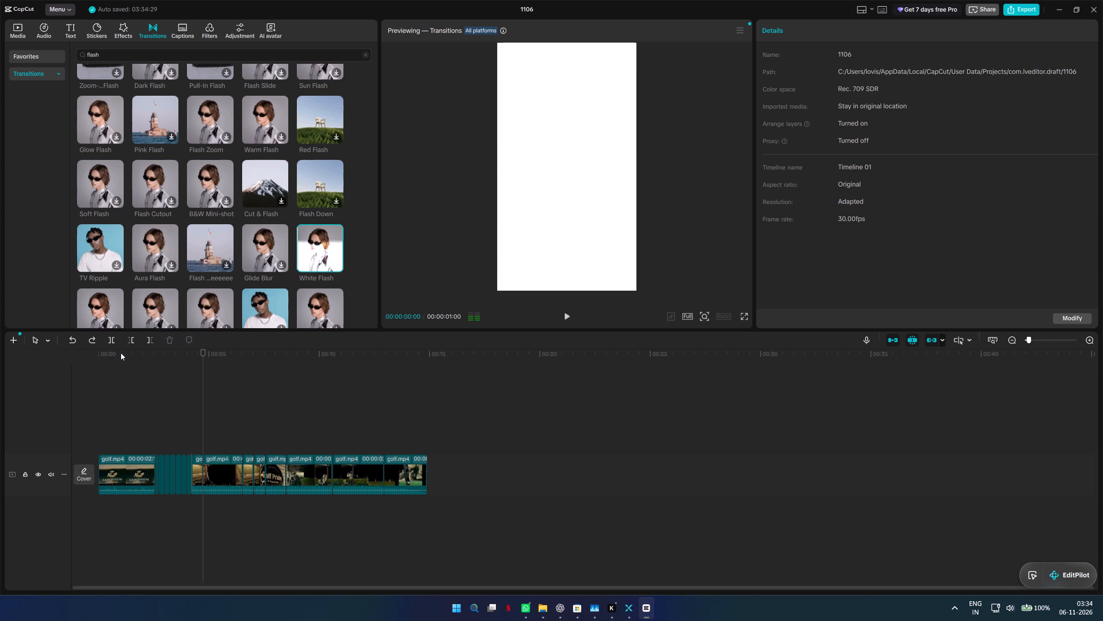
Return to the timeline and play back the clips from about 00:00:04:05.
click(527, 425)
drag(216, 356, 188, 356)
key(space)
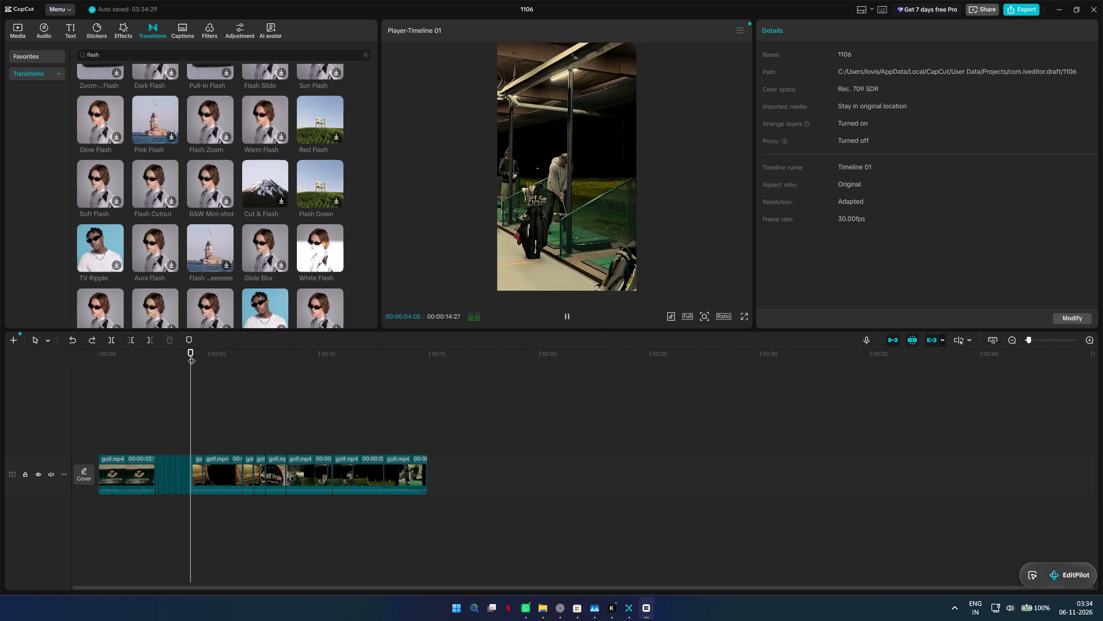
key(space)
Add the Block Flash transition to the cut near 00:00:04:22.
click(202, 358)
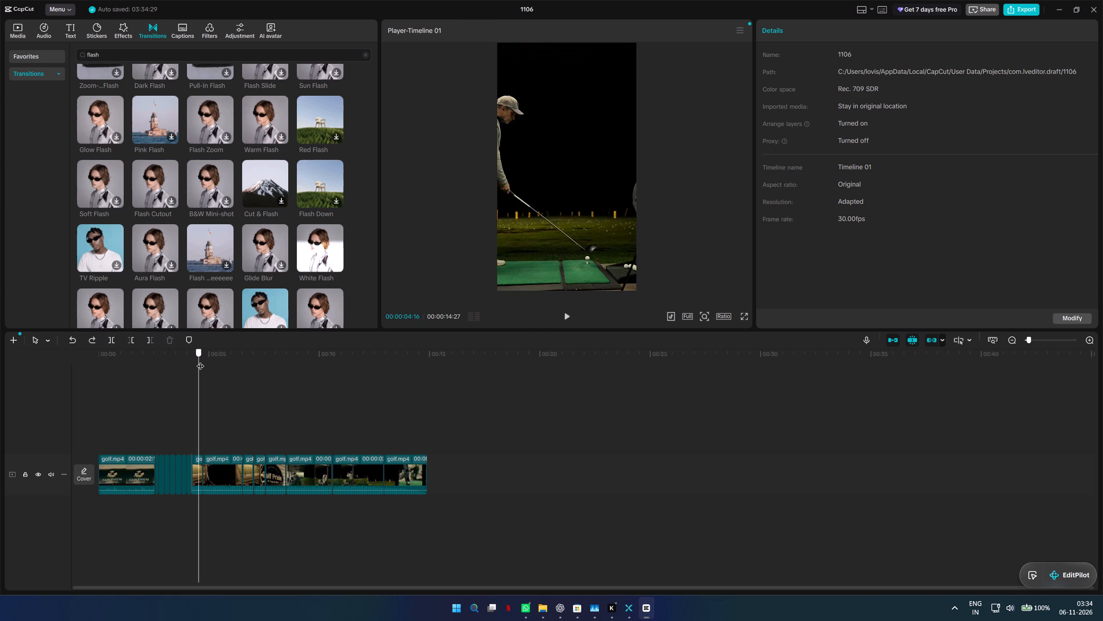
scroll(205, 290, down, 2)
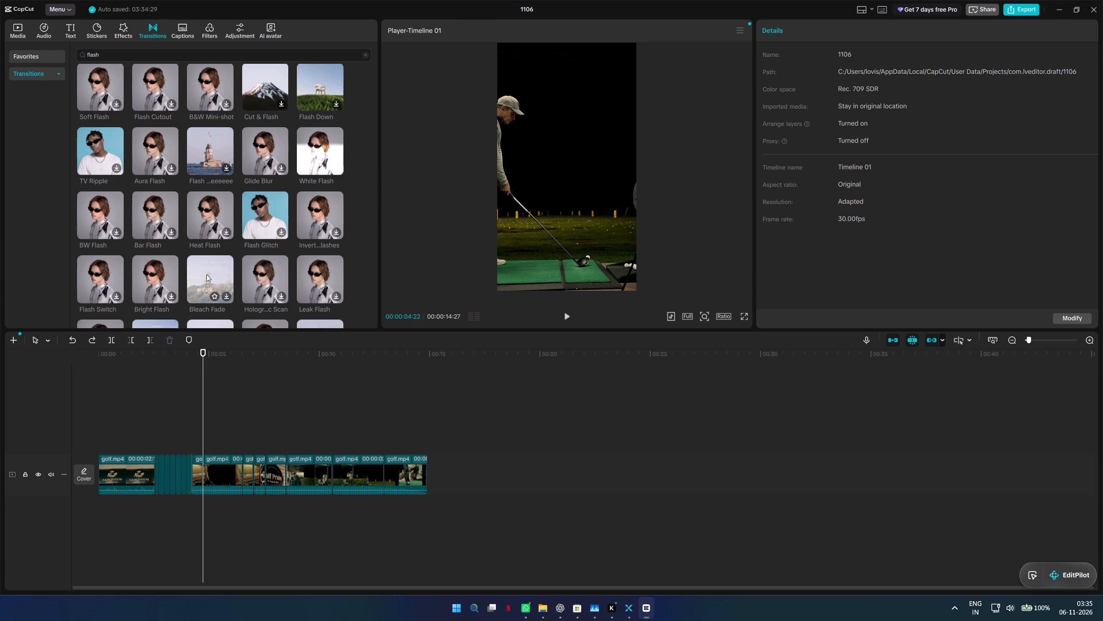
scroll(184, 278, down, 2)
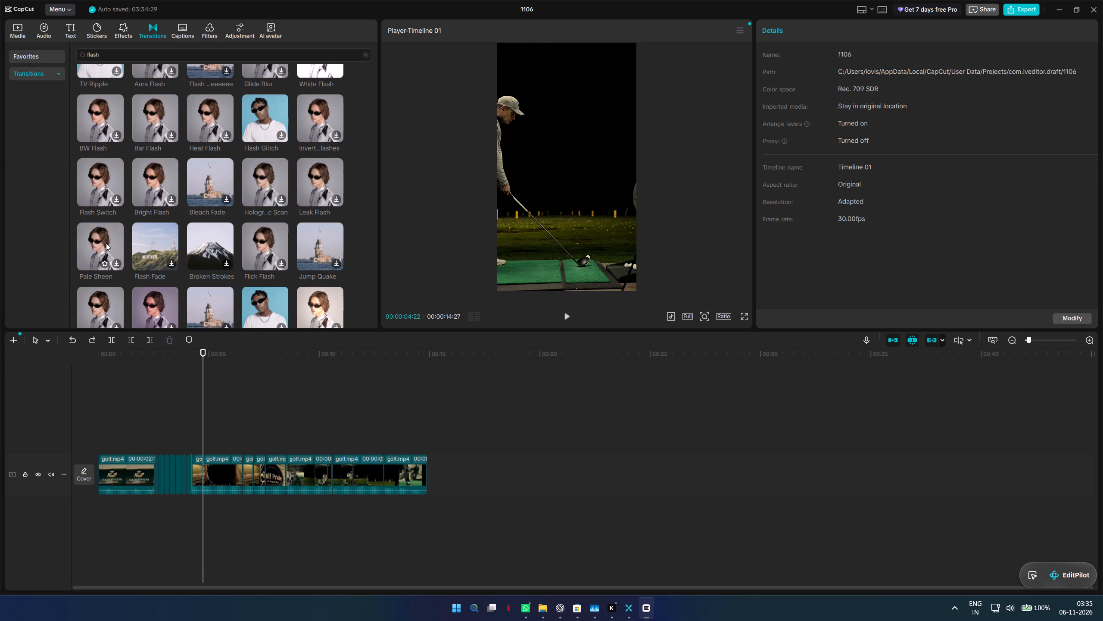
scroll(106, 243, up, 7)
scroll(105, 150, up, 6)
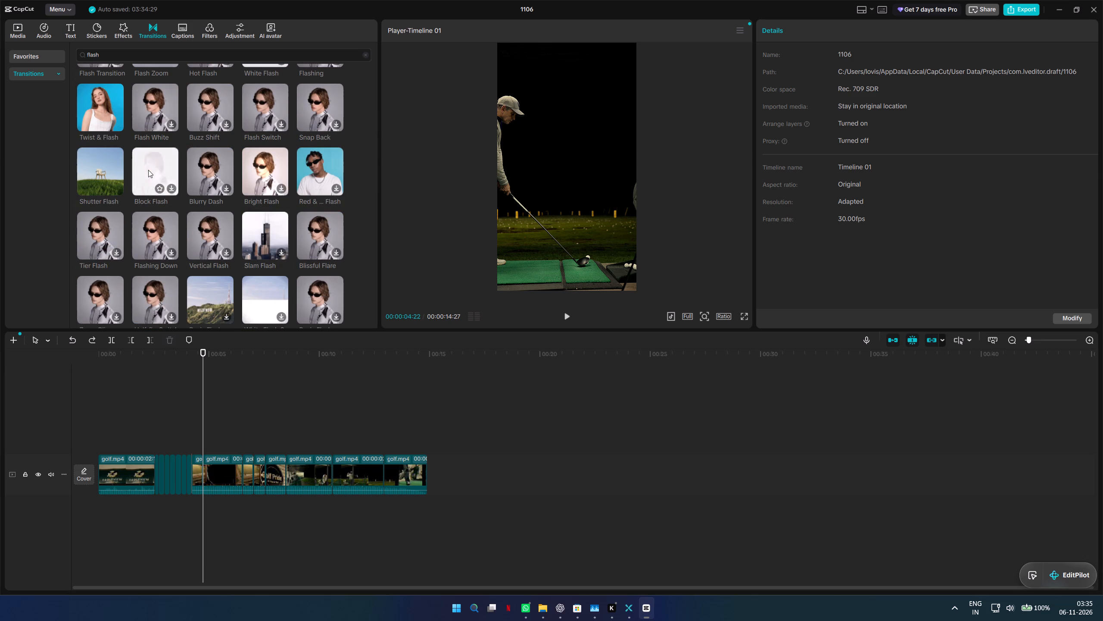
click(172, 185)
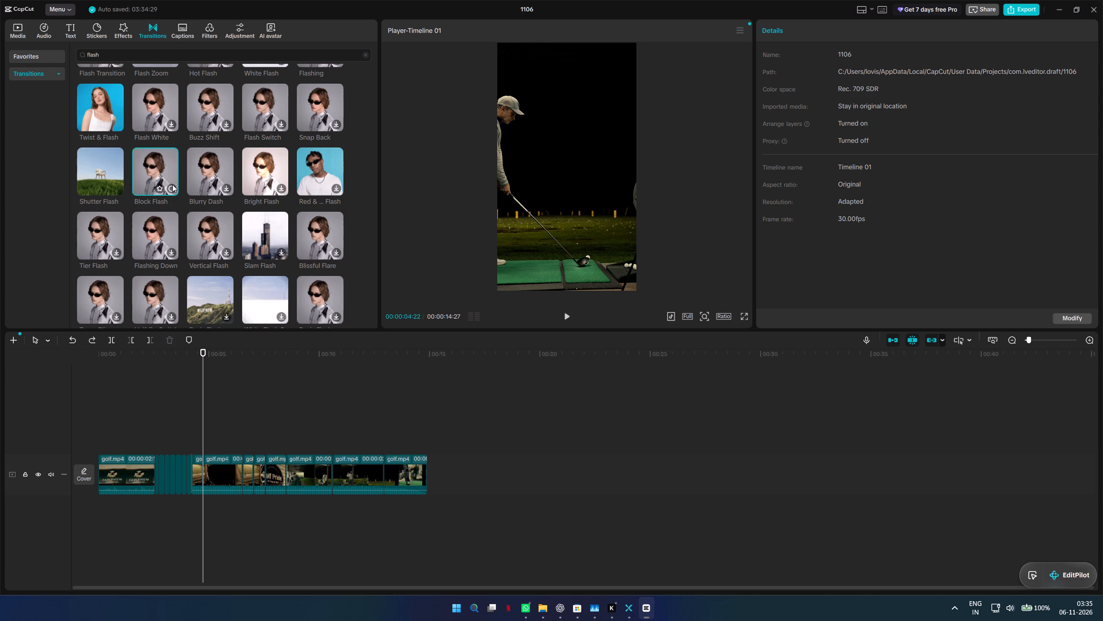
click(172, 187)
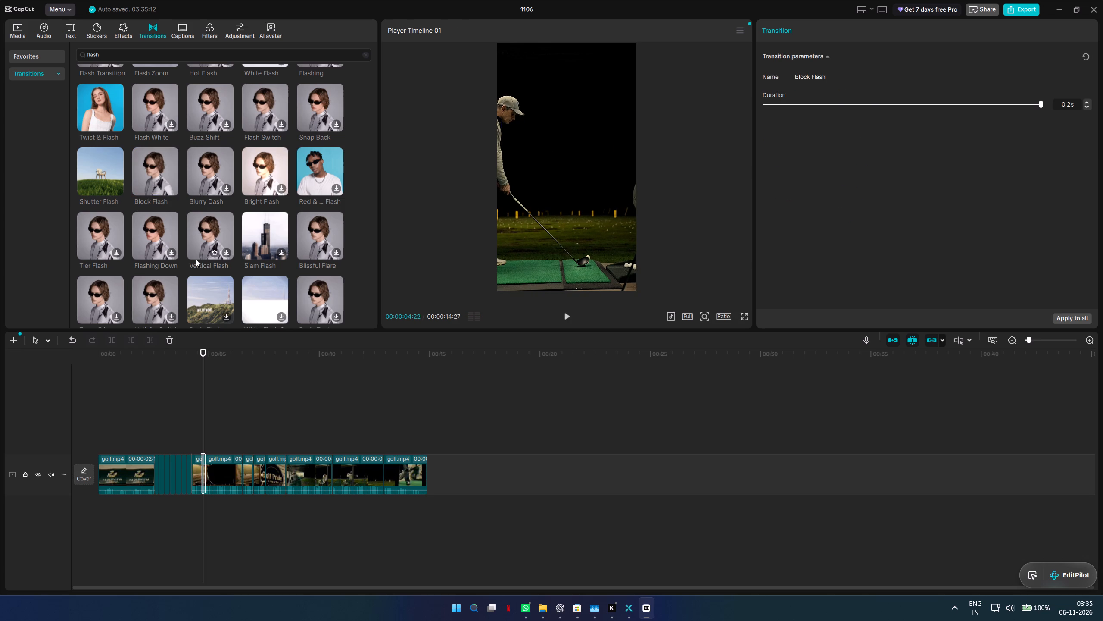
Play back the Block Flash transition near 00:00:04:22 and on past the following cut.
drag(203, 358, 189, 358)
key(space)
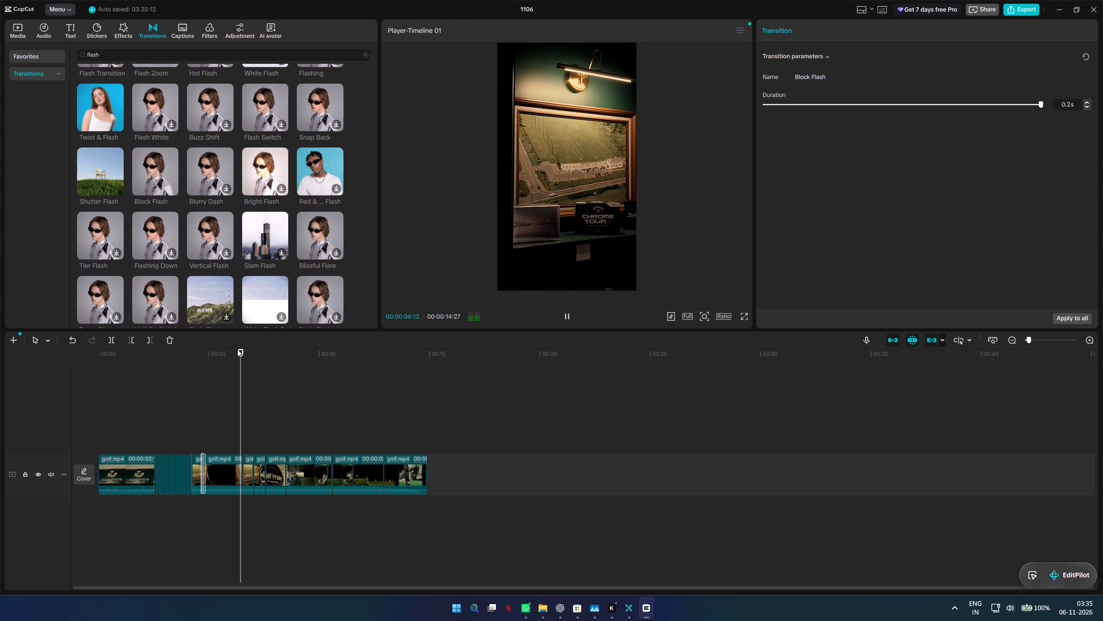
key(space)
key(space)
key(space)
Preview the Basic Flash transition for the cut just after 00:00:06:11 and look through other flash transitions.
drag(250, 349, 239, 353)
click(319, 286)
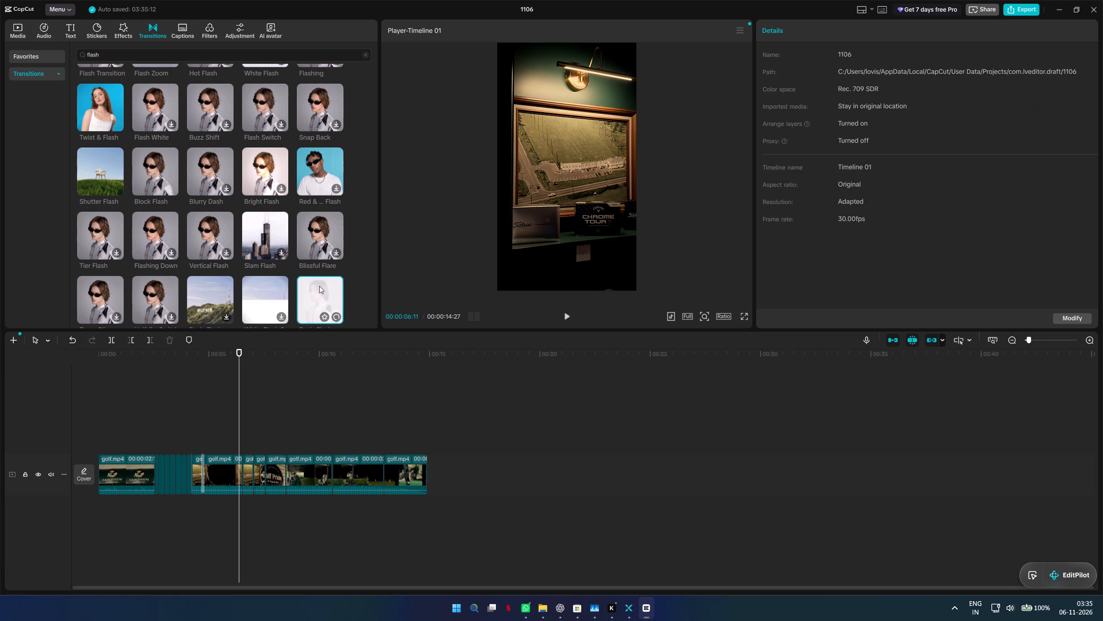
key(space)
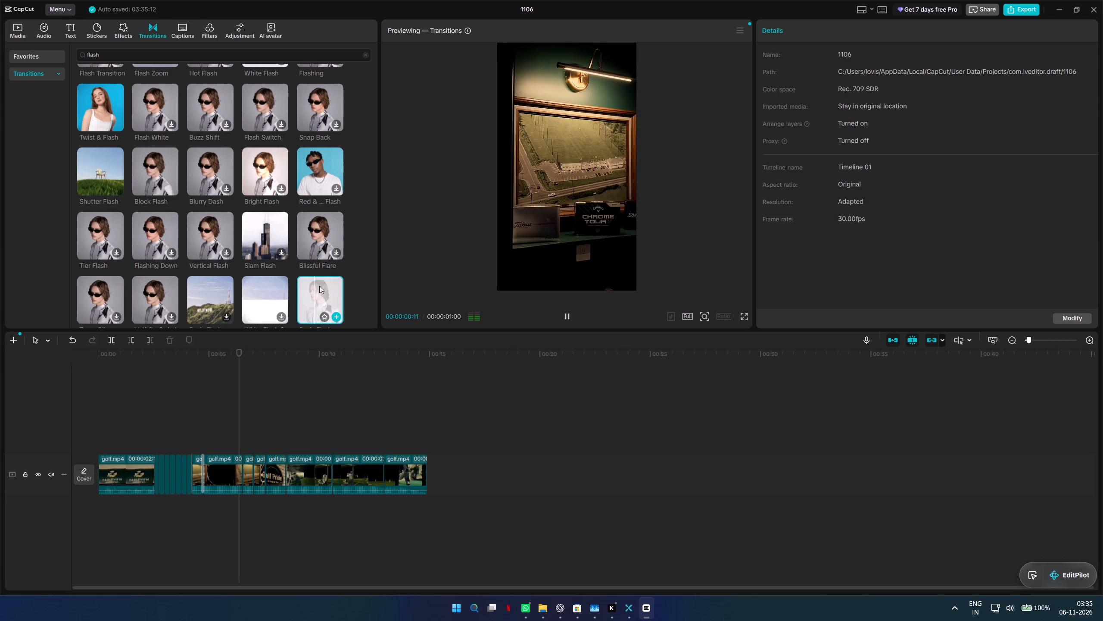
scroll(319, 286, down, 1)
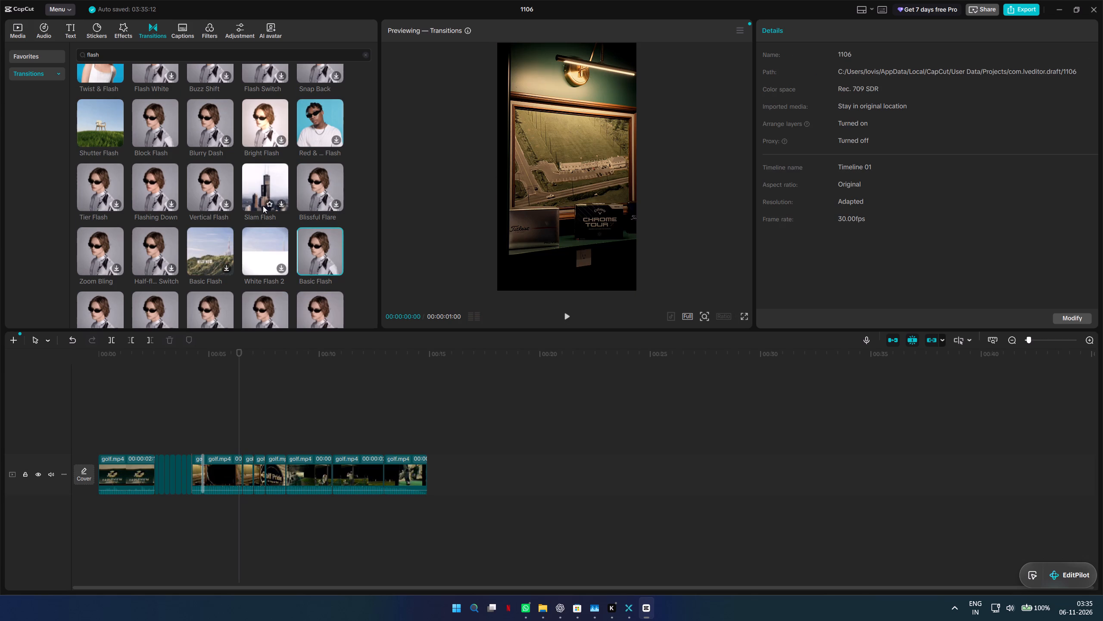
scroll(267, 131, up, 2)
scroll(225, 101, up, 3)
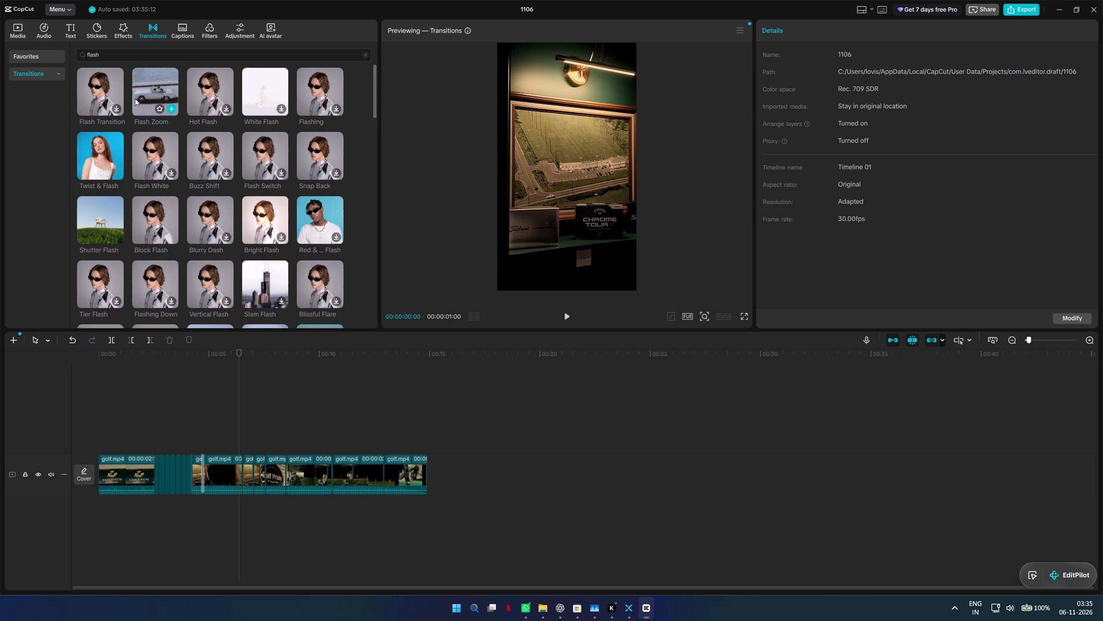
Search the transition library for "zoom".
drag(113, 59, 43, 57)
text(zoom)
key(Return)
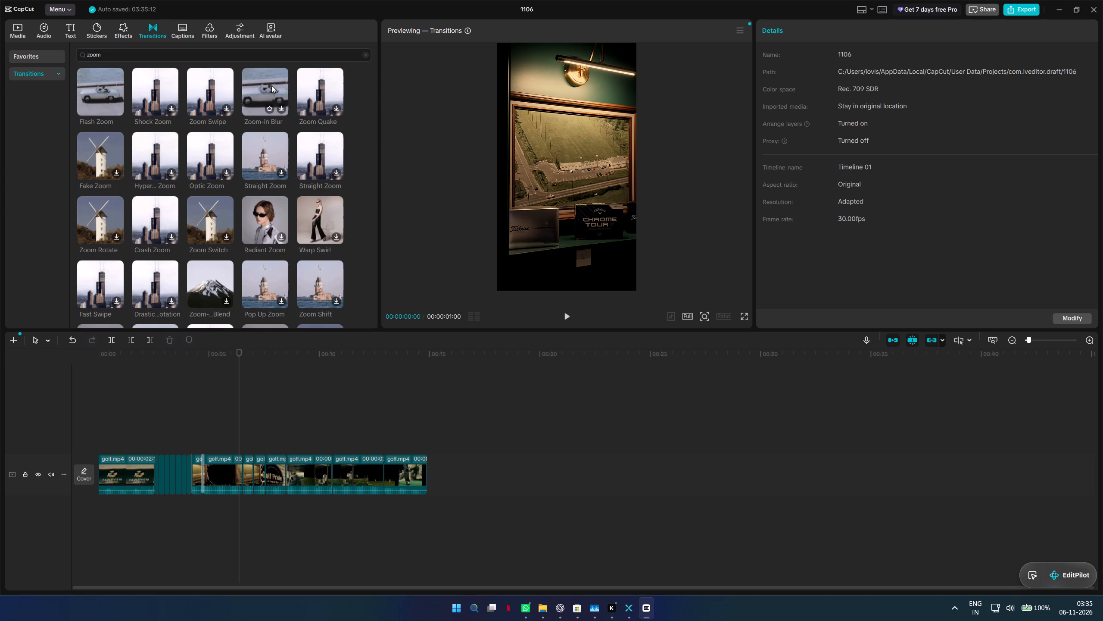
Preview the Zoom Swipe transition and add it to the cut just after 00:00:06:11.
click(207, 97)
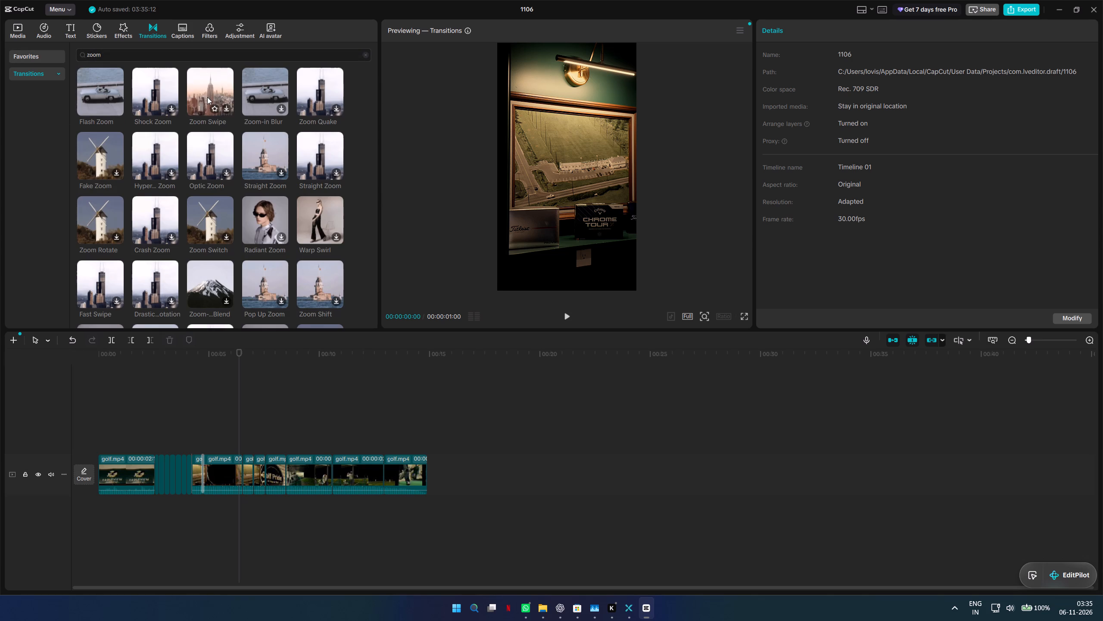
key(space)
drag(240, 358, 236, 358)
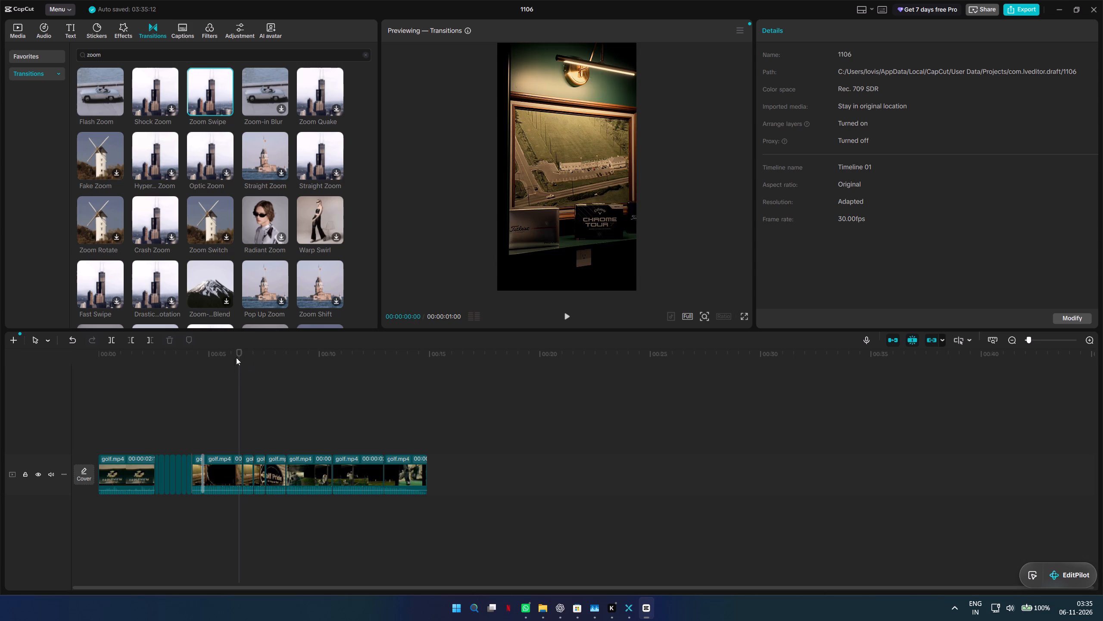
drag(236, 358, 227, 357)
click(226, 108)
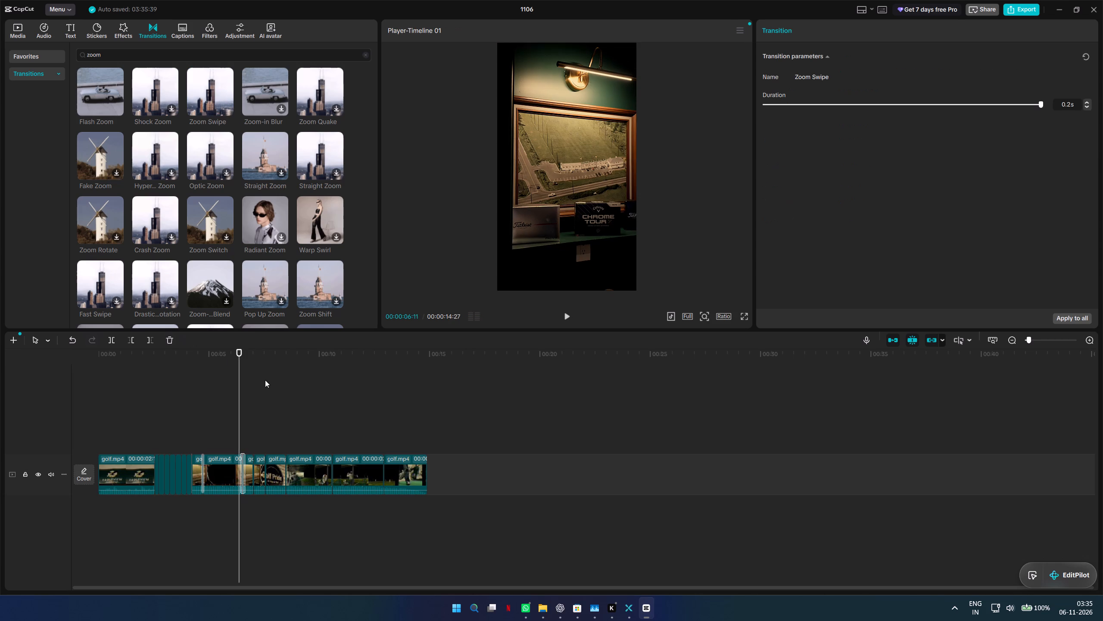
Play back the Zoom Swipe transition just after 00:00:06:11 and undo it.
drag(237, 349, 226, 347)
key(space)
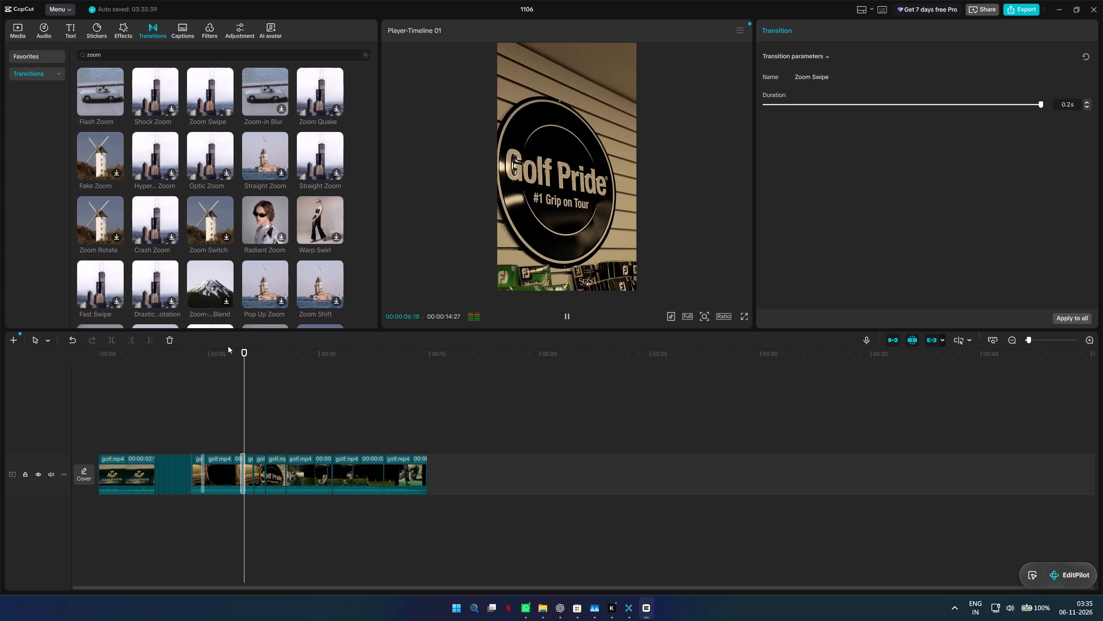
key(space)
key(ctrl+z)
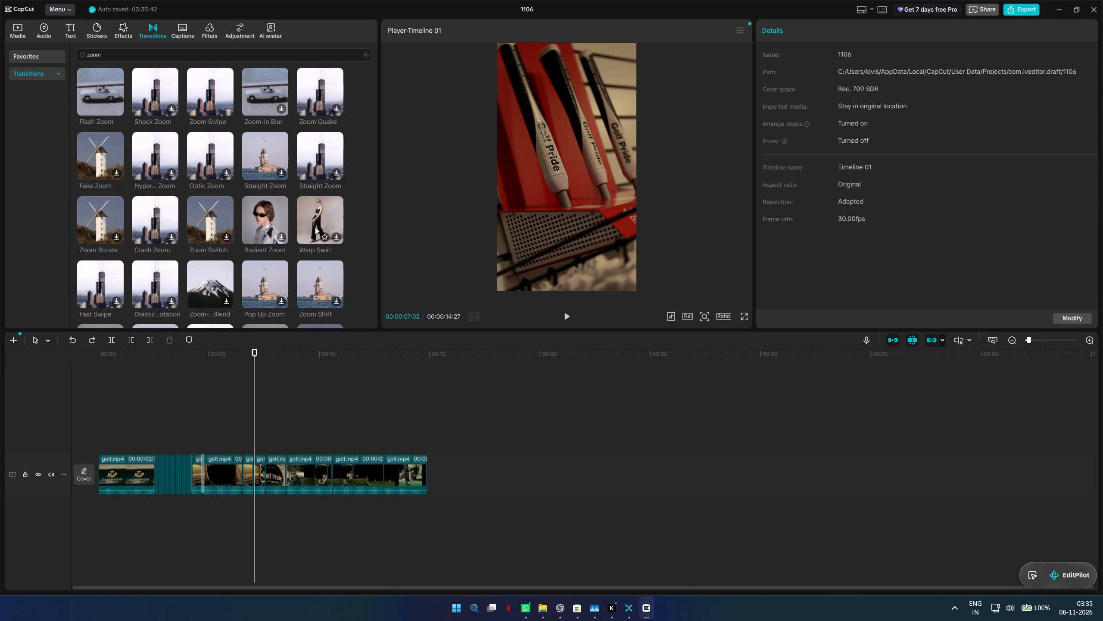
Add the Shake & Flash transition from the Trending collection to the cut near 00:00:07:02 and play it back.
scroll(163, 255, down, 2)
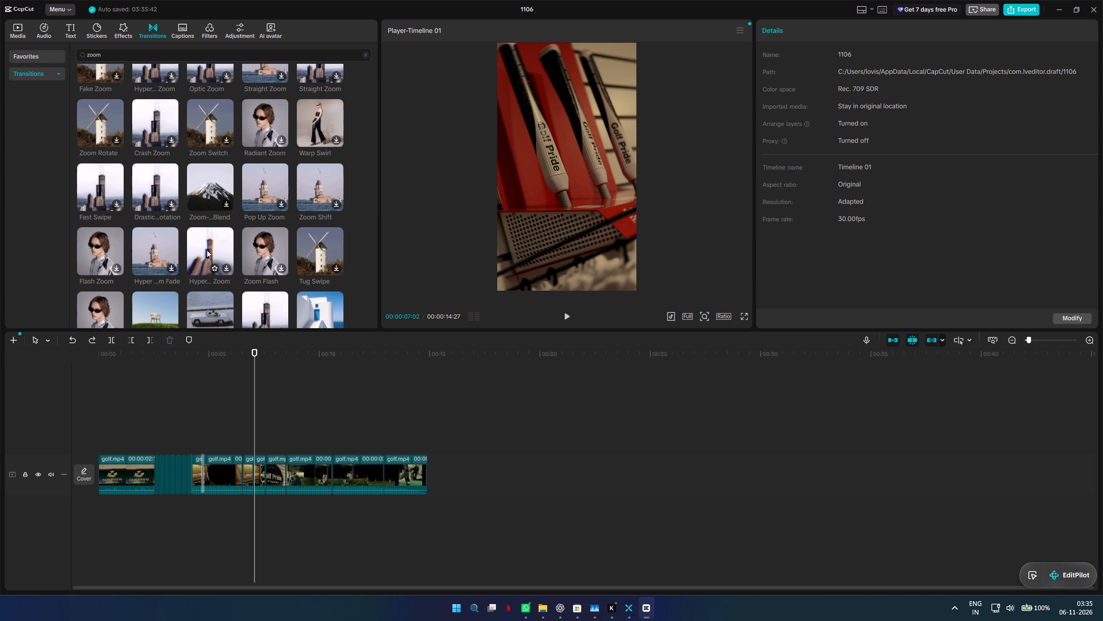
scroll(156, 301, down, 2)
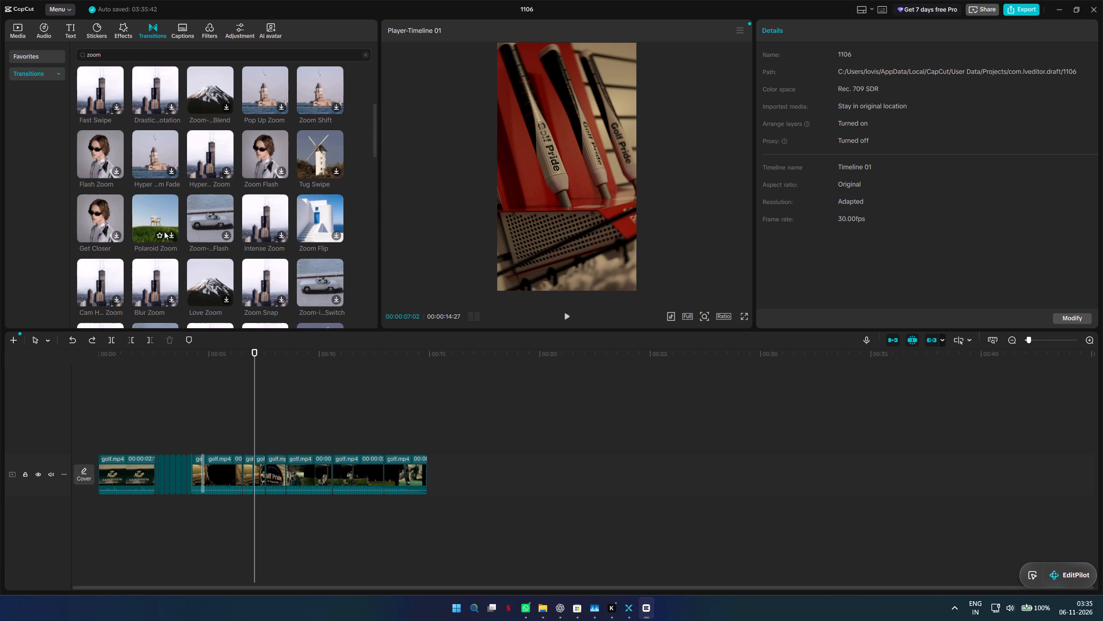
click(41, 76)
click(44, 94)
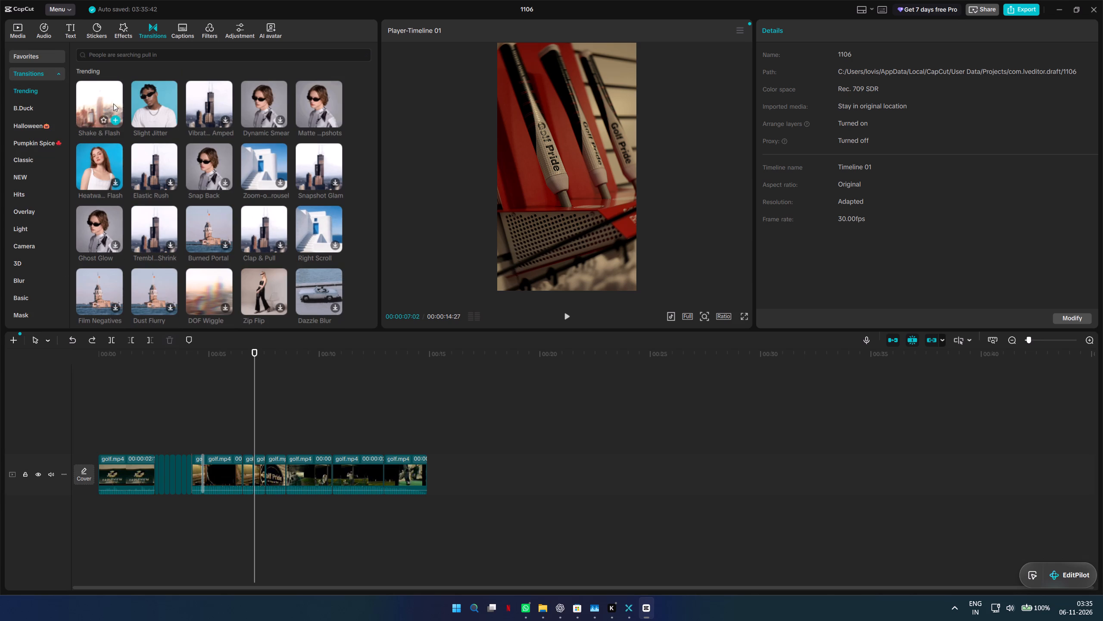
click(117, 118)
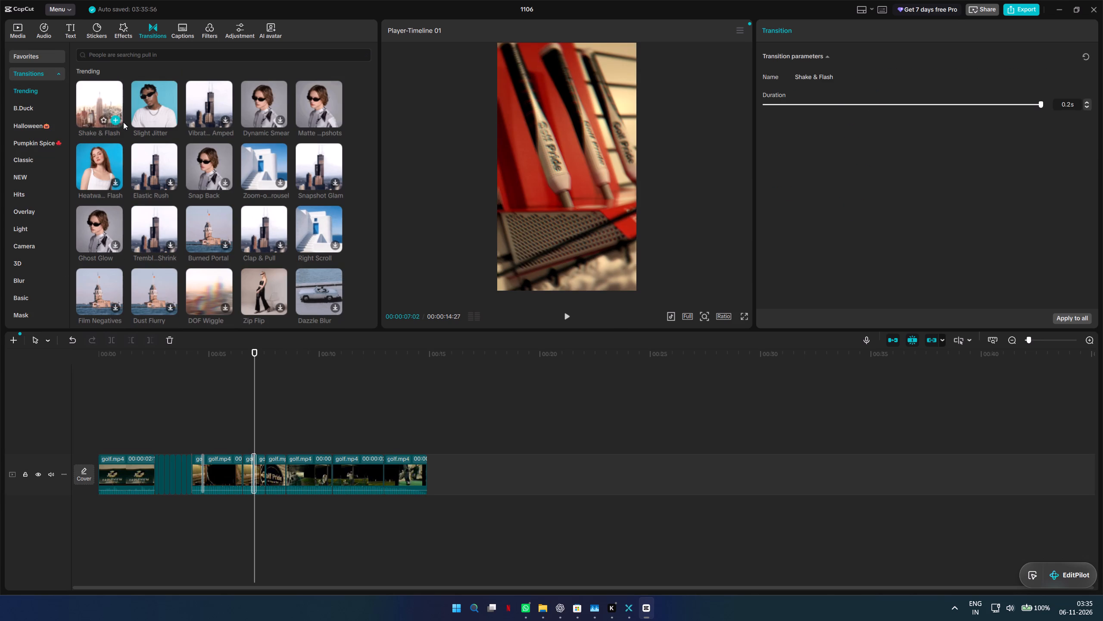
drag(252, 355, 247, 354)
key(space)
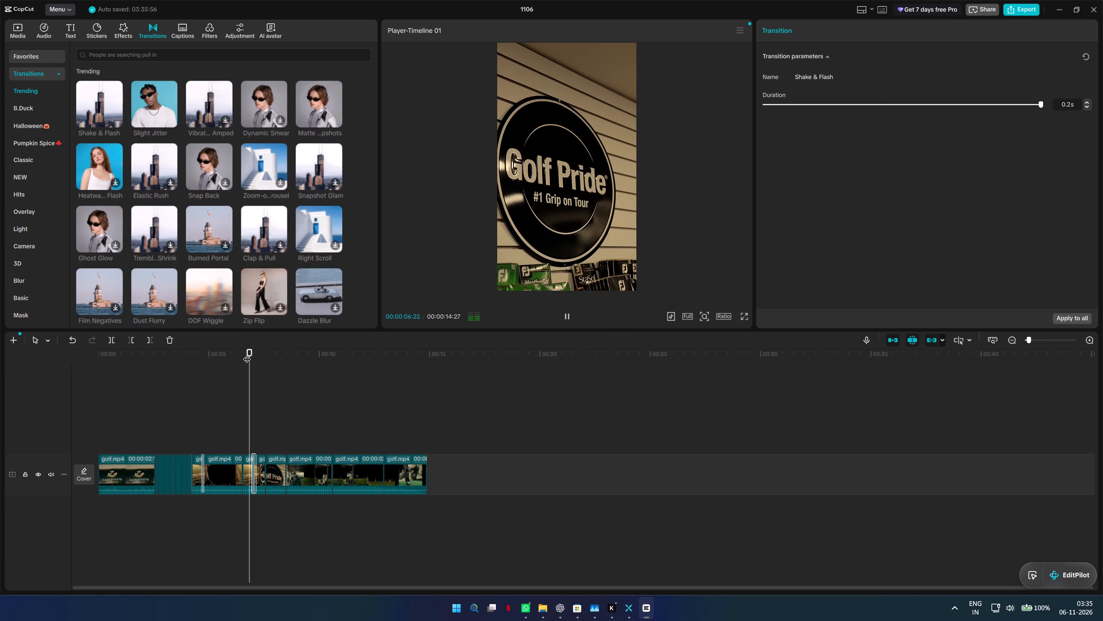
key(space)
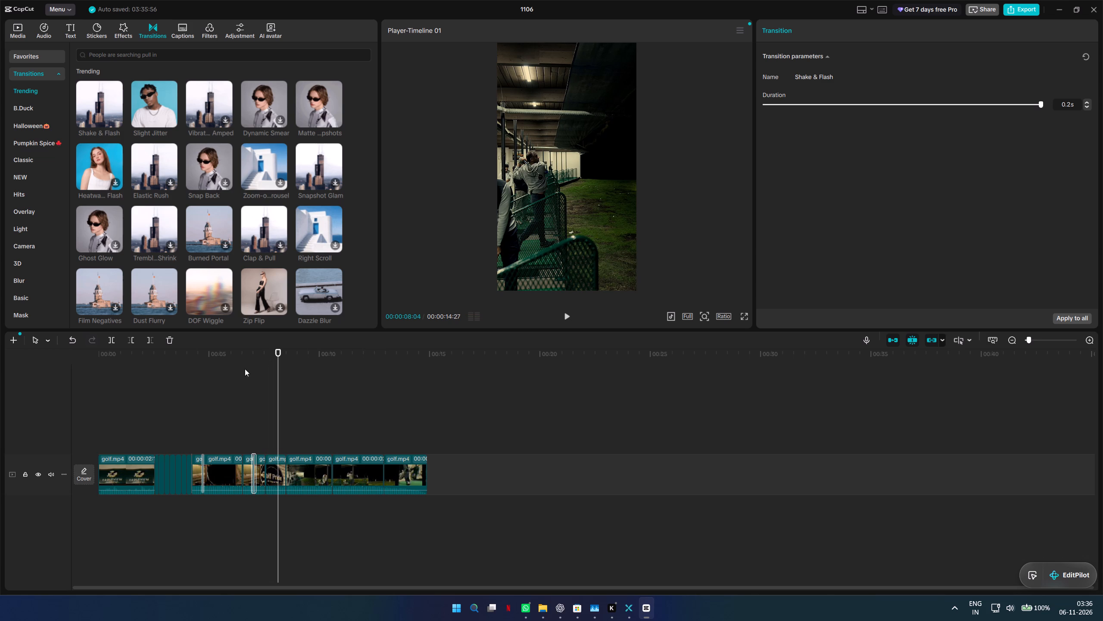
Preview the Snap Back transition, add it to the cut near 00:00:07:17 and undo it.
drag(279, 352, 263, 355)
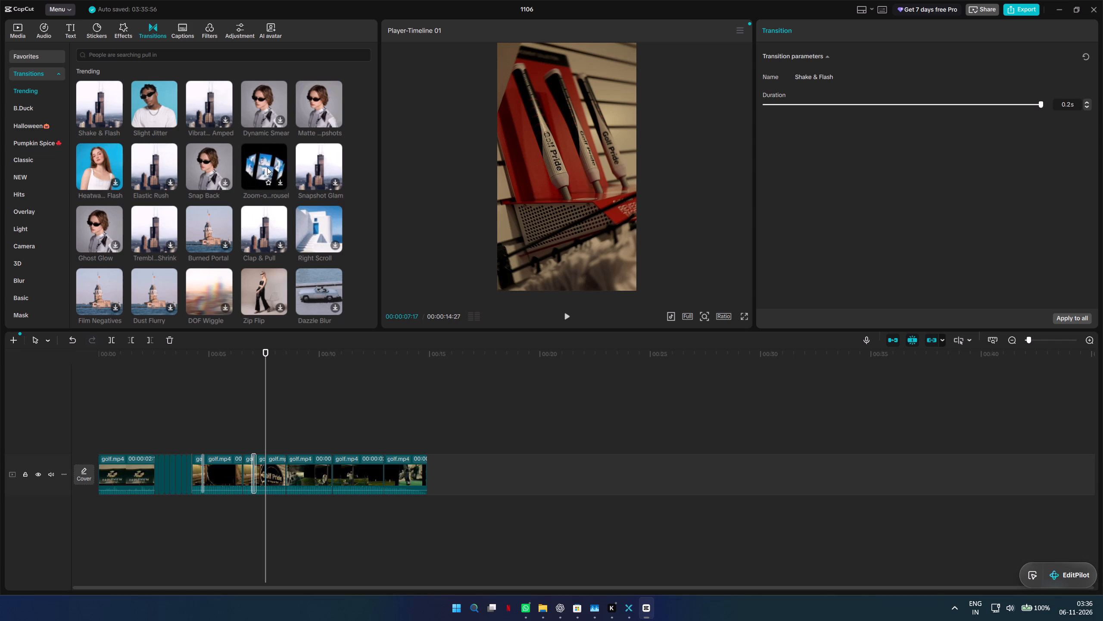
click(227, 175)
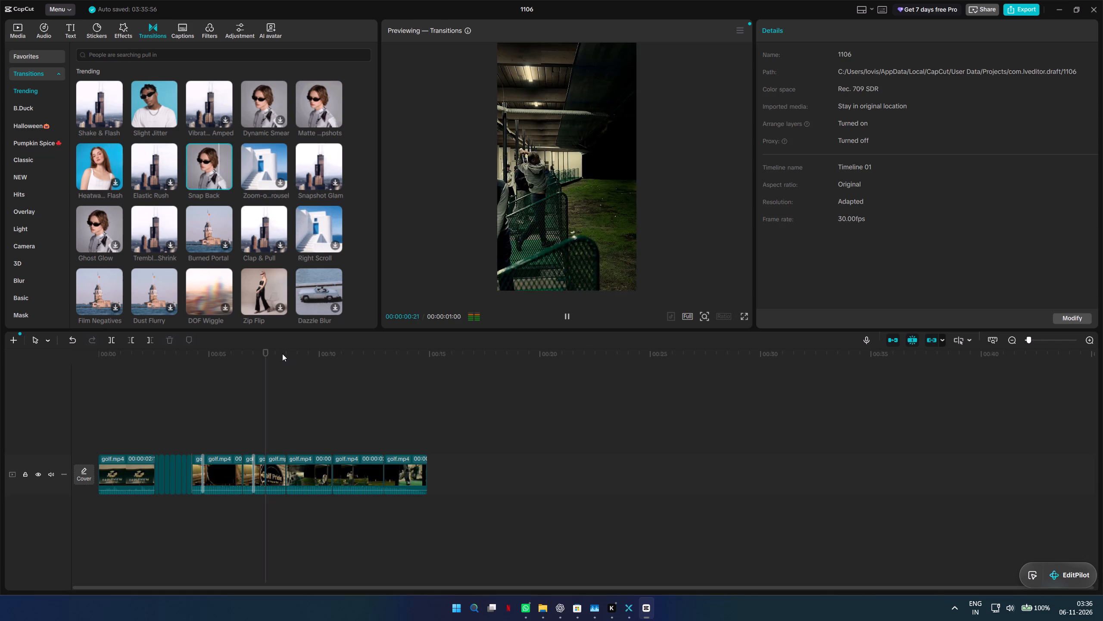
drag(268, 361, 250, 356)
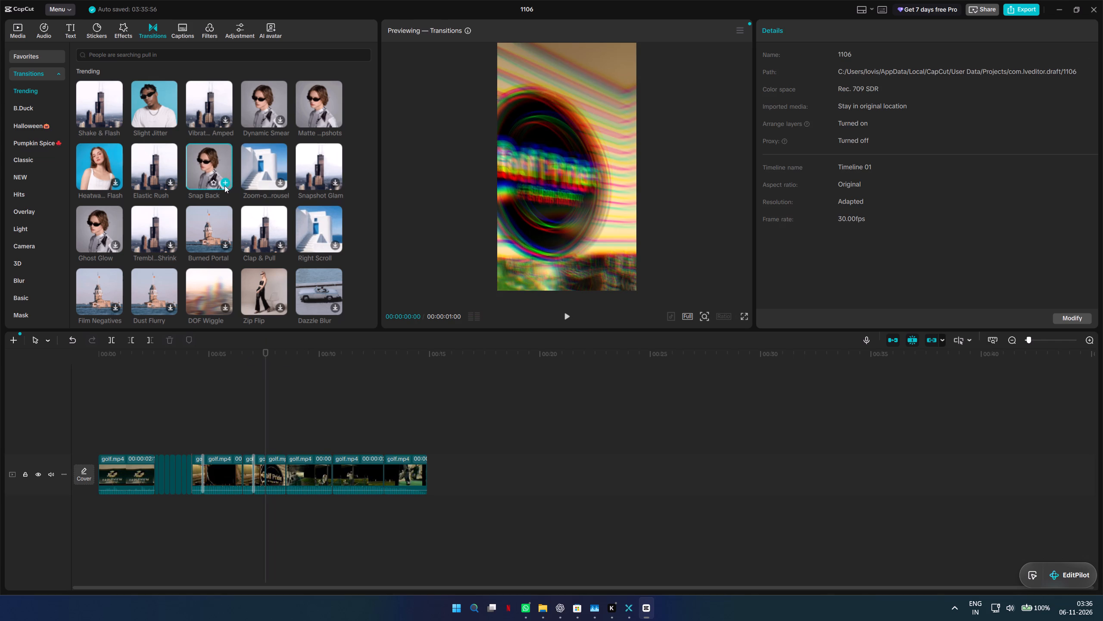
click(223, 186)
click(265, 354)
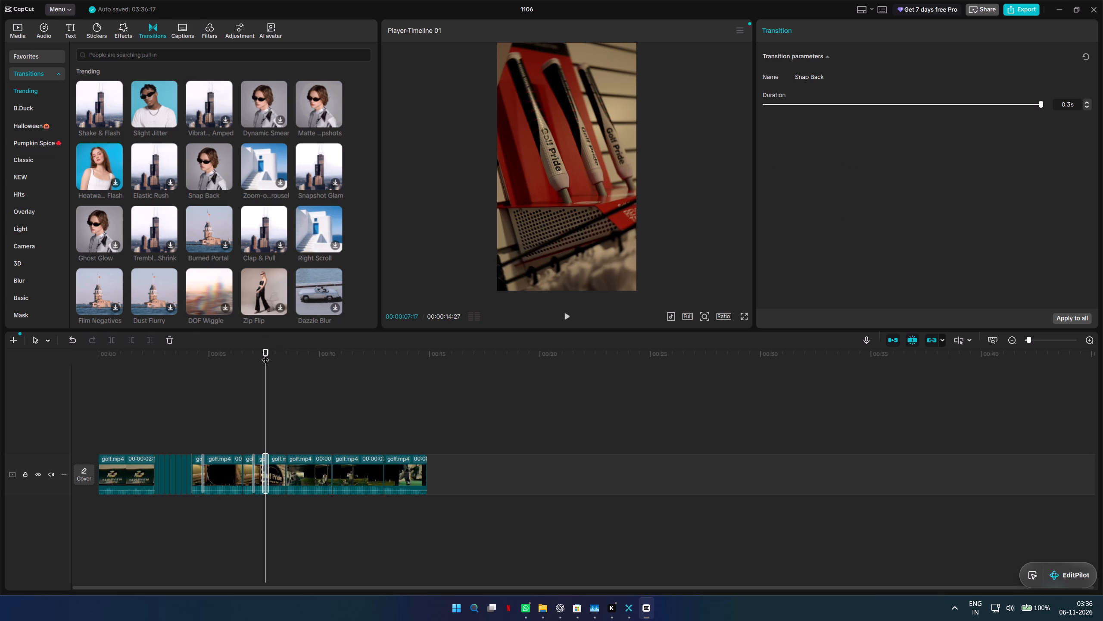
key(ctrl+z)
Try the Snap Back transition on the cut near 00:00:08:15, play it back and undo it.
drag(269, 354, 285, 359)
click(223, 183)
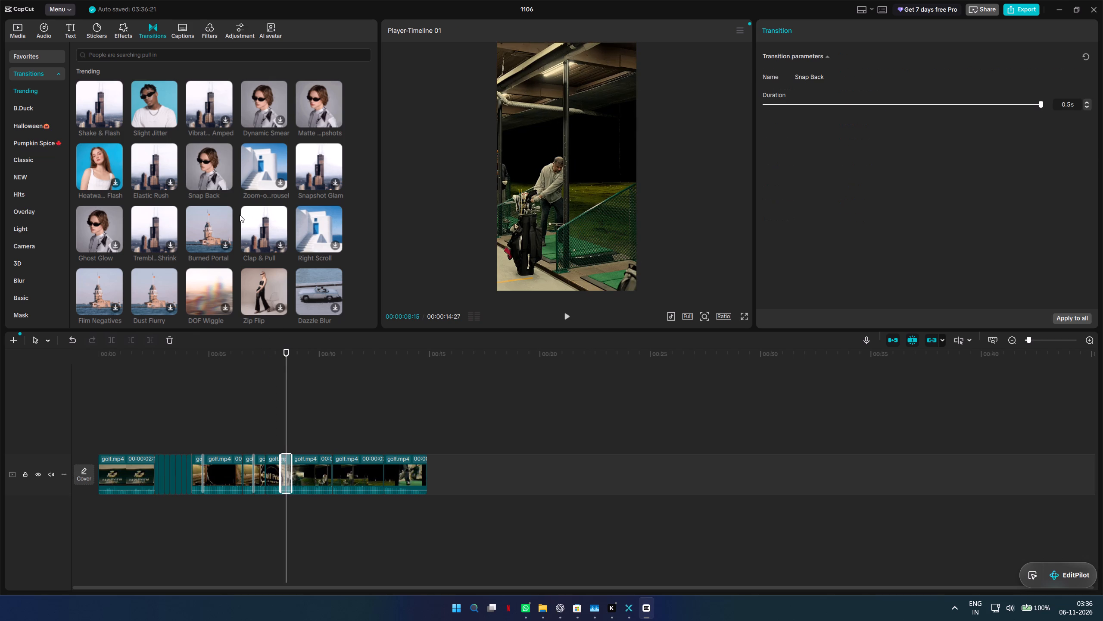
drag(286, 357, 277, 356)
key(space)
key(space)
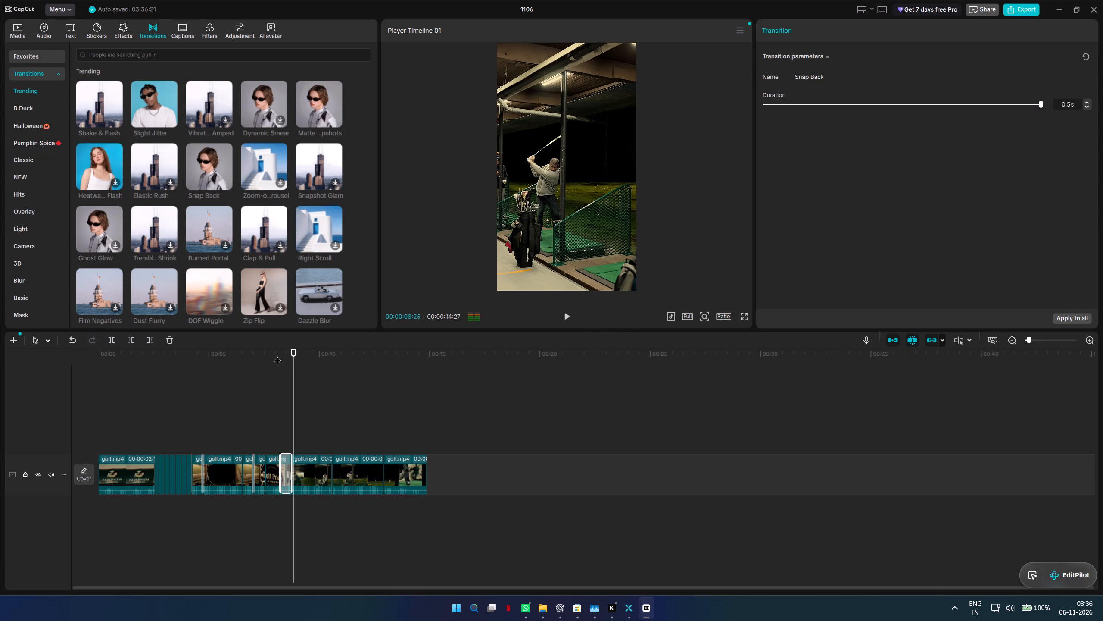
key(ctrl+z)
Add the Snap Back transition to the cut near 00:00:07:17 and play back the timeline from about 4 seconds.
drag(297, 355, 265, 354)
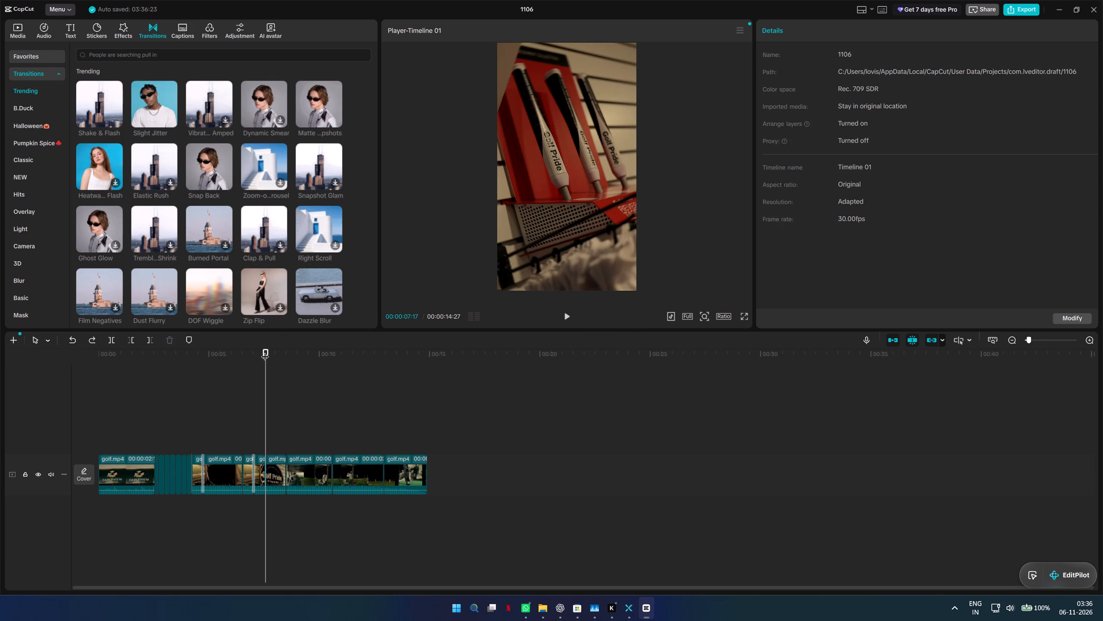
click(224, 178)
drag(264, 351, 180, 355)
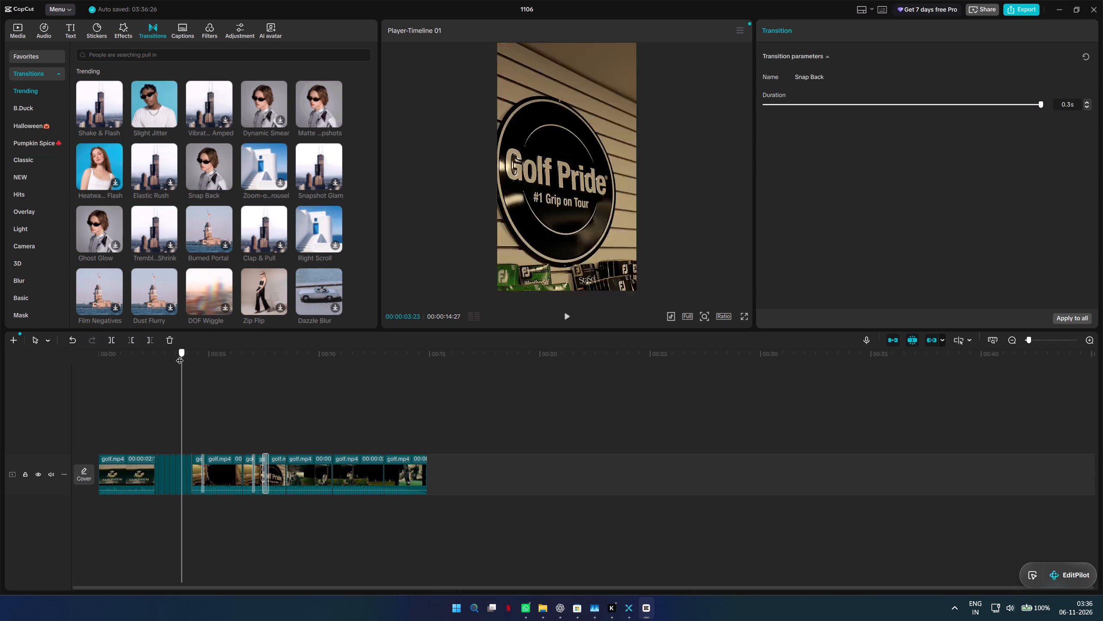
drag(180, 355, 193, 359)
key(space)
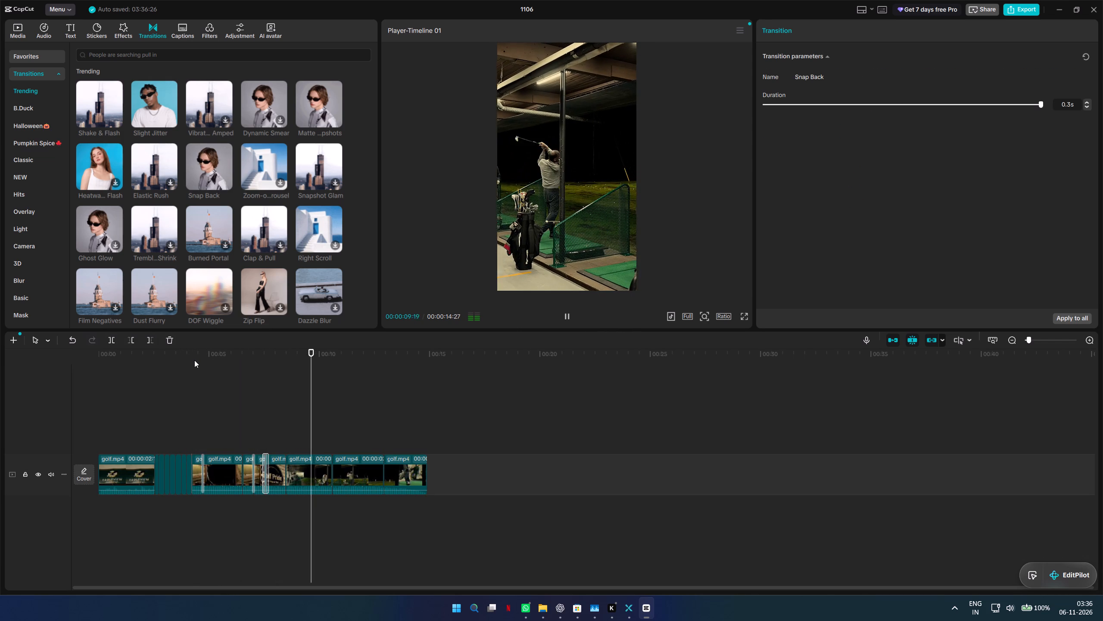
key(space)
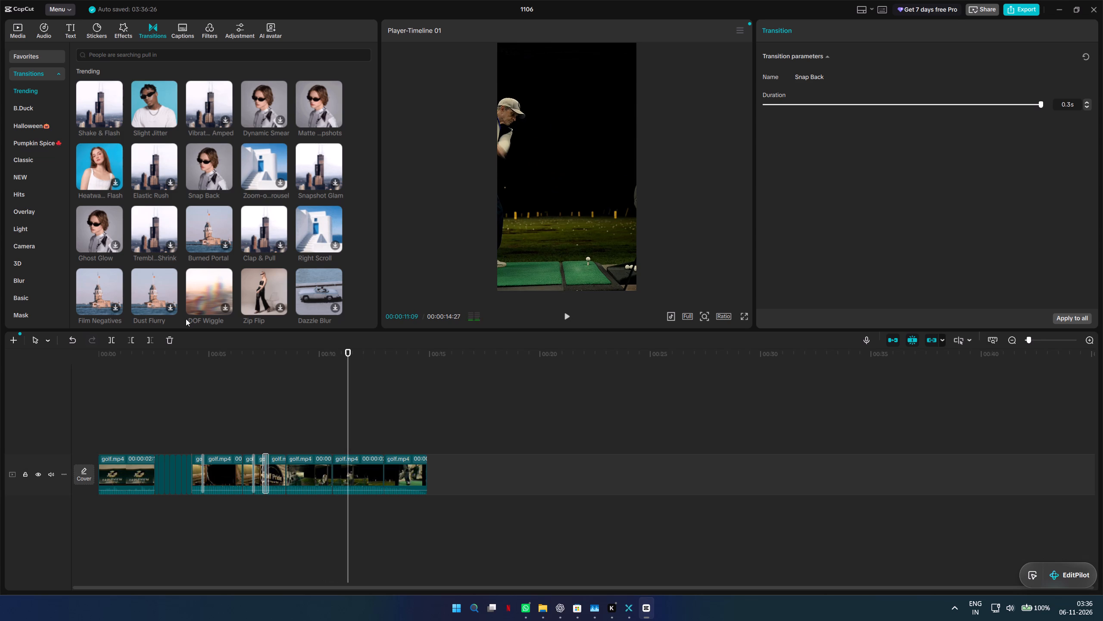
Find the Negative Lap-dissolve transition among the trending ones, preview it and add it to the cut near 00:00:10:12.
drag(345, 355, 328, 354)
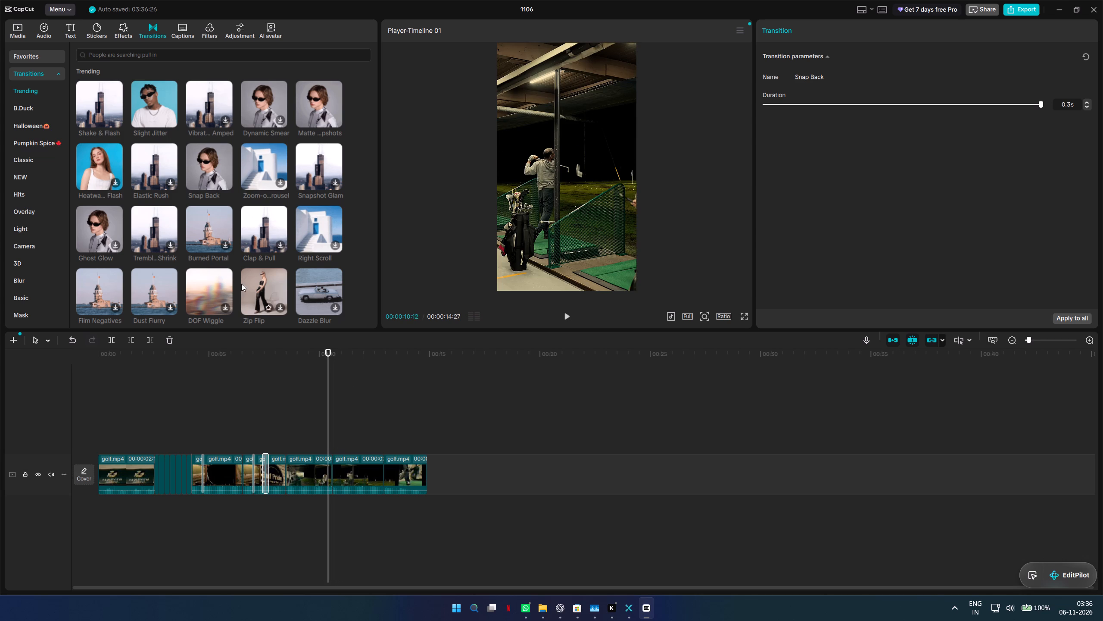
scroll(194, 257, down, 3)
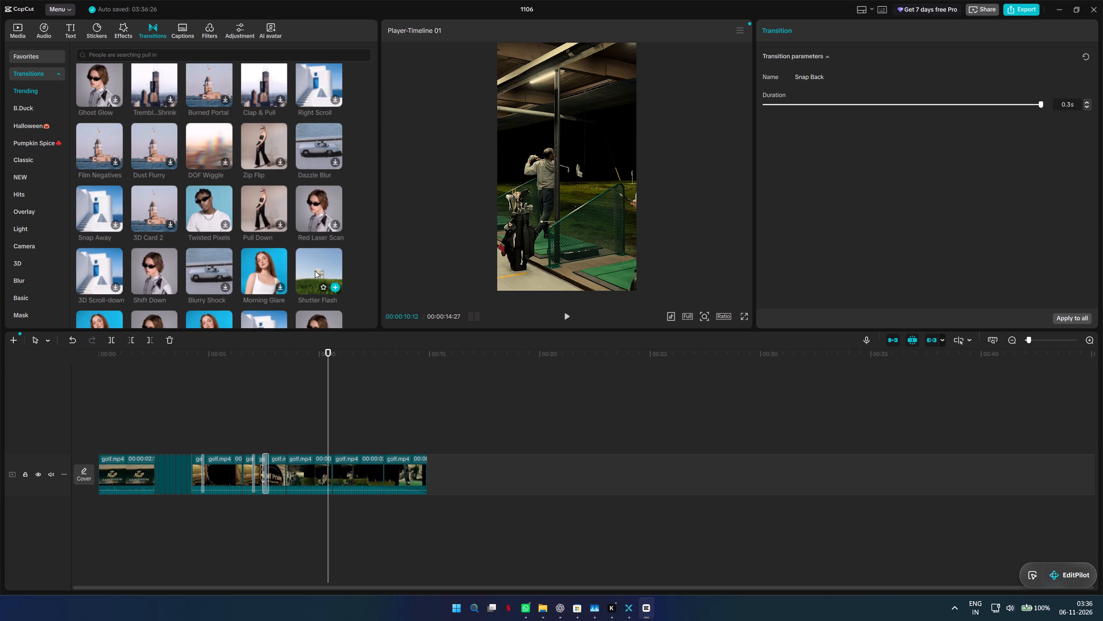
scroll(315, 271, down, 5)
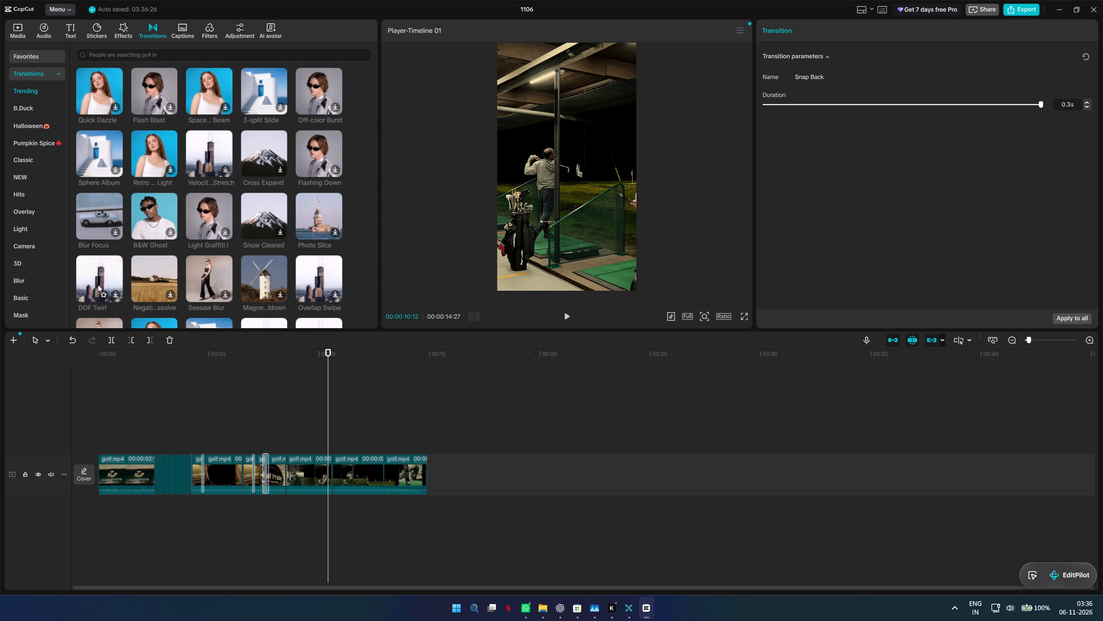
click(166, 292)
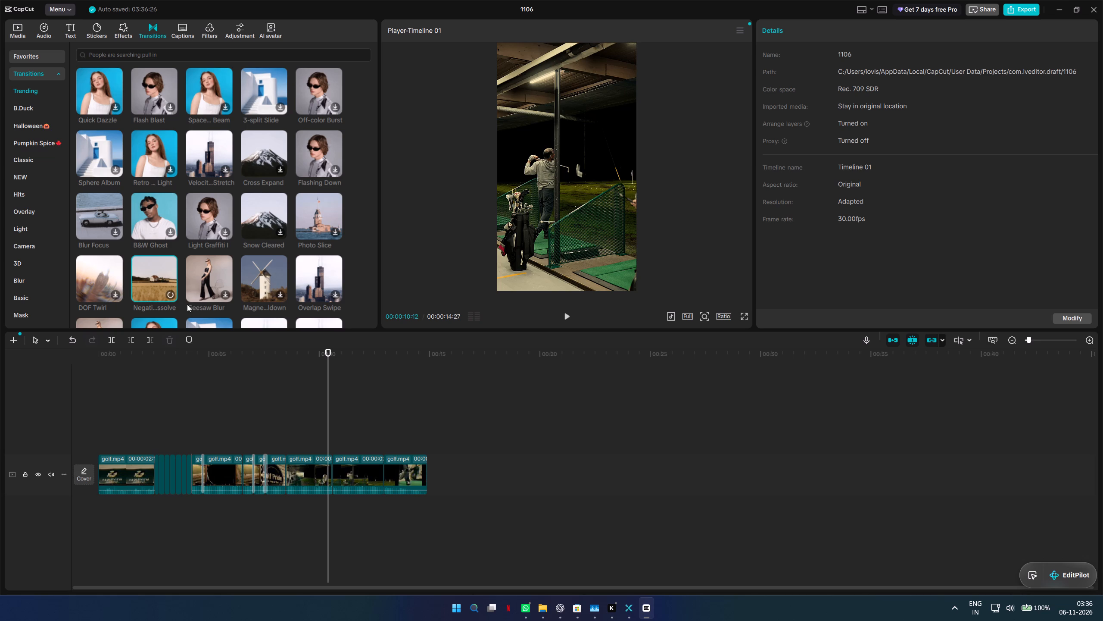
key(space)
drag(329, 354, 334, 358)
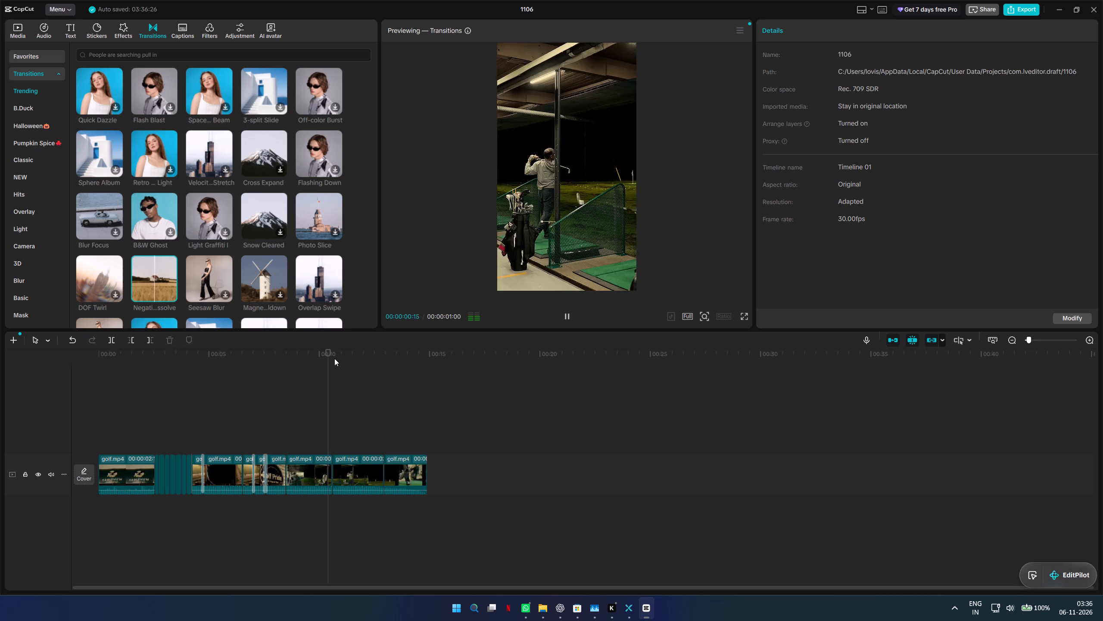
drag(334, 358, 335, 359)
key(space)
click(251, 325)
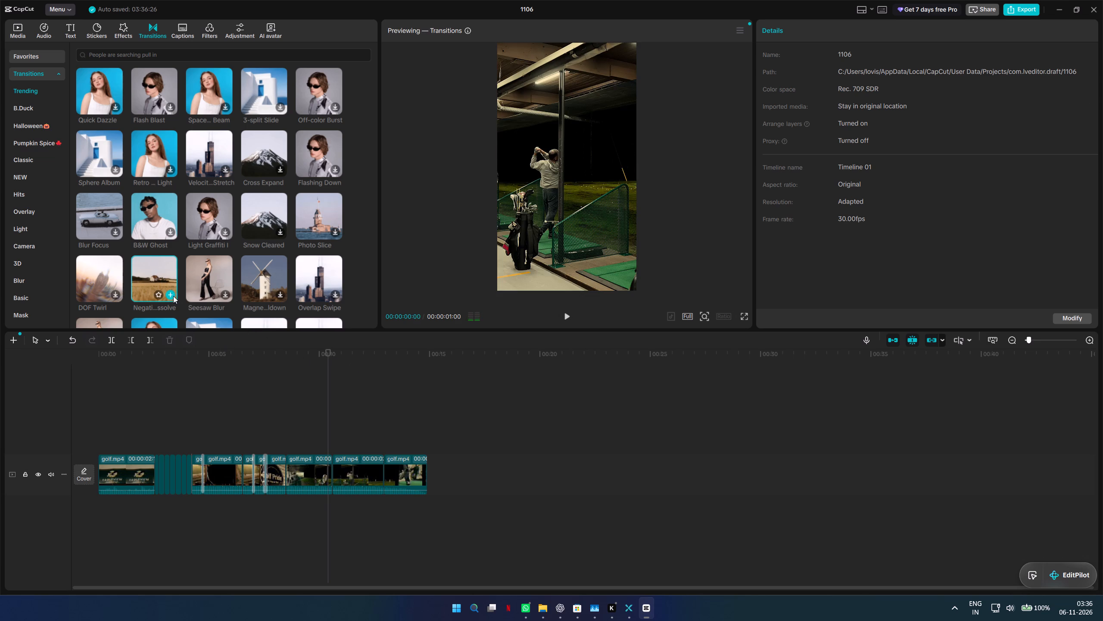
click(171, 295)
Play back the Negative Lap-dissolve transition from just before 00:00:09:27.
drag(325, 354, 317, 351)
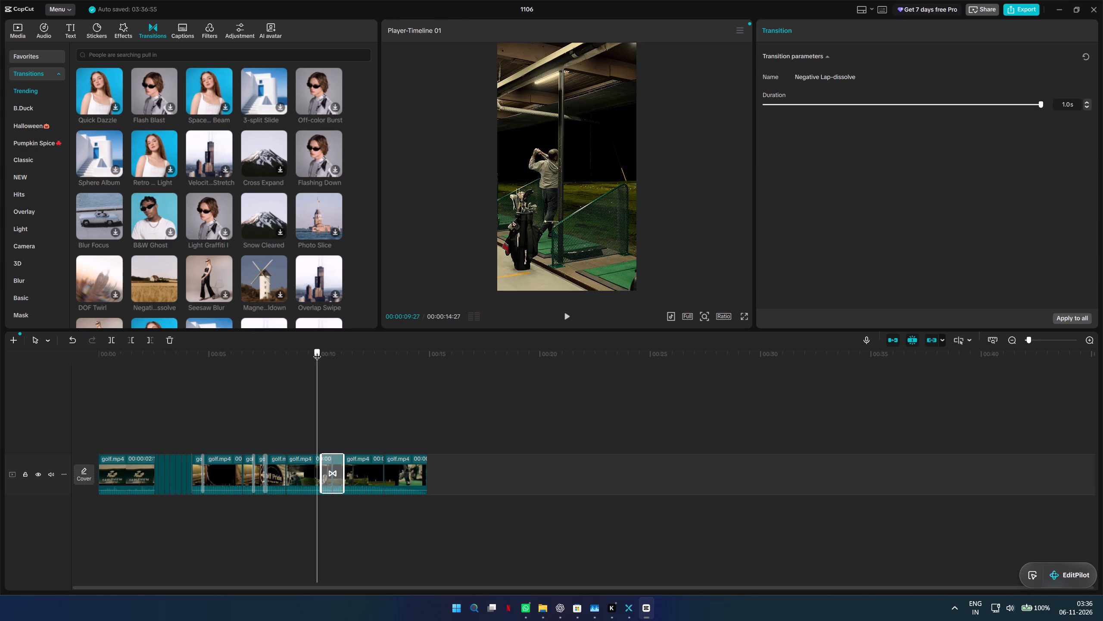
drag(317, 351, 315, 351)
key(space)
key(space)
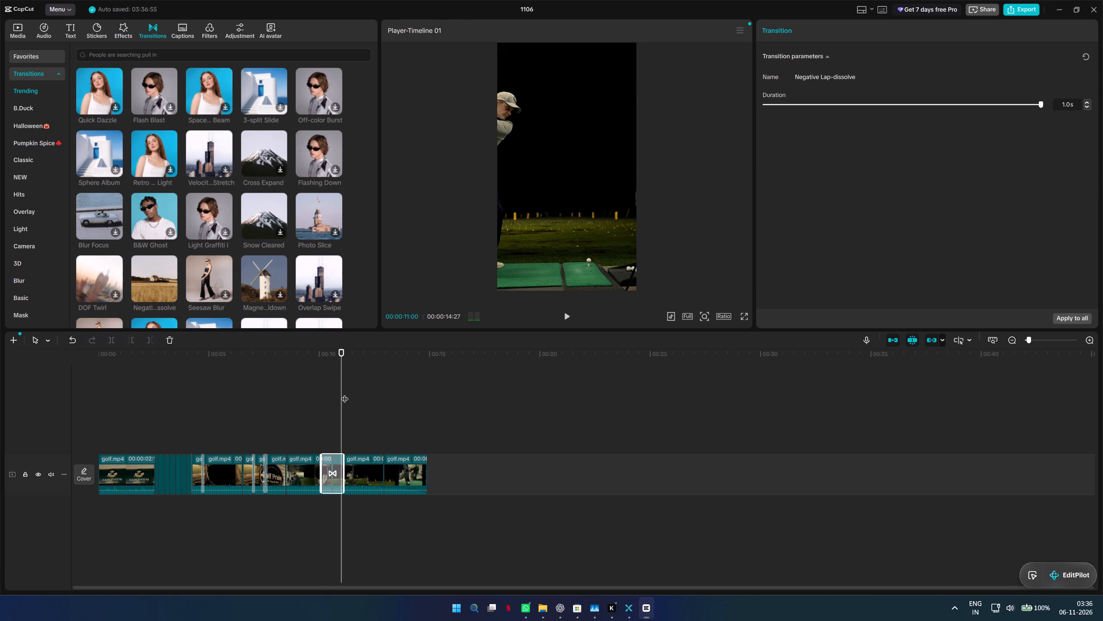
Shorten the Negative Lap-dissolve transition to 0.3 s and play it back.
drag(320, 468, 327, 469)
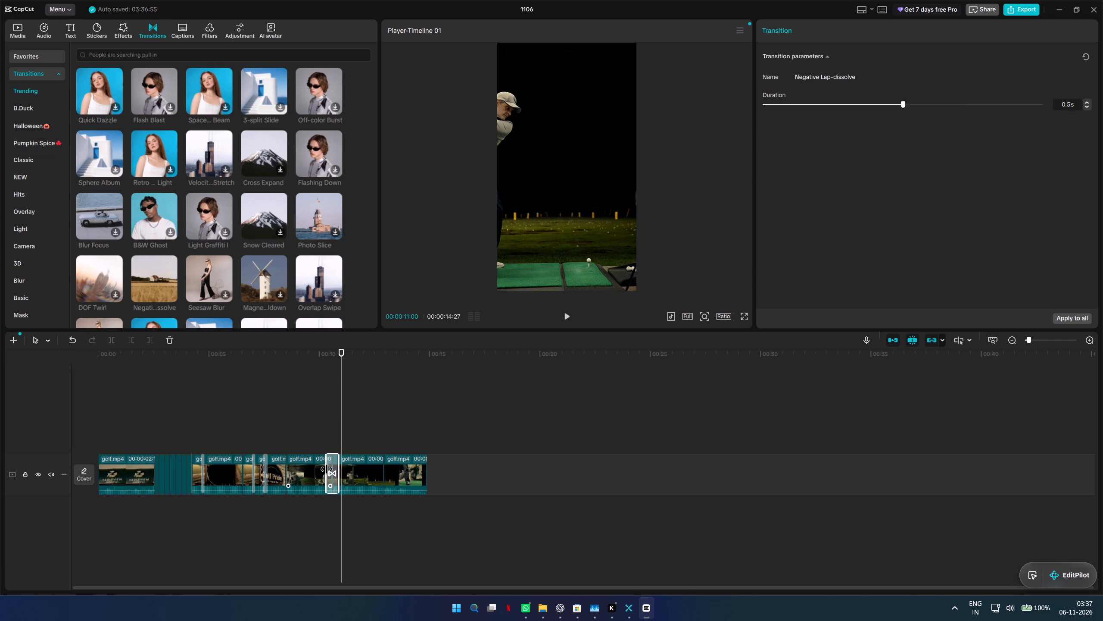
drag(327, 469, 329, 469)
drag(338, 351, 322, 354)
key(space)
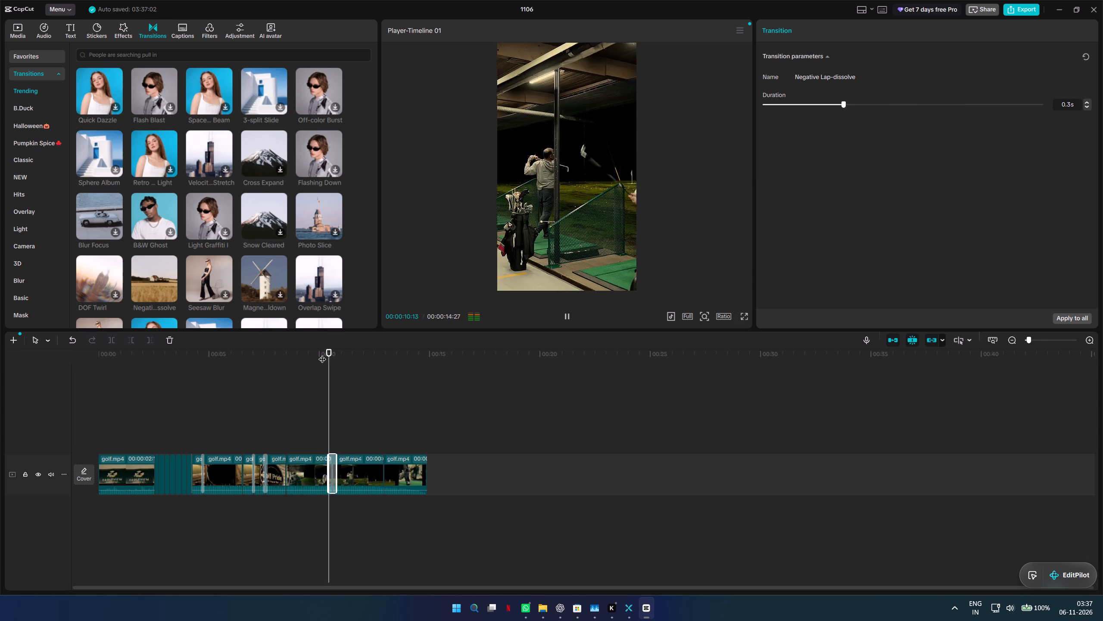
key(space)
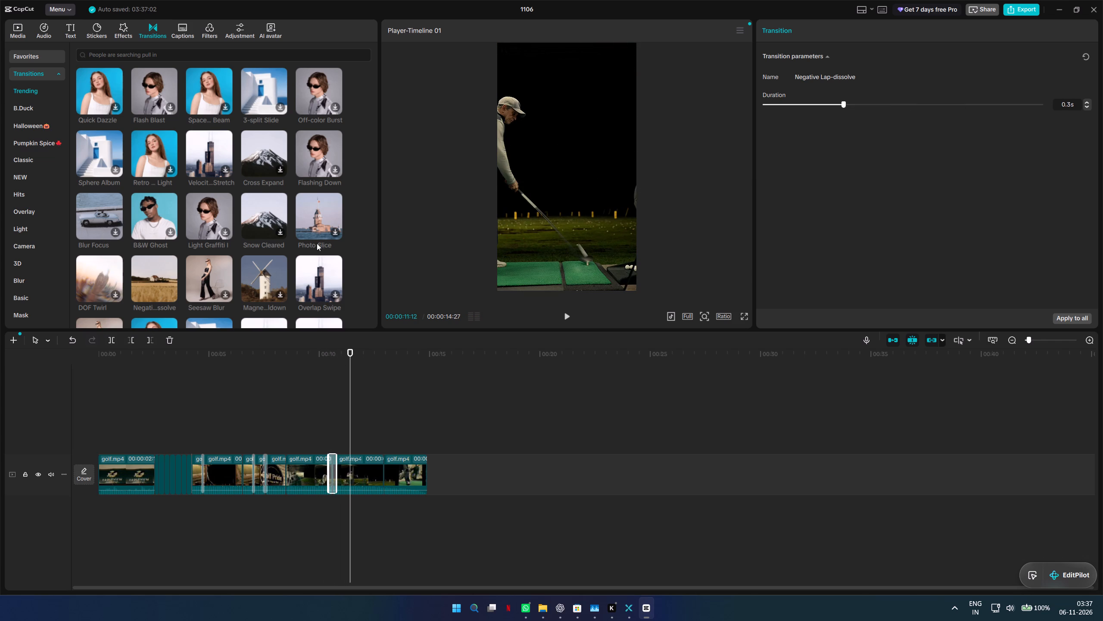
Look further through the trending transitions and preview the "Rainbo...catter" transition for the cut after 00:00:10:12.
scroll(319, 232, down, 4)
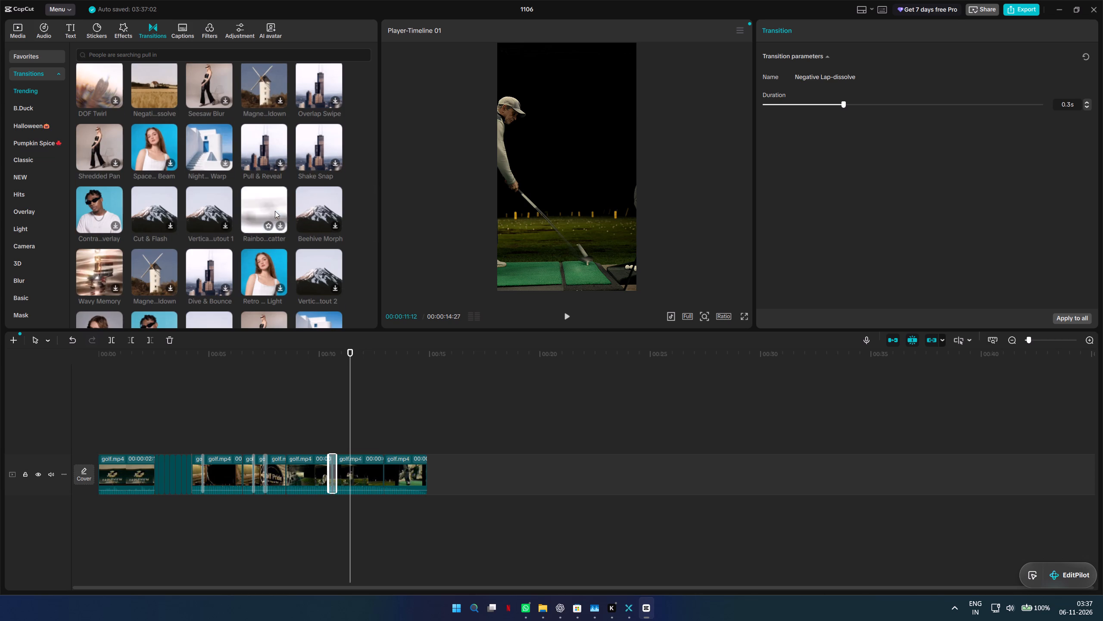
click(283, 227)
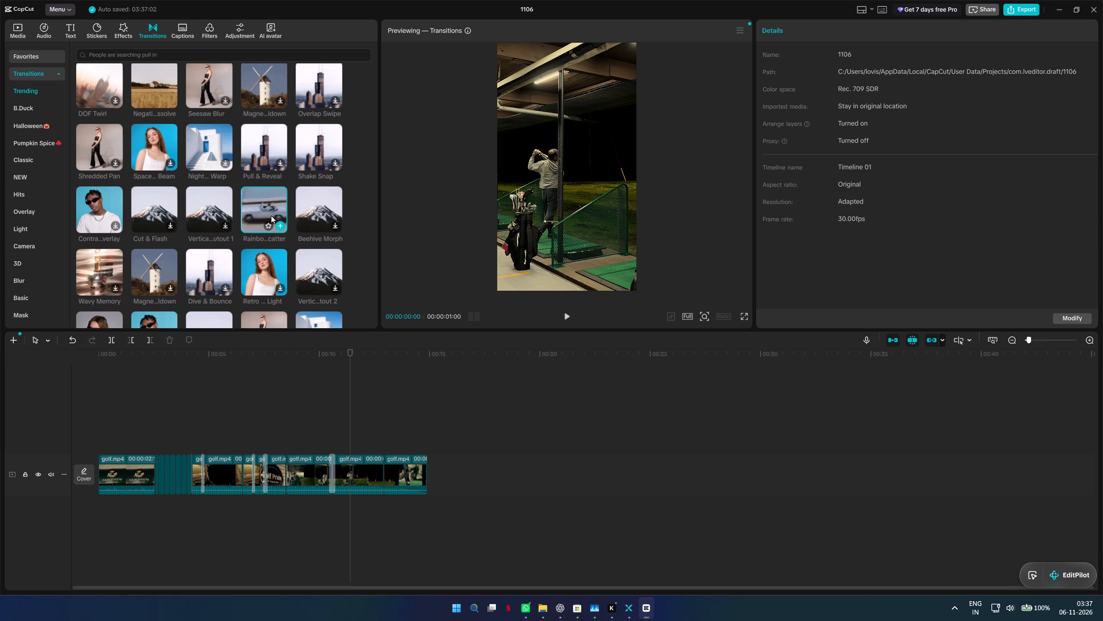
click(270, 215)
drag(347, 354, 346, 354)
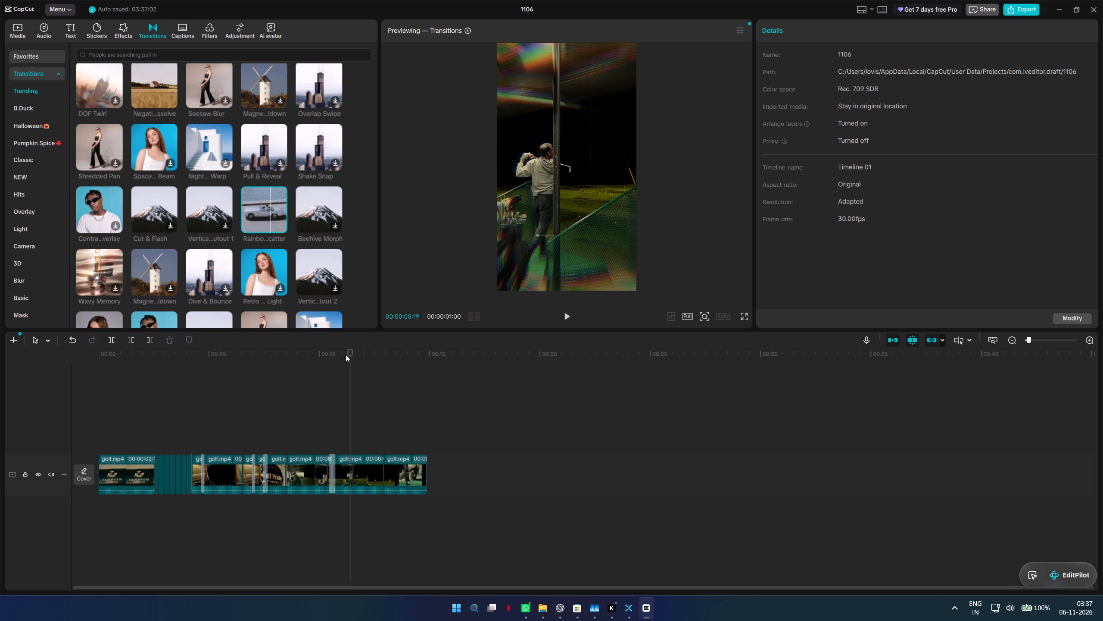
drag(346, 354, 332, 355)
drag(349, 351, 341, 354)
key(space)
key(space)
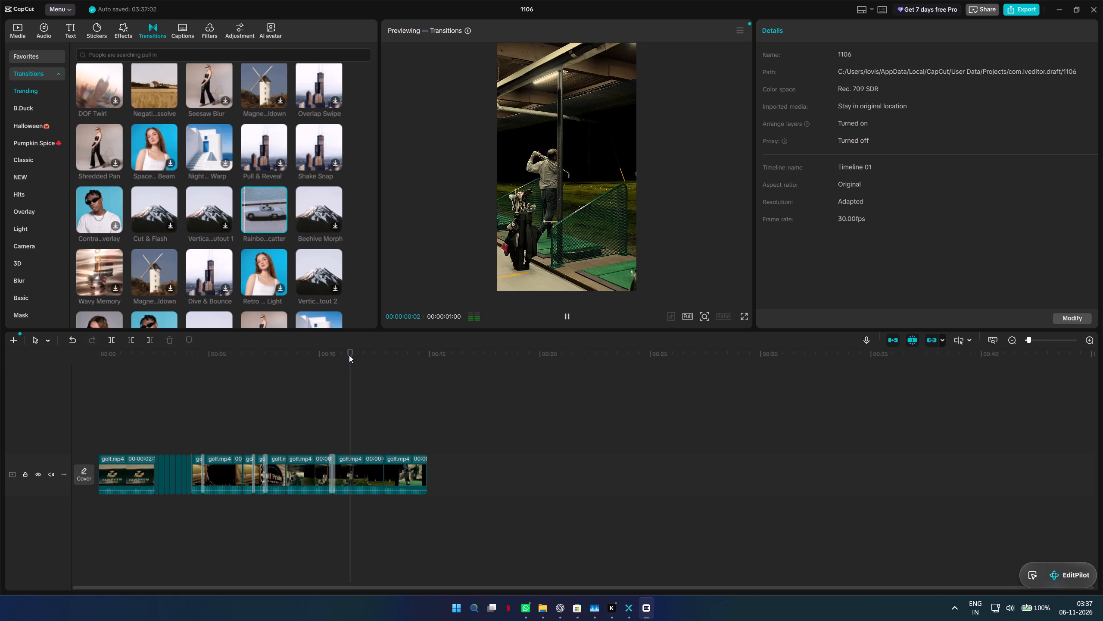
key(space)
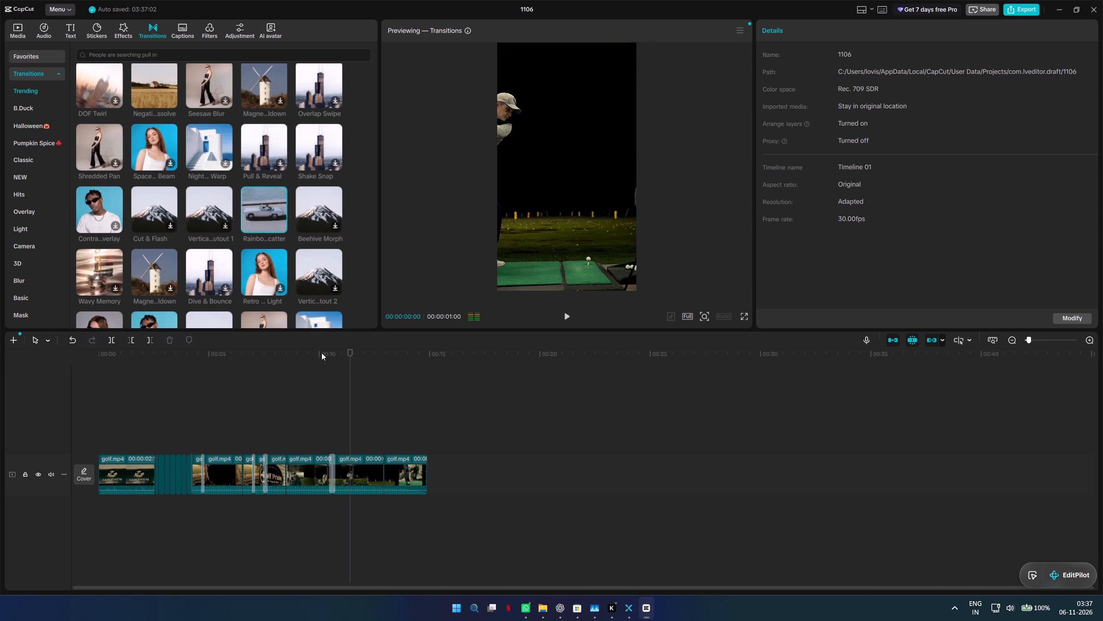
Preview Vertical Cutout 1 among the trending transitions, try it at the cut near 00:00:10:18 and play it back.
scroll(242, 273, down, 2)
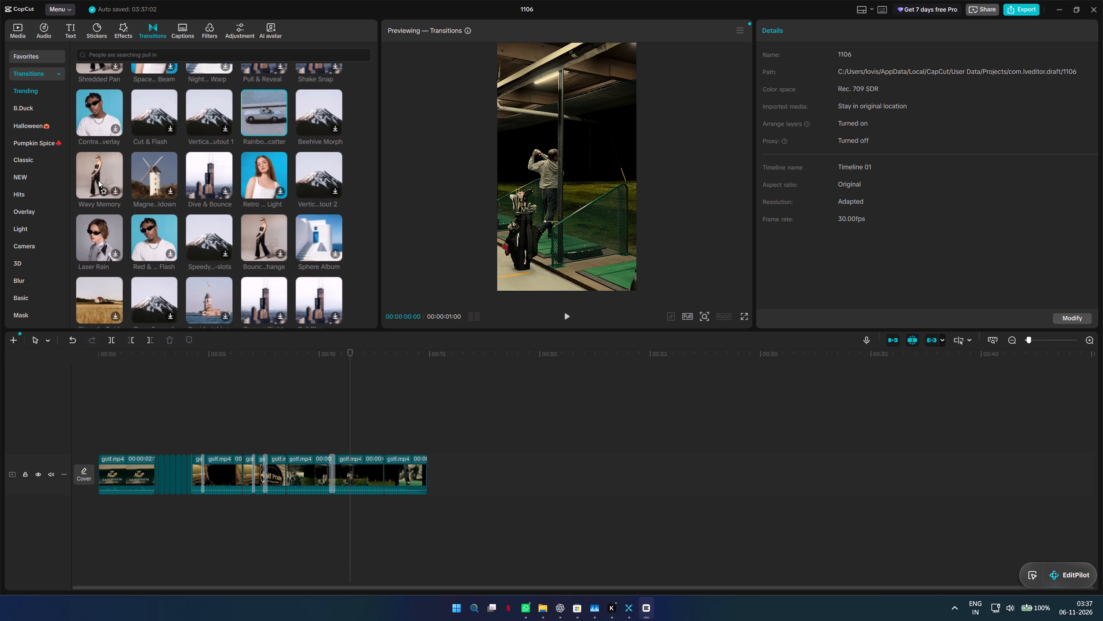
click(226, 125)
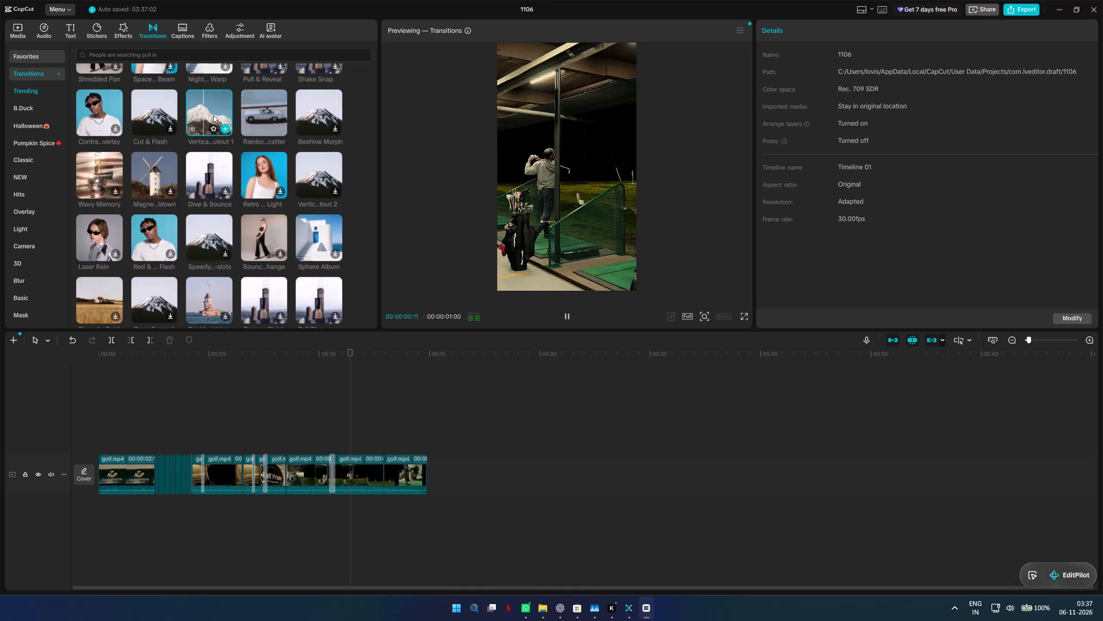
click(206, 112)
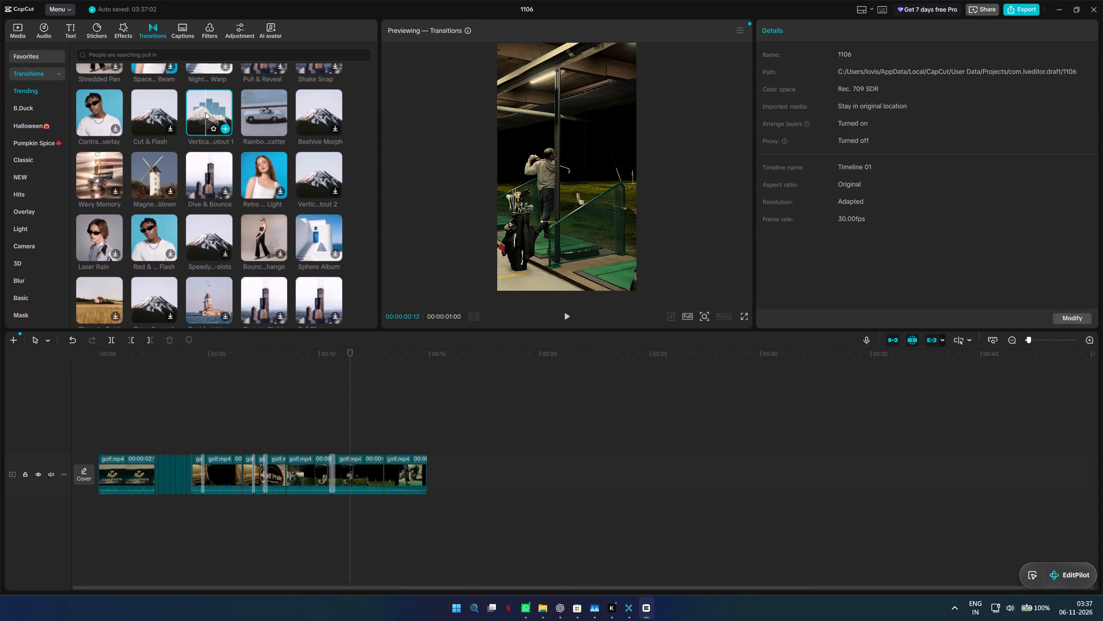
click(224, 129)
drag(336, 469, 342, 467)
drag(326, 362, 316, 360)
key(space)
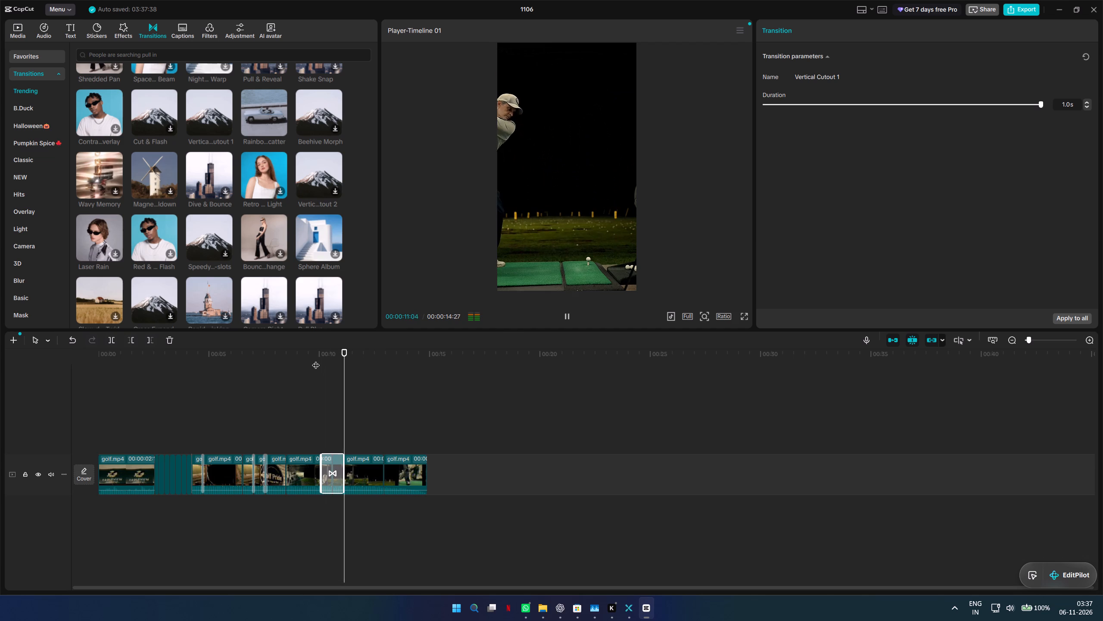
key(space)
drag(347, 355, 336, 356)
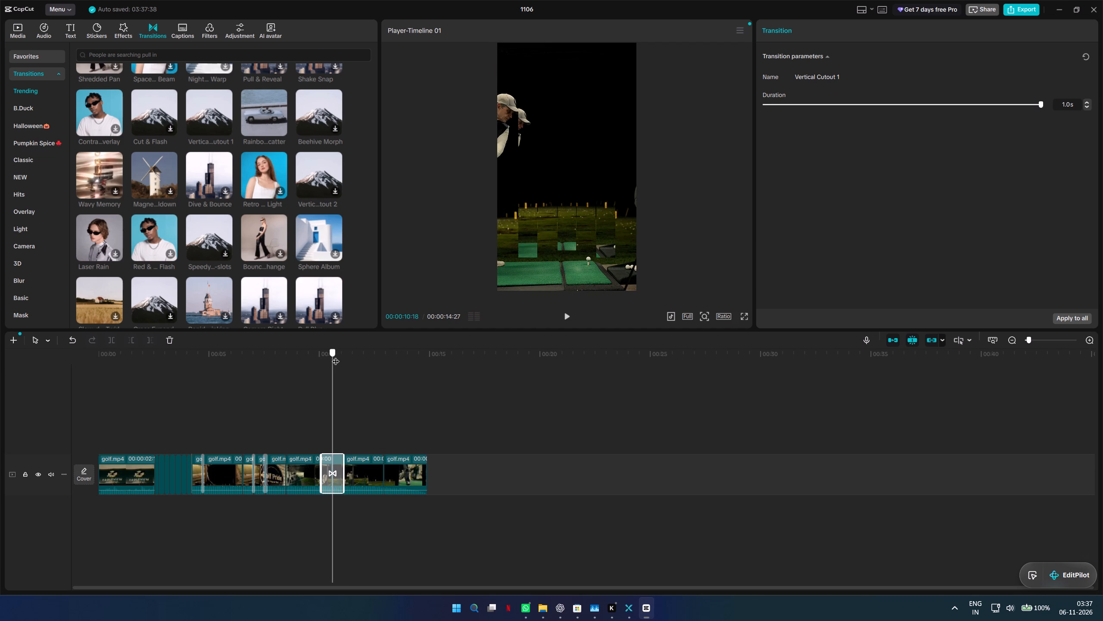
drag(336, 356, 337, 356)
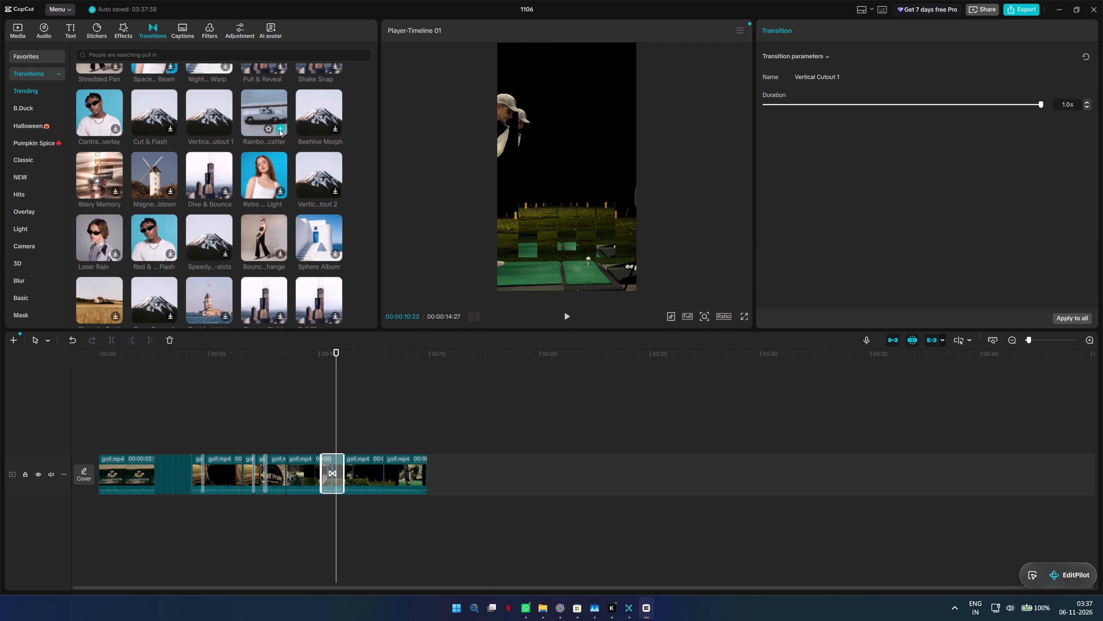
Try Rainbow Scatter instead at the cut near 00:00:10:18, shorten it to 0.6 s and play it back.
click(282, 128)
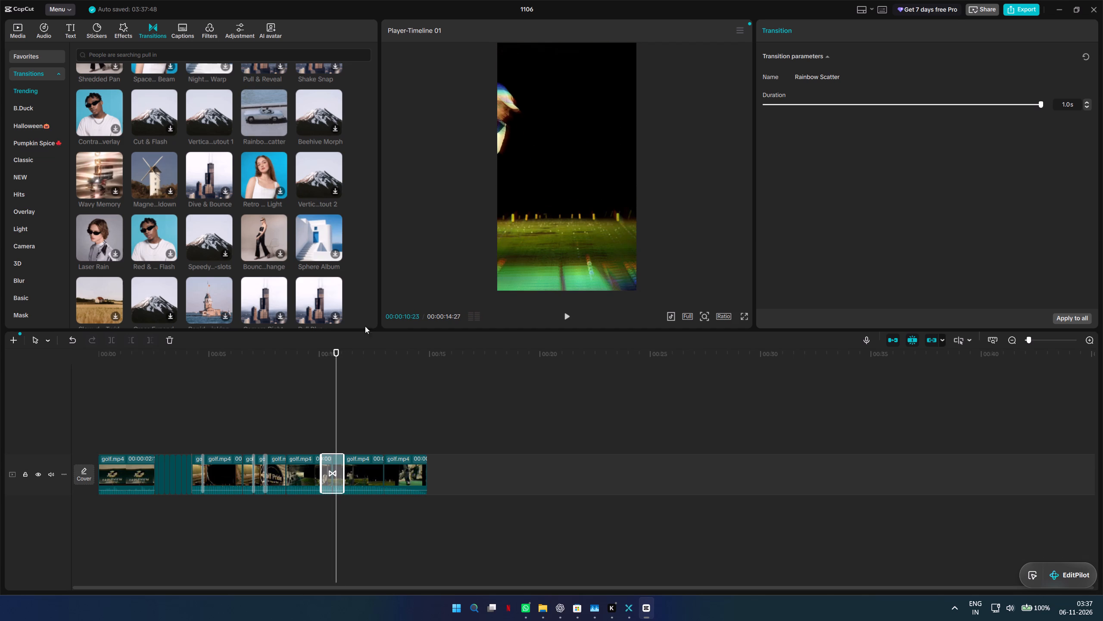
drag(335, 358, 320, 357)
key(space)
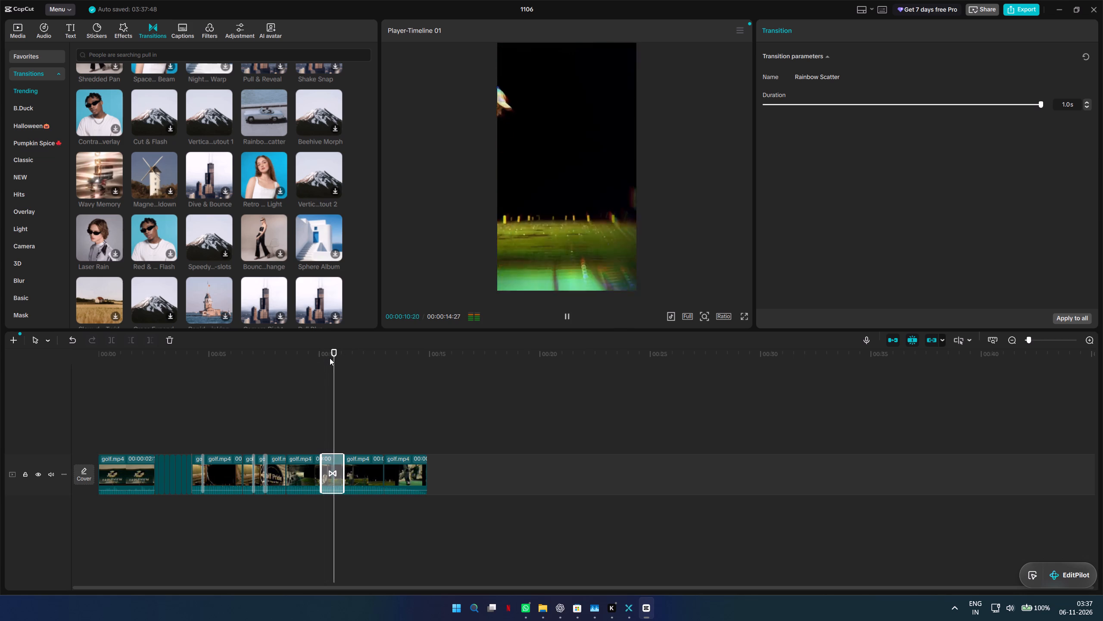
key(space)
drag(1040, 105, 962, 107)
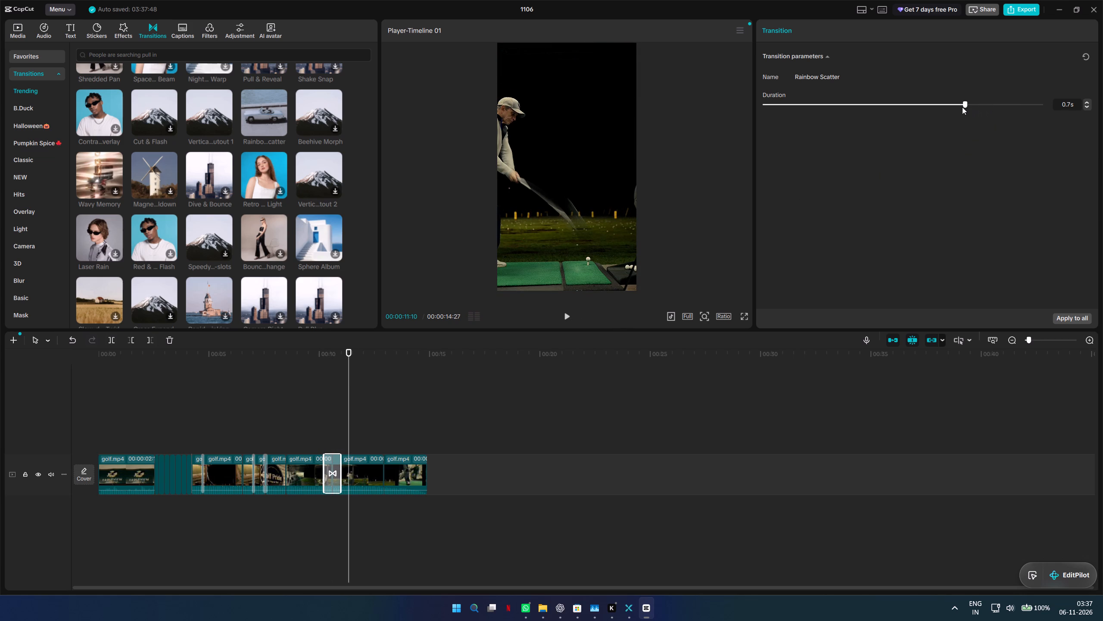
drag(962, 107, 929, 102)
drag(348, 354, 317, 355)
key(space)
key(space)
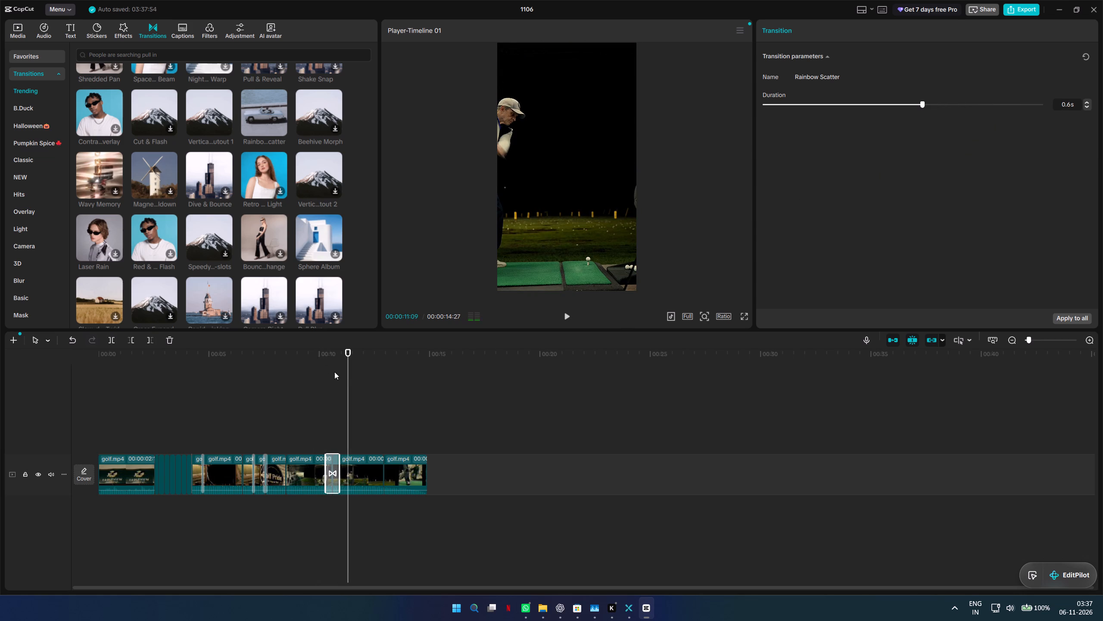
Undo the recent transition changes back to before any transition was added at the cut near 00:00:10:18.
key(ctrl+z)
key(ctrl+z)
key(ctrl+z)
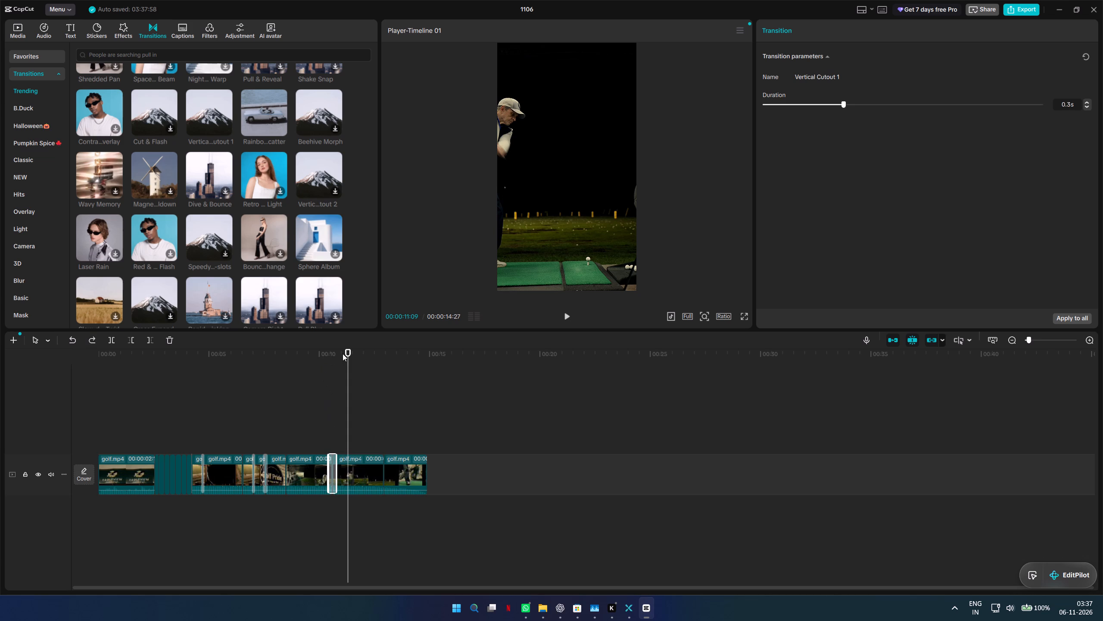
key(ctrl+z)
key(ctrl+z)
key(ctrl+z)
Preview the Rainbow Scatter transition, add it to the cut near 00:00:08:15 and play it back.
drag(343, 355, 263, 365)
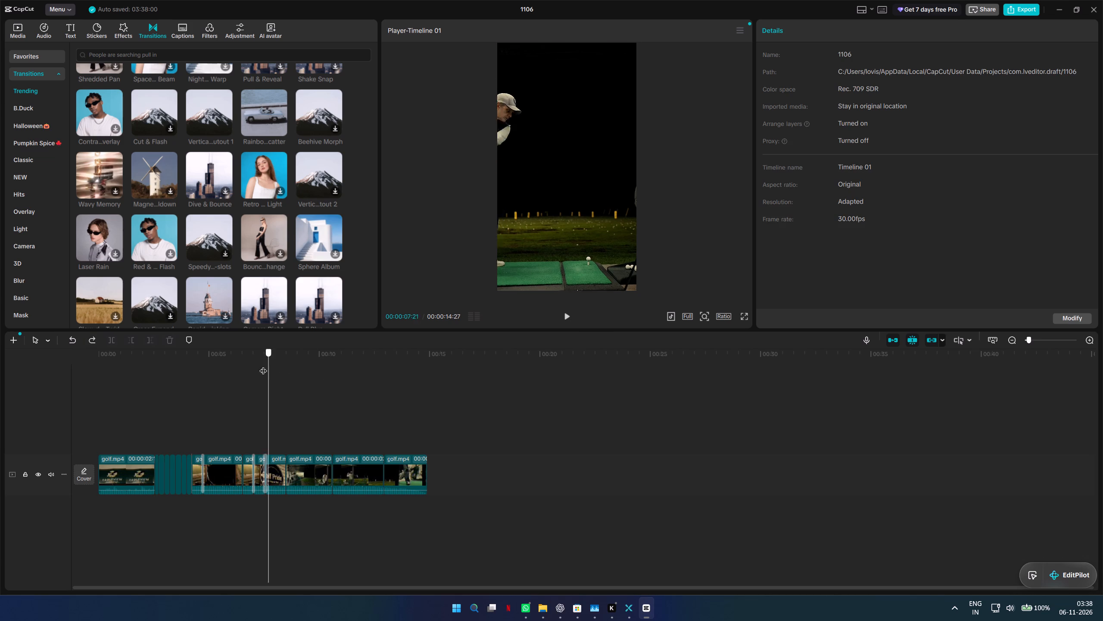
drag(263, 365, 246, 370)
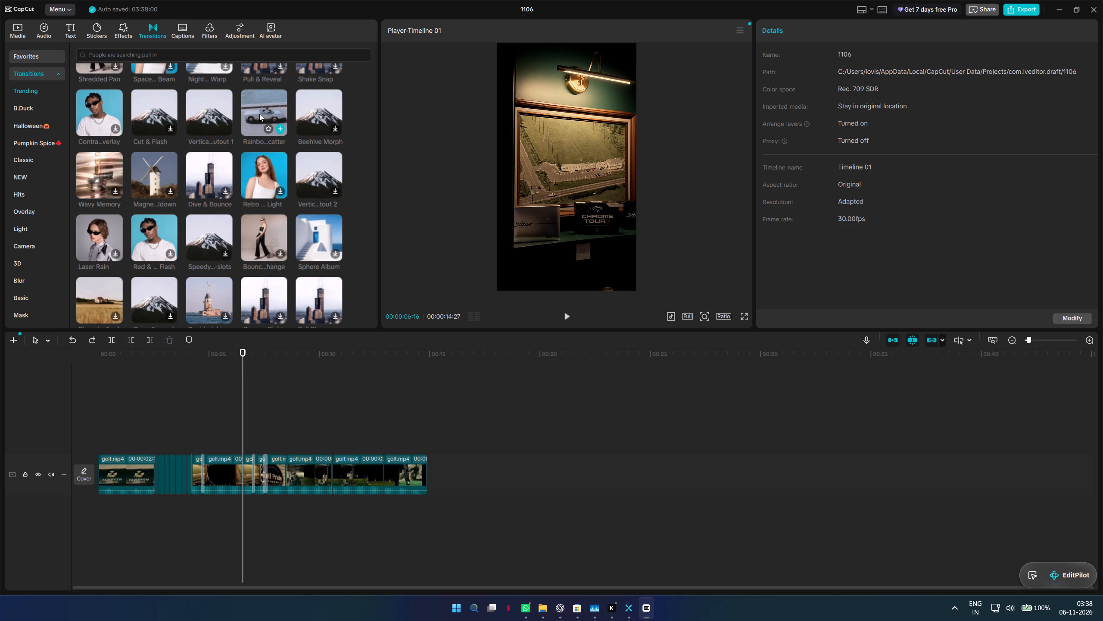
drag(279, 367, 293, 367)
click(287, 355)
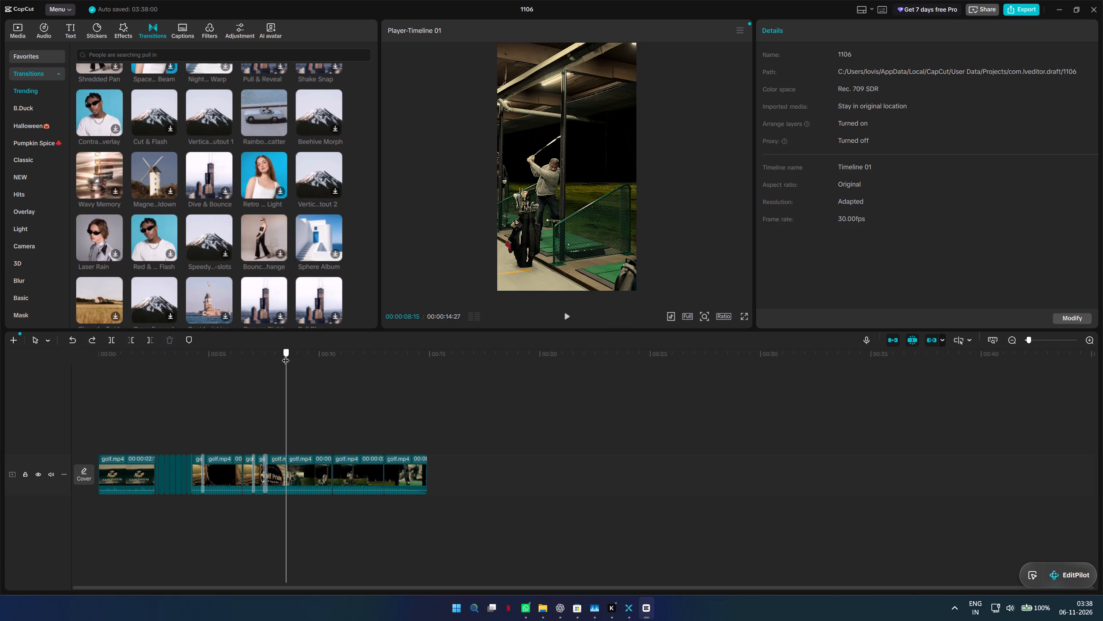
click(272, 112)
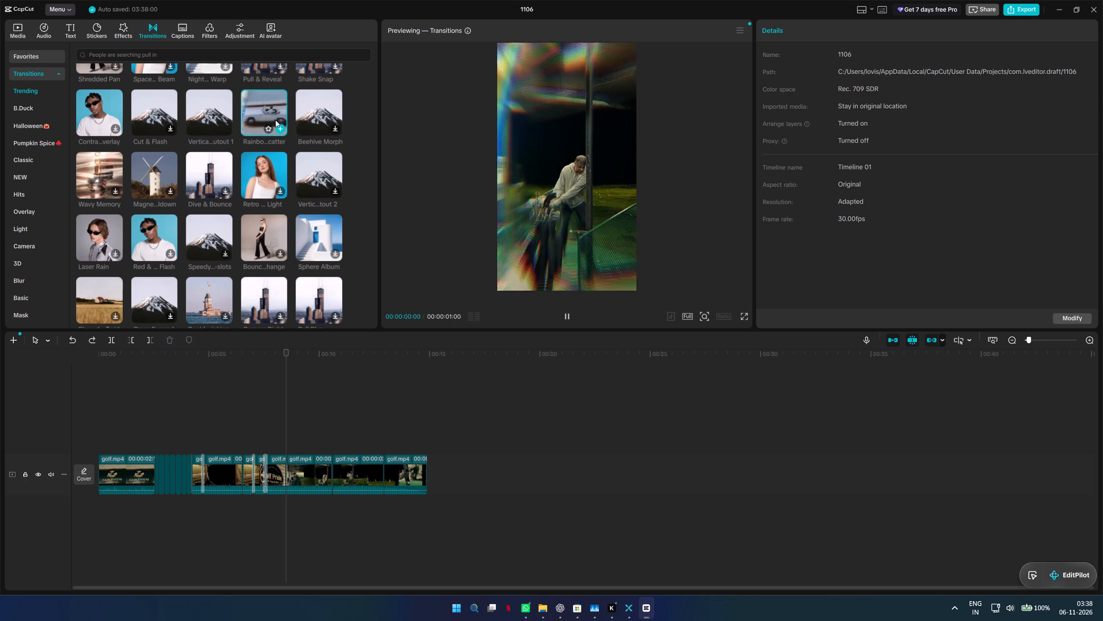
click(280, 127)
drag(285, 357, 271, 353)
key(space)
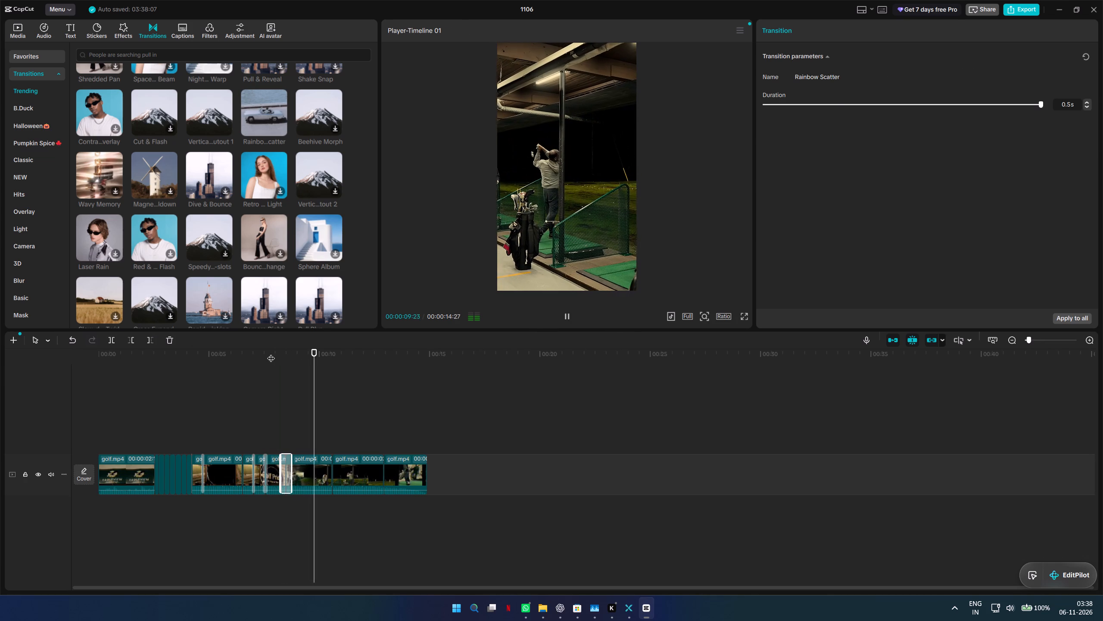
key(space)
Look further through the trending transitions for the cut at 00:00:10:18 and preview Paper Skip.
drag(336, 349, 332, 351)
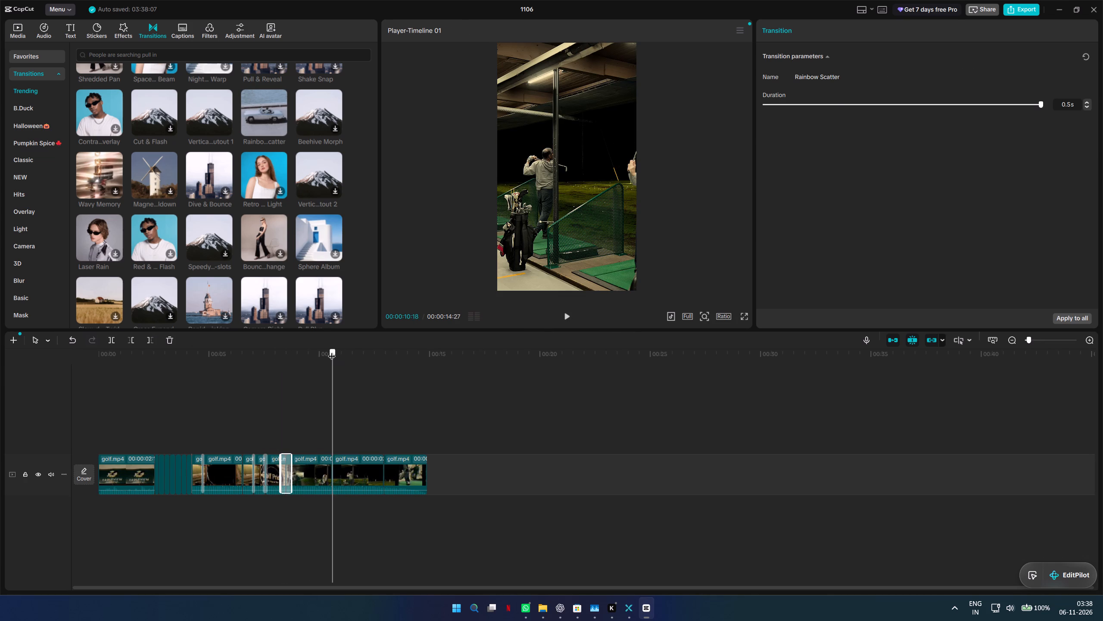
drag(332, 351, 330, 351)
scroll(321, 225, down, 4)
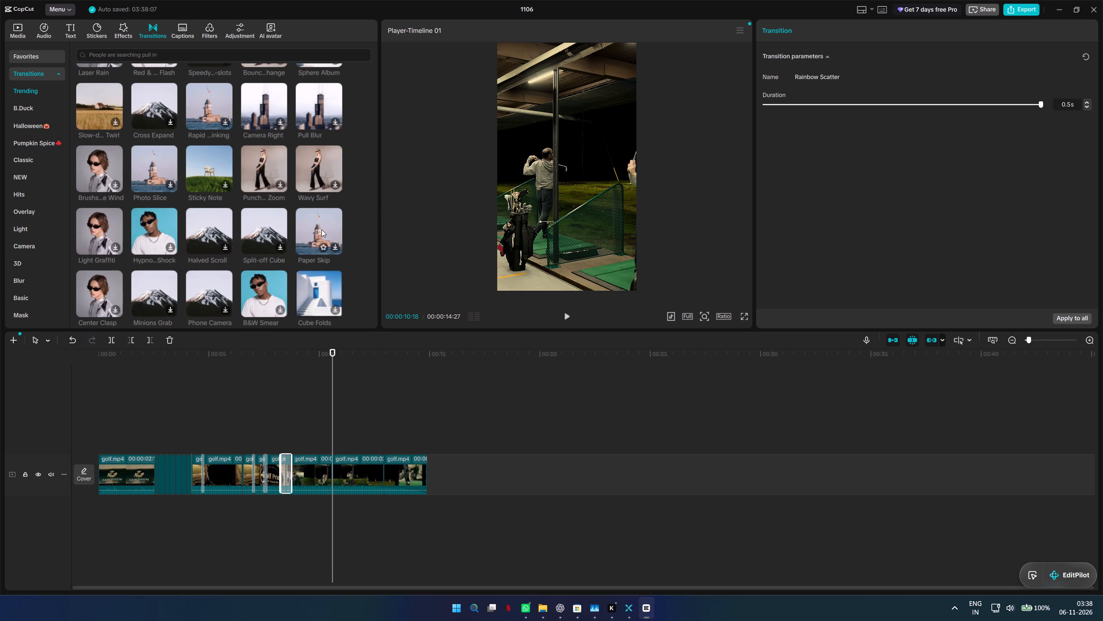
click(333, 249)
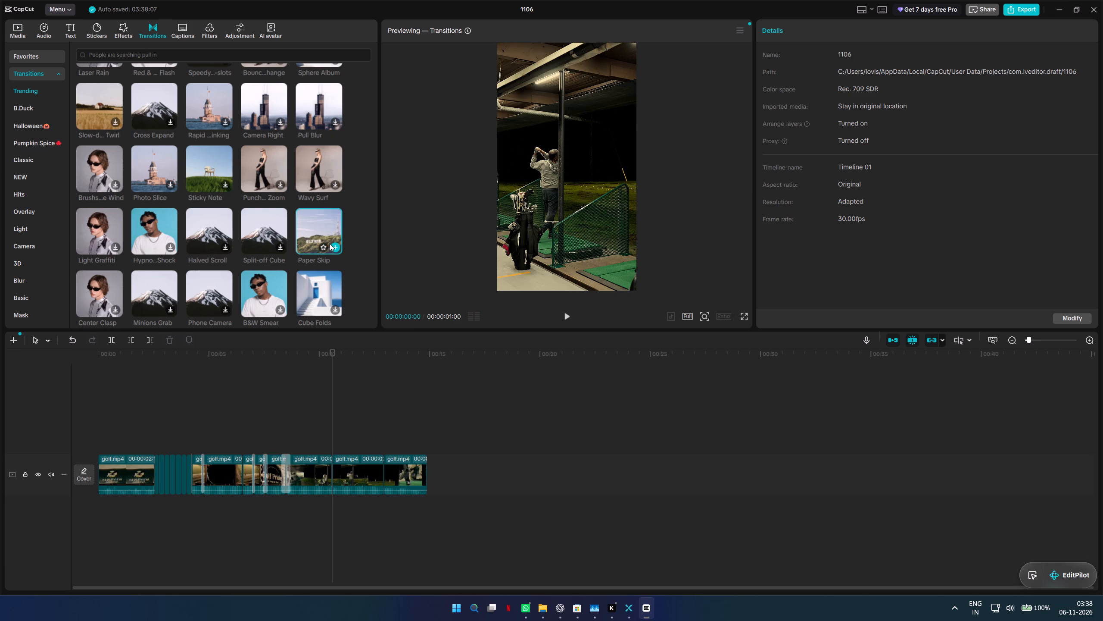
key(space)
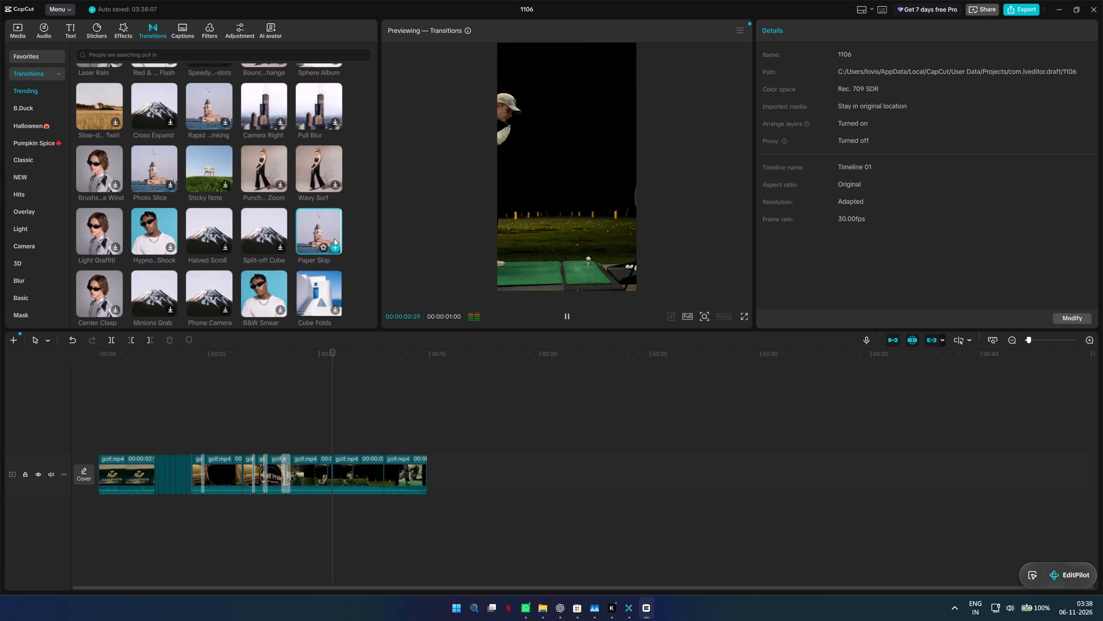
scroll(334, 238, down, 3)
scroll(255, 212, down, 2)
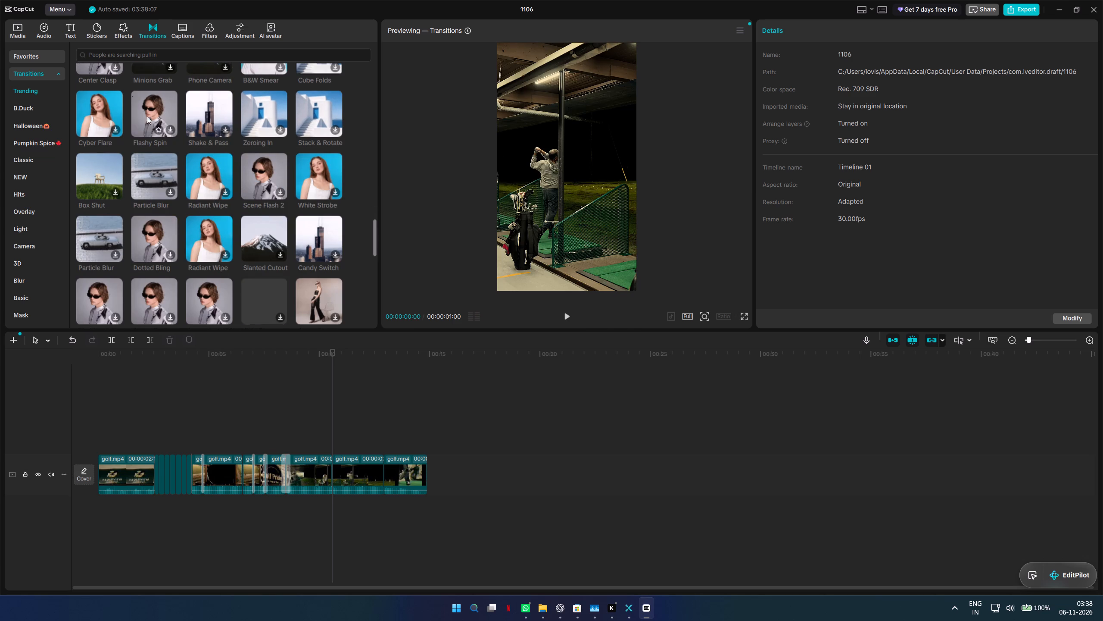
Search the transitions for "rotate", look through the results and preview Lens Rotate for the cut at 00:00:10:18.
click(174, 50)
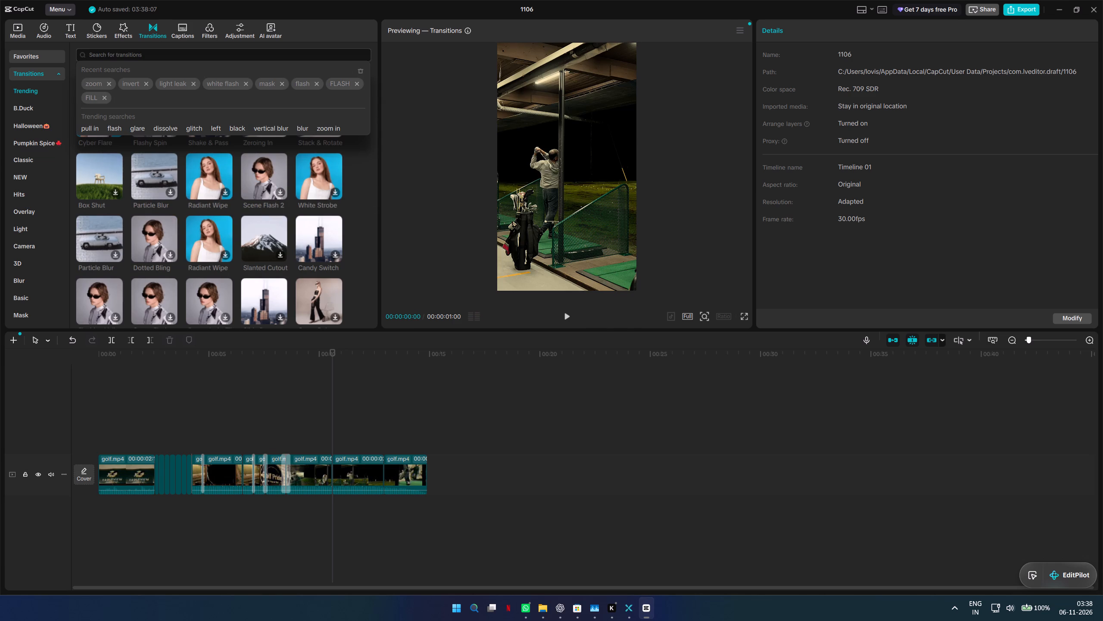
text(rotate)
key(Return)
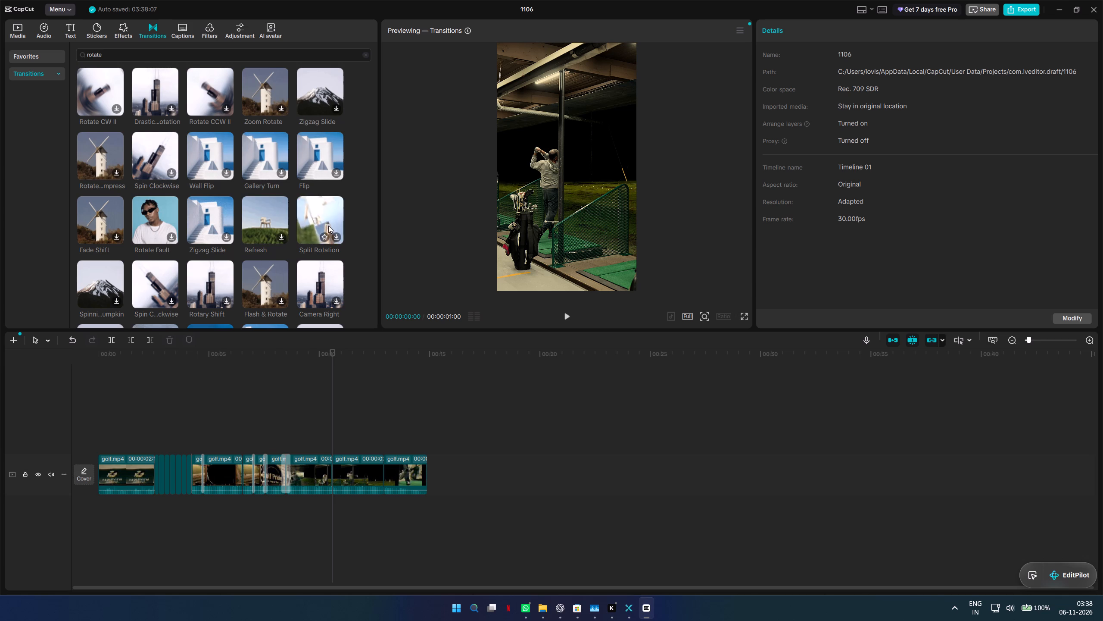
scroll(143, 281, down, 3)
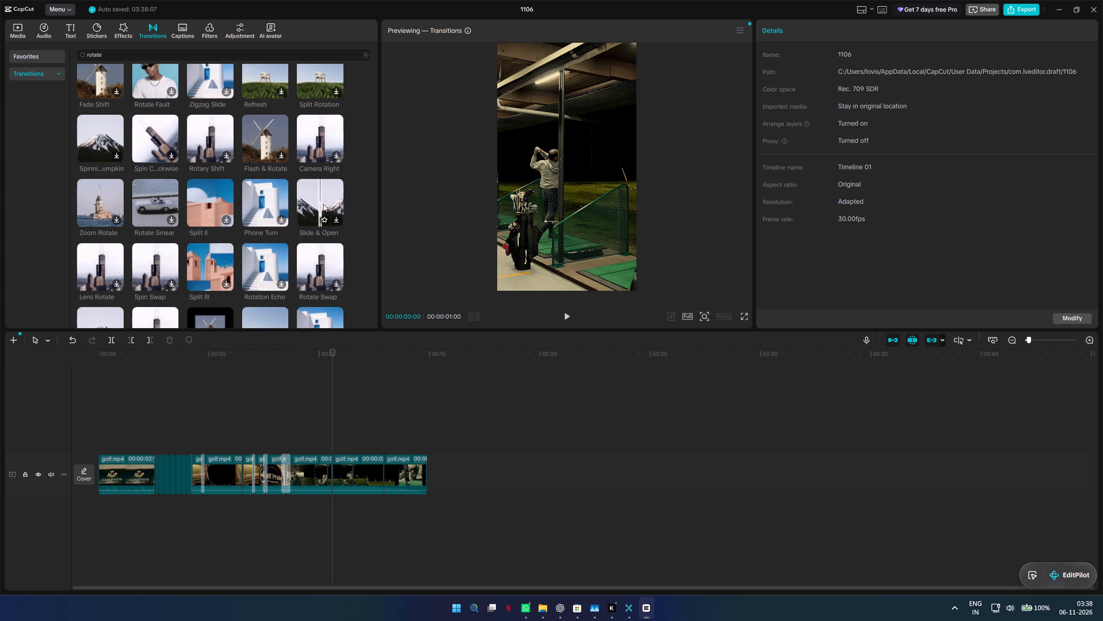
scroll(323, 204, down, 2)
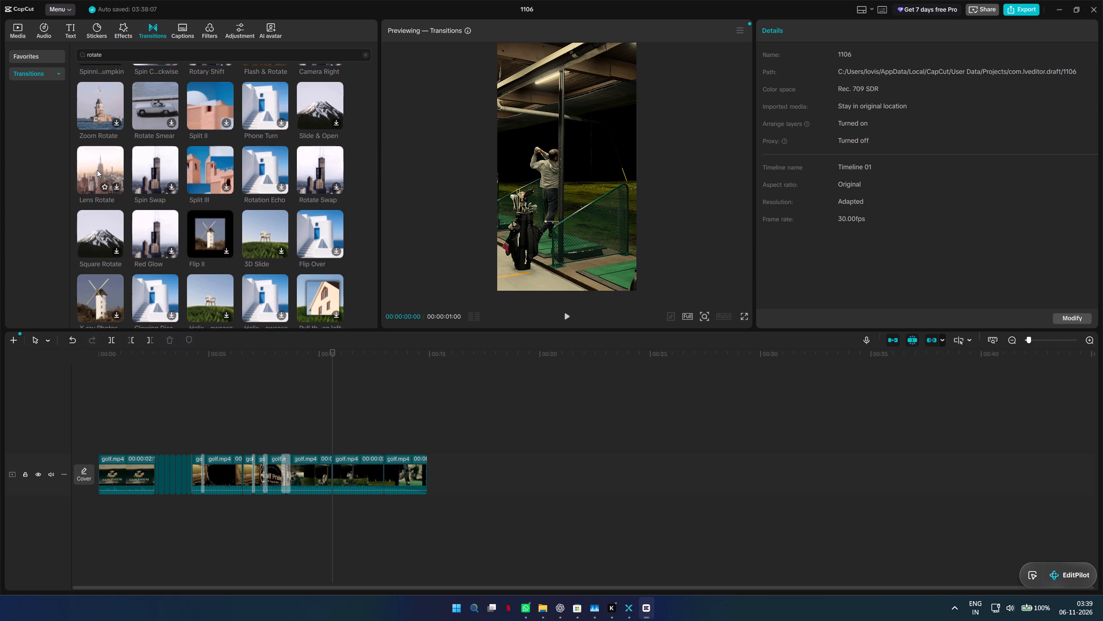
click(117, 185)
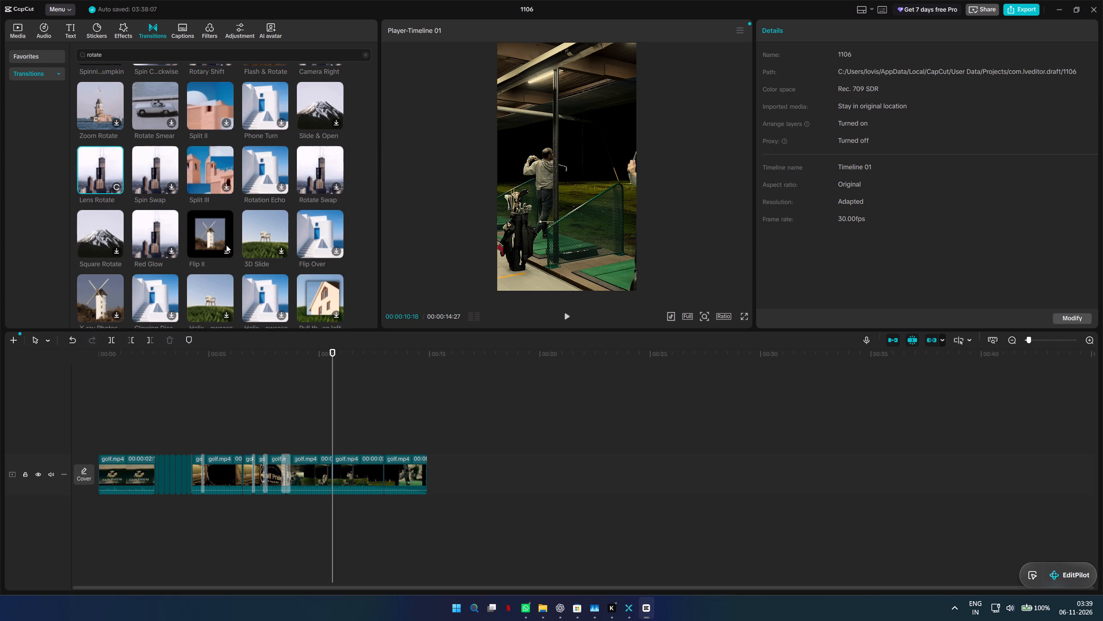
scroll(251, 202, down, 1)
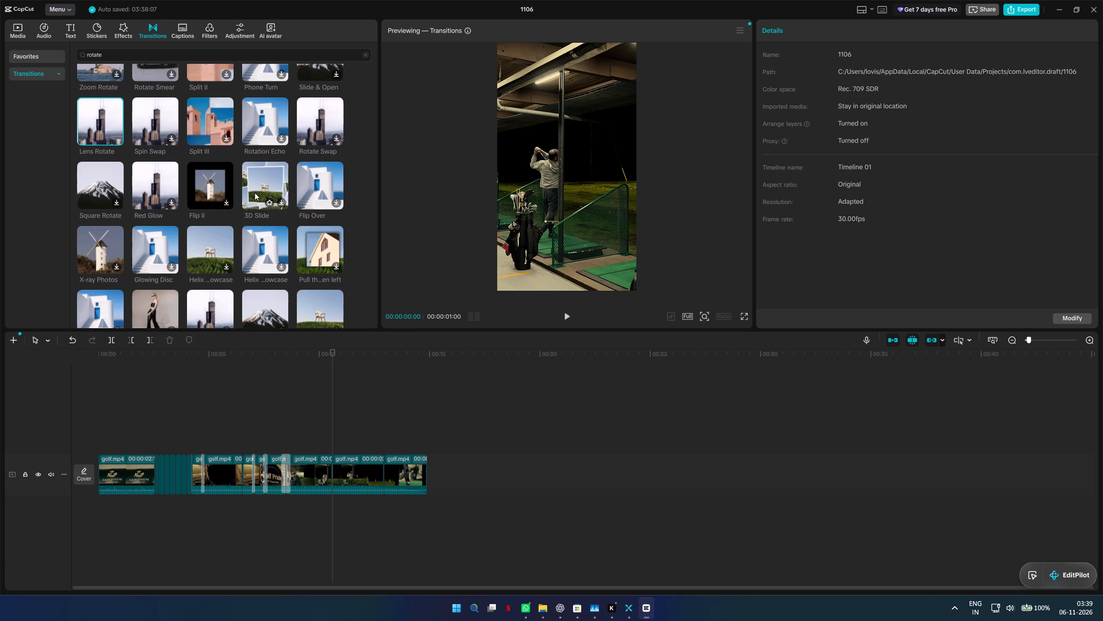
scroll(255, 193, down, 2)
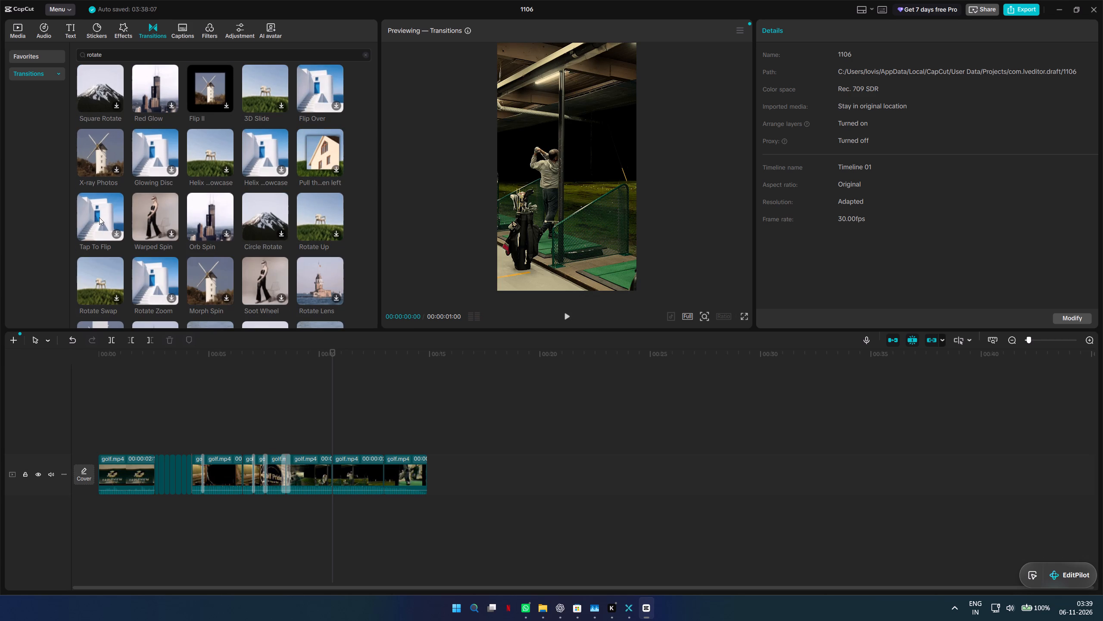
scroll(100, 216, down, 2)
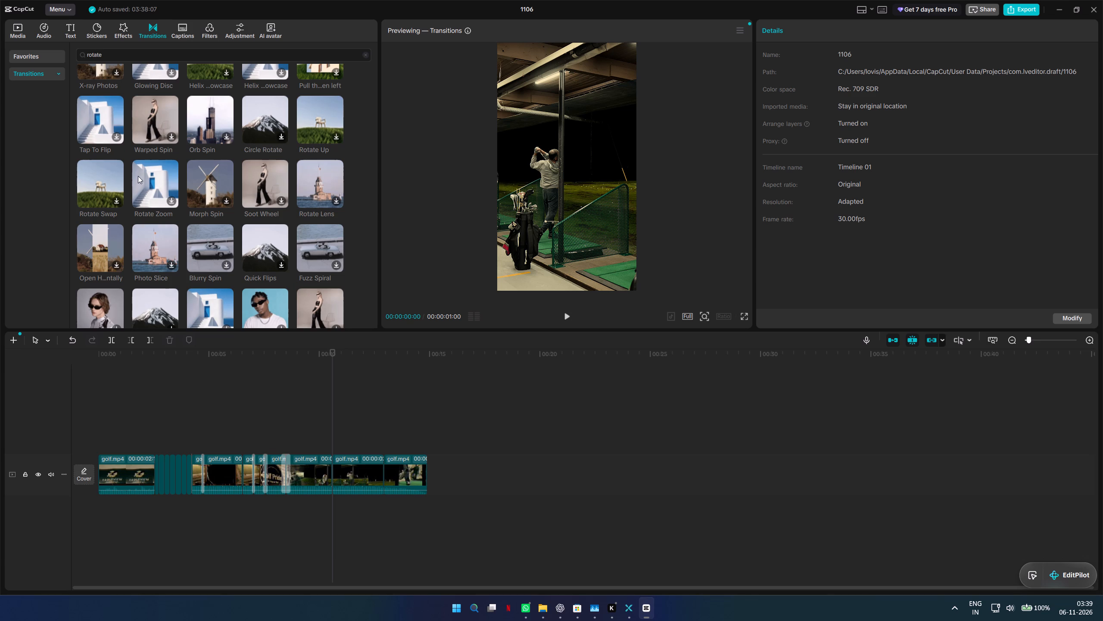
Search the transitions for "slide".
drag(126, 54, 28, 74)
text(slide)
key(Return)
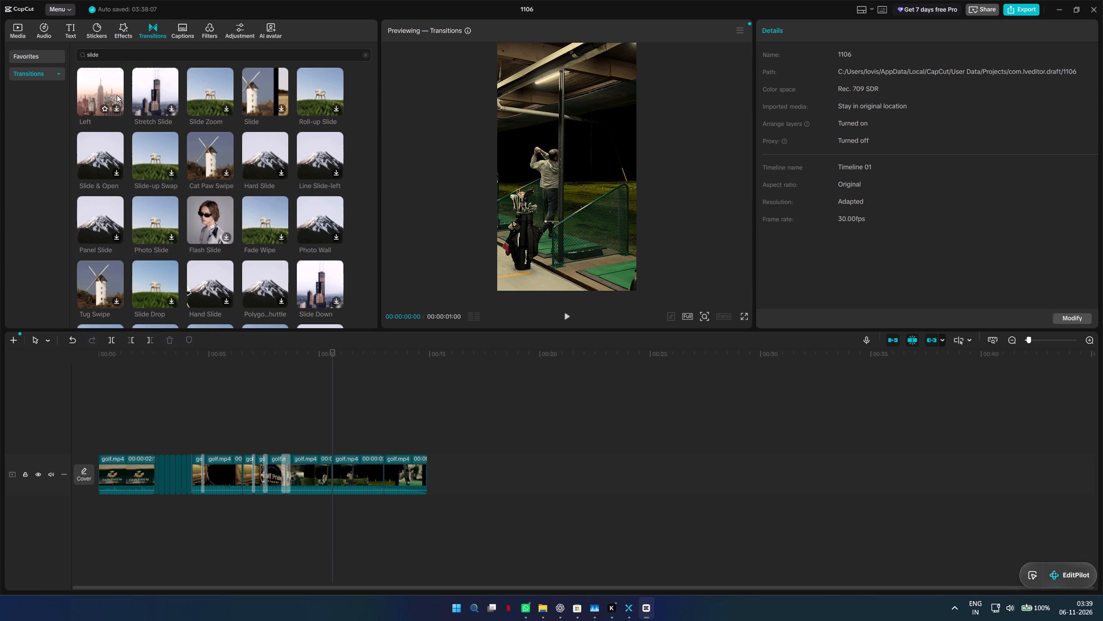
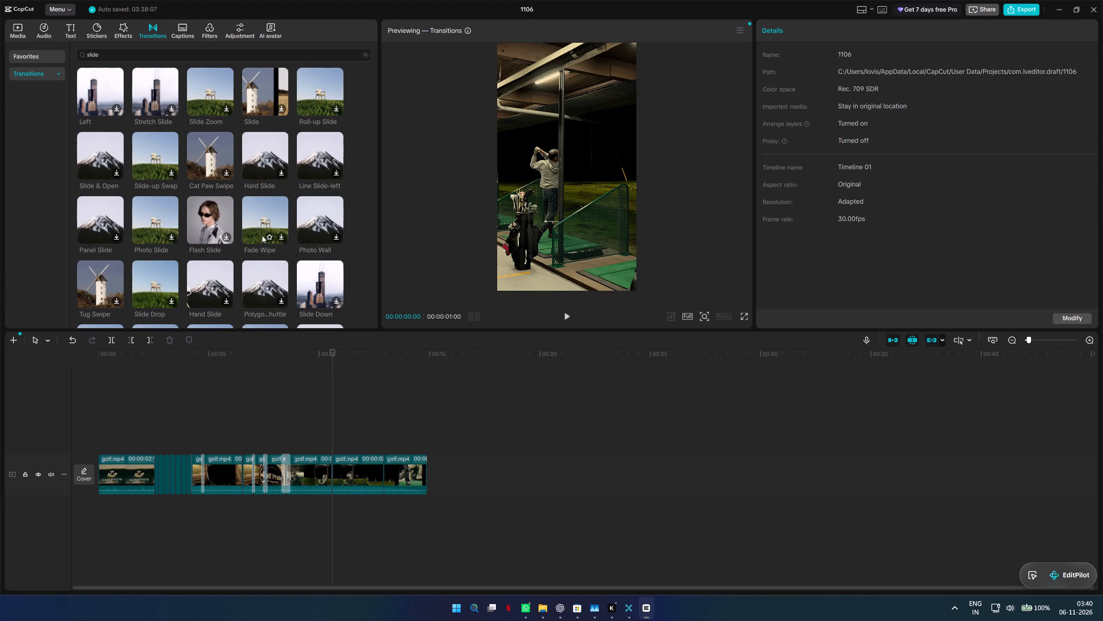
Look through the slide transition results for one that suits the cut at 00:00:10:18.
scroll(268, 237, down, 2)
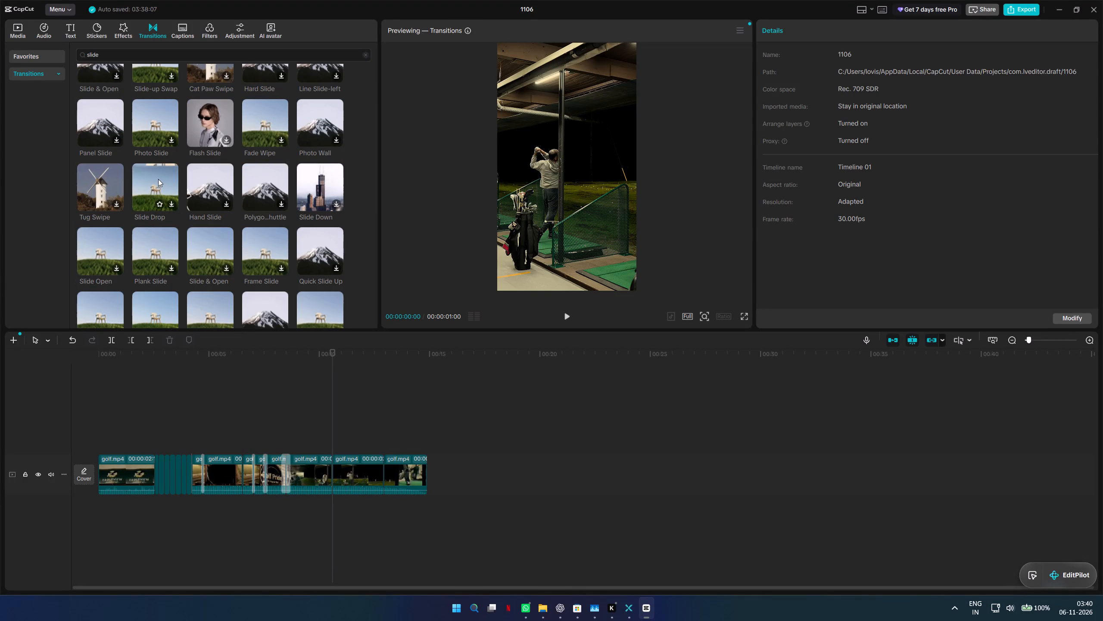
scroll(154, 181, down, 1)
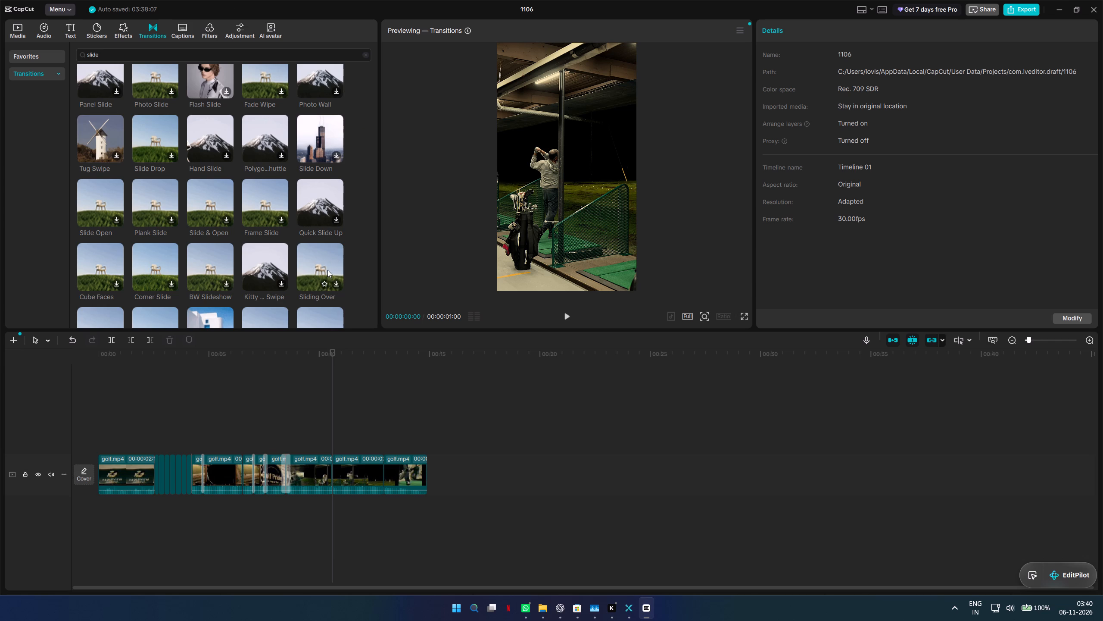
scroll(286, 261, down, 2)
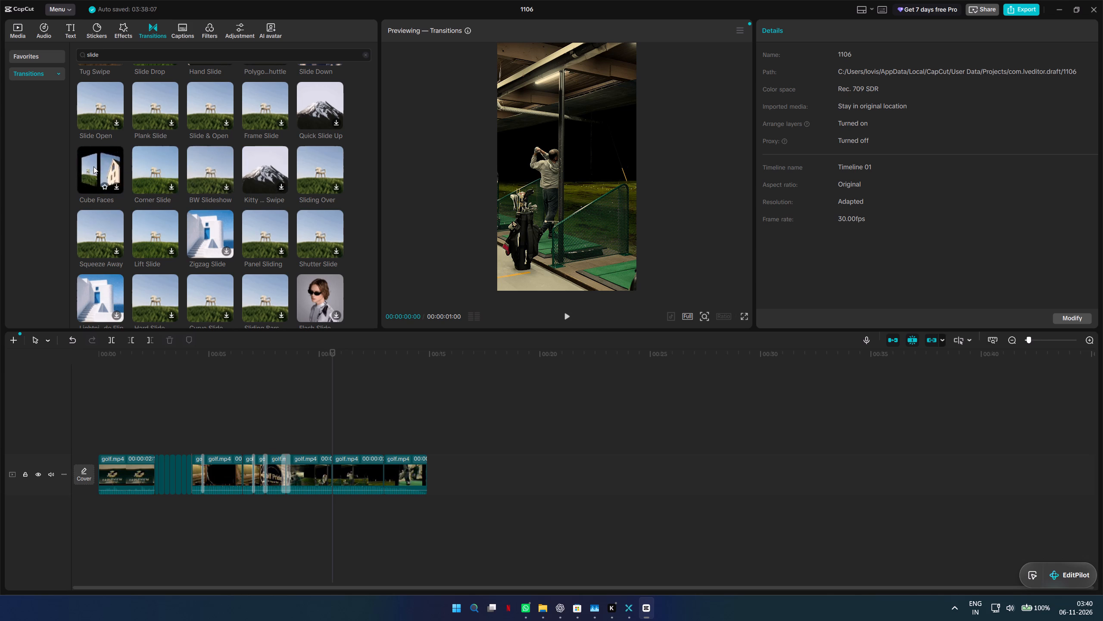
scroll(93, 166, down, 1)
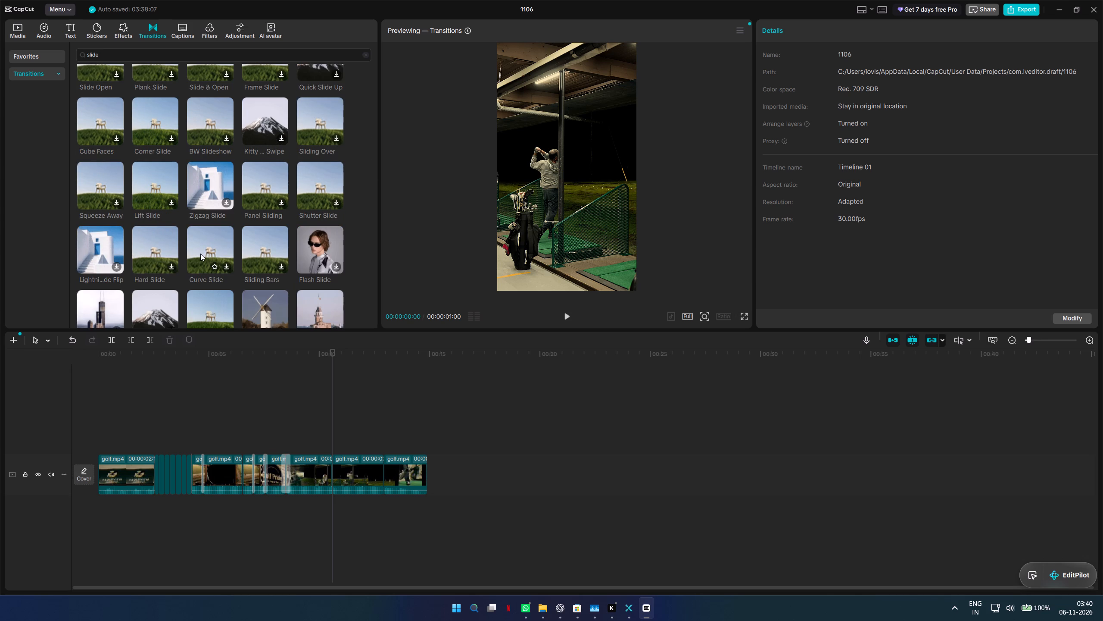
scroll(257, 244, down, 1)
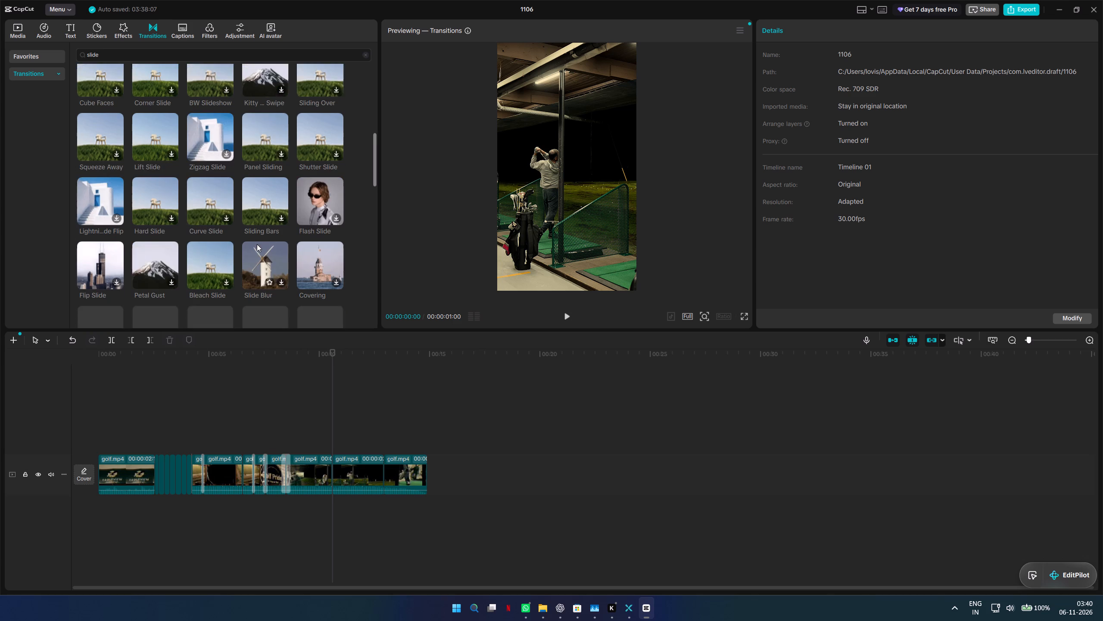
scroll(257, 244, down, 1)
scroll(219, 223, up, 18)
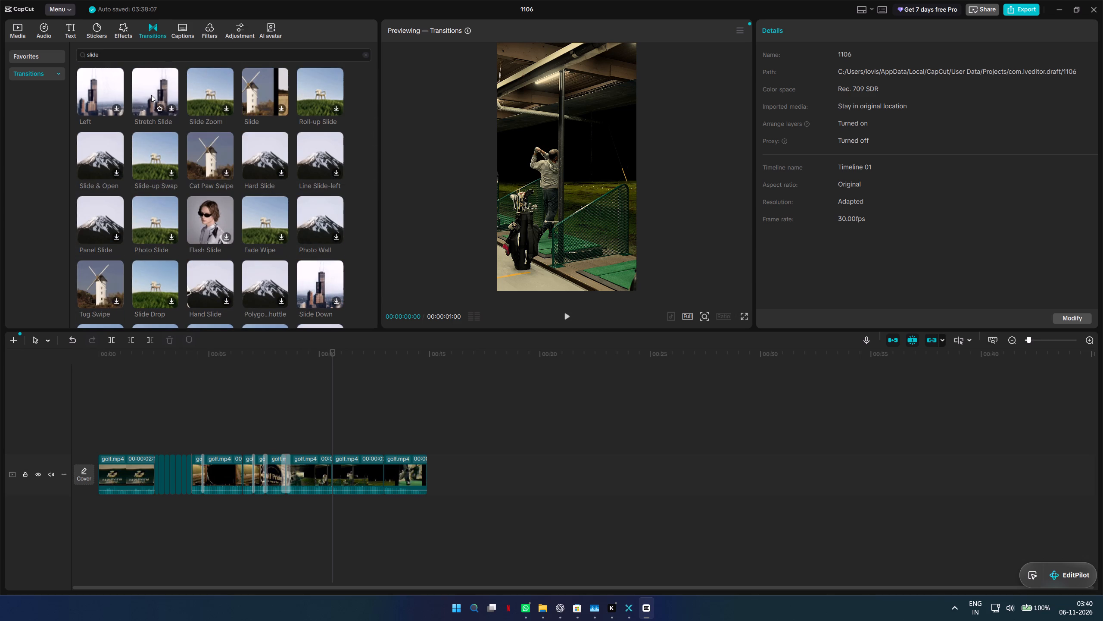
Add the Left transition to the cut at 00:00:10:18, shorten it to 0.2 s and play it back.
click(117, 108)
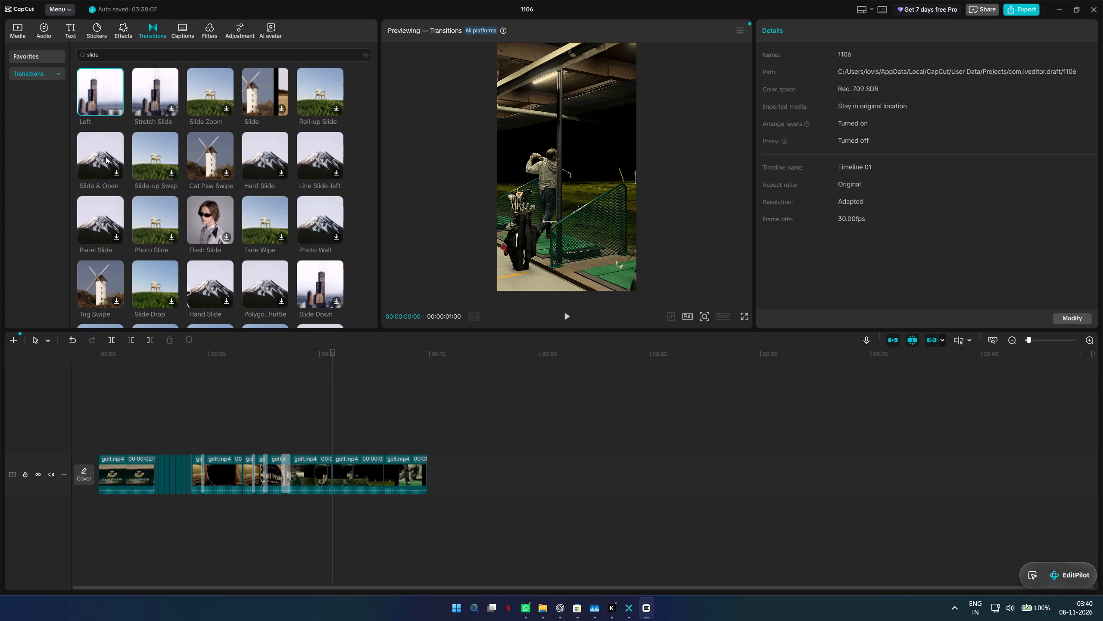
click(117, 108)
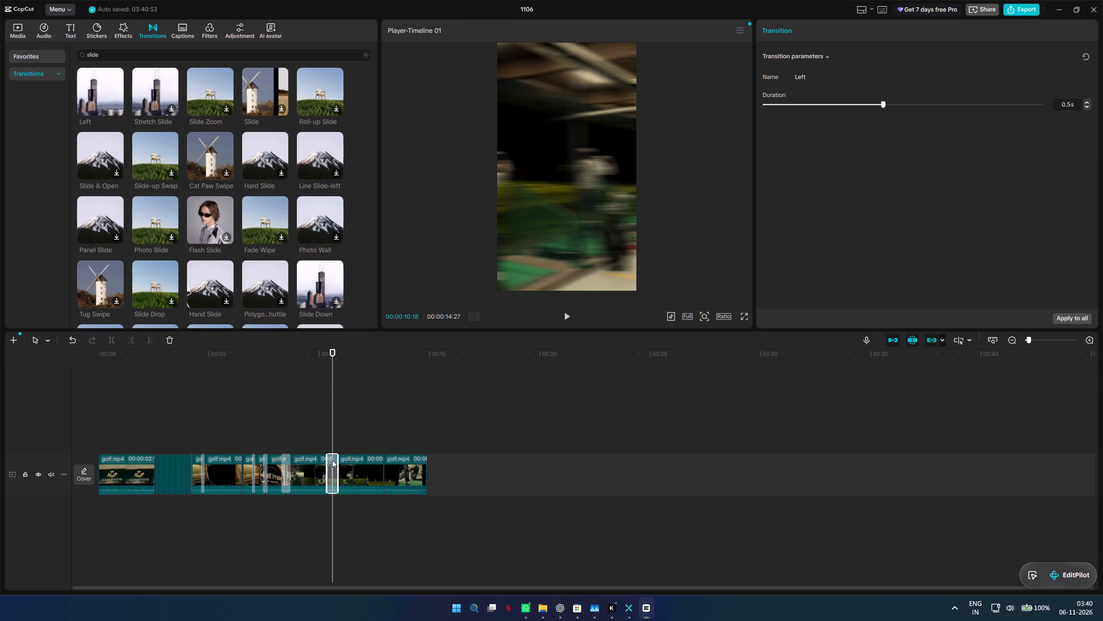
click(337, 464)
drag(333, 354, 323, 357)
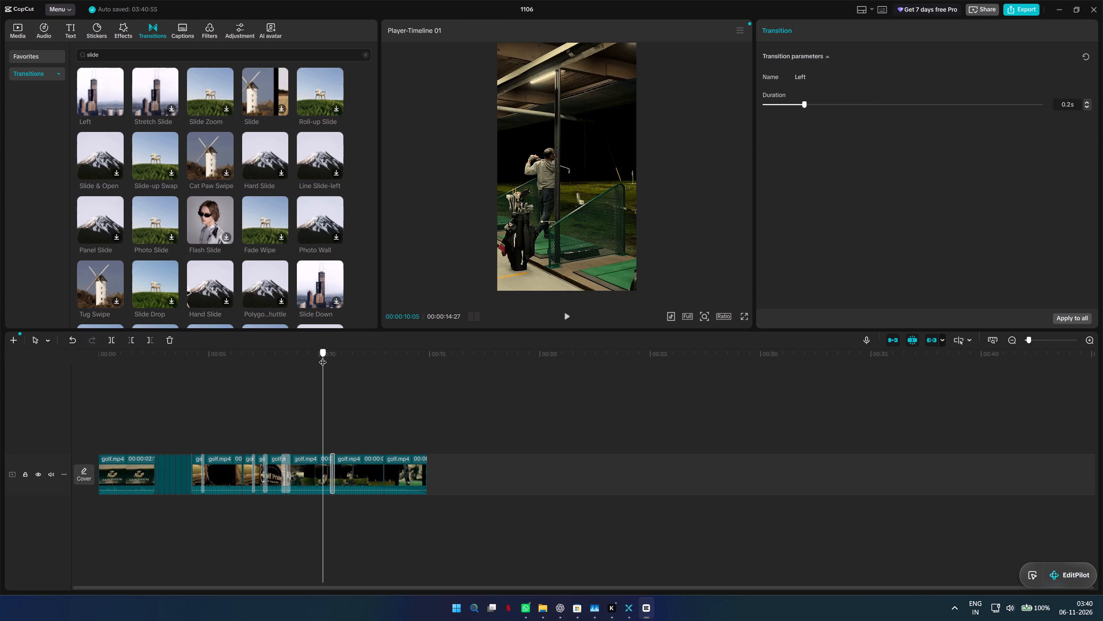
drag(323, 357, 322, 357)
key(space)
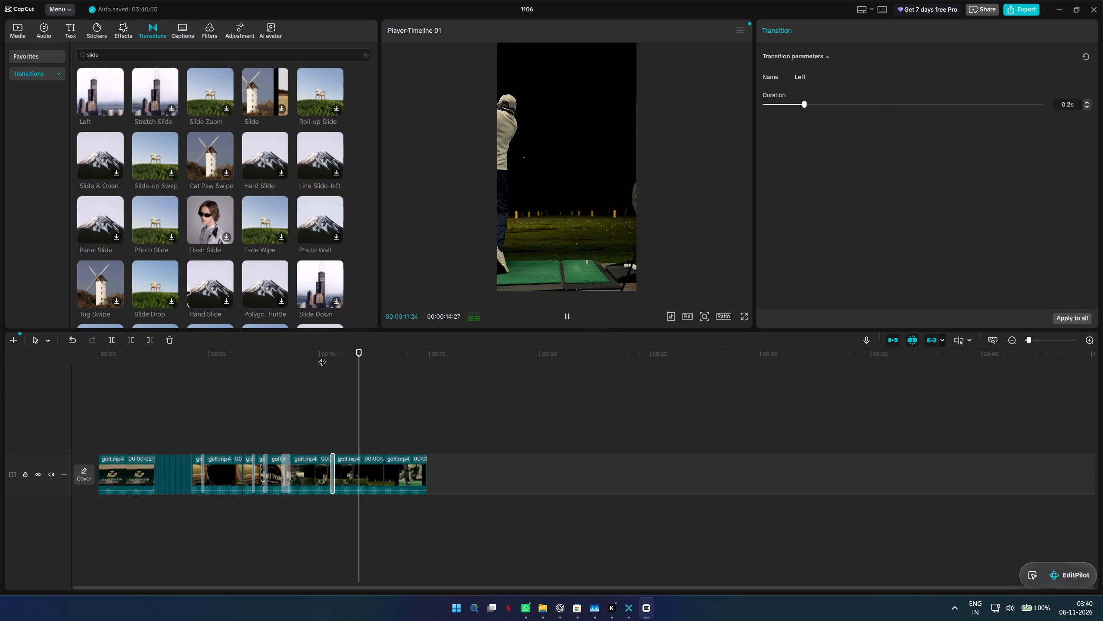
key(space)
Play and scrub through the last two clips to examine the footage from about 00:00:11:24 onward.
drag(378, 361, 359, 364)
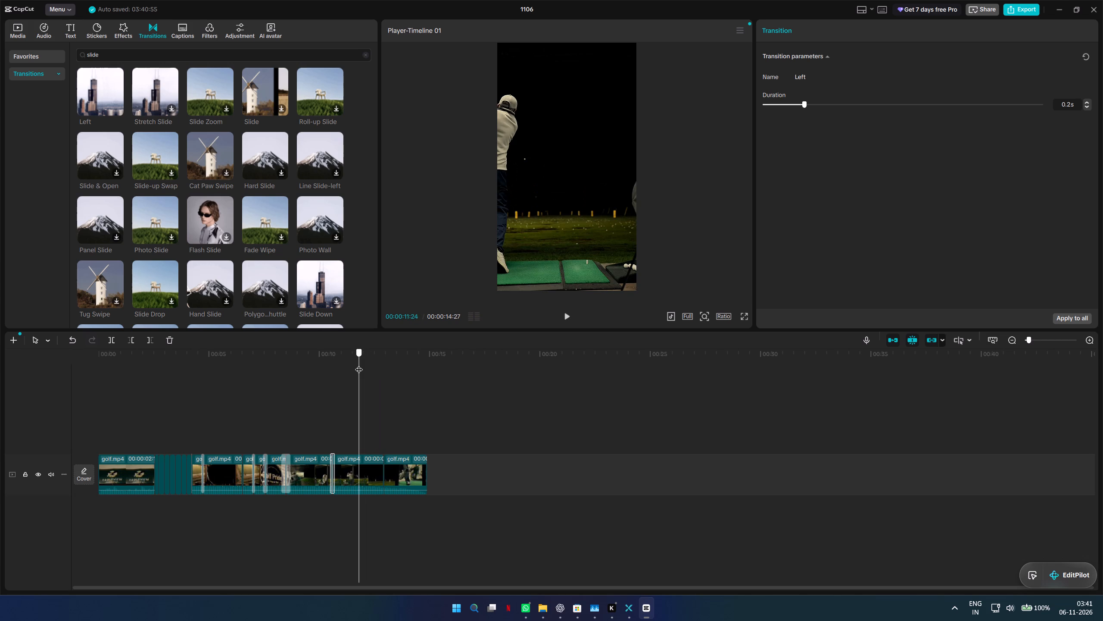
drag(359, 364, 362, 365)
click(363, 470)
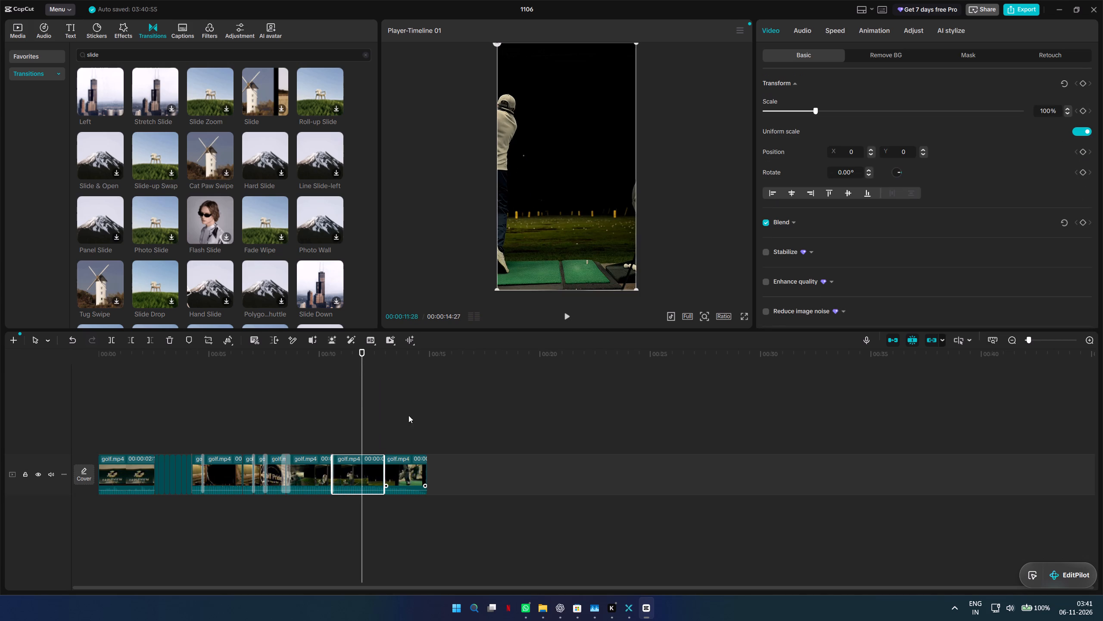
key(space)
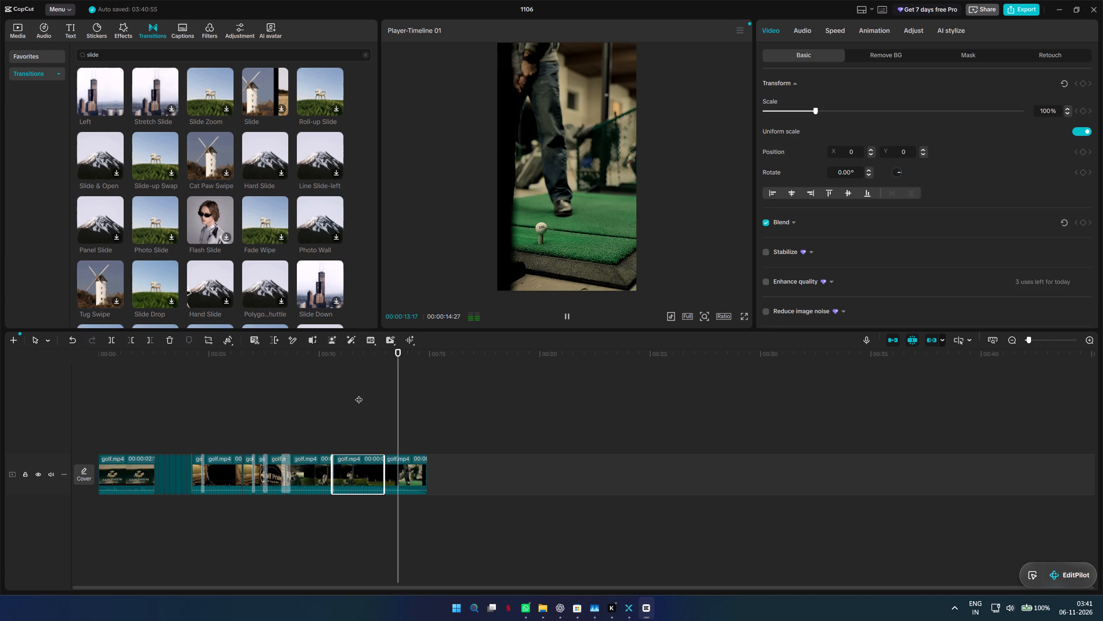
key(space)
drag(414, 369, 377, 368)
drag(376, 359, 386, 364)
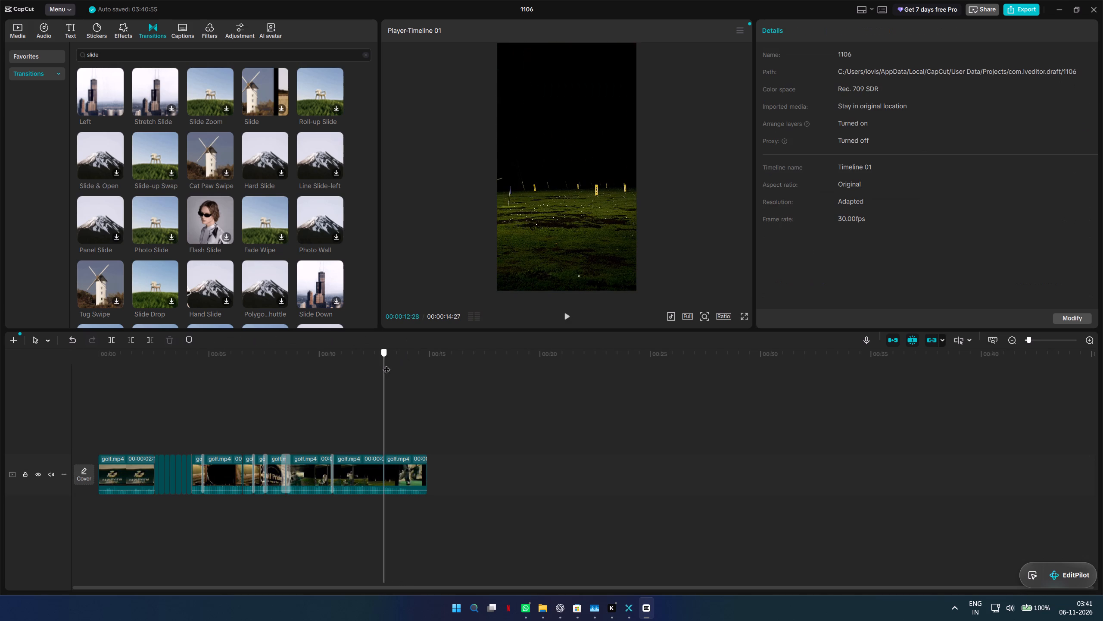
drag(386, 364, 386, 365)
Split the second-to-last golf clip at 00:00:12:00.
drag(383, 355, 368, 355)
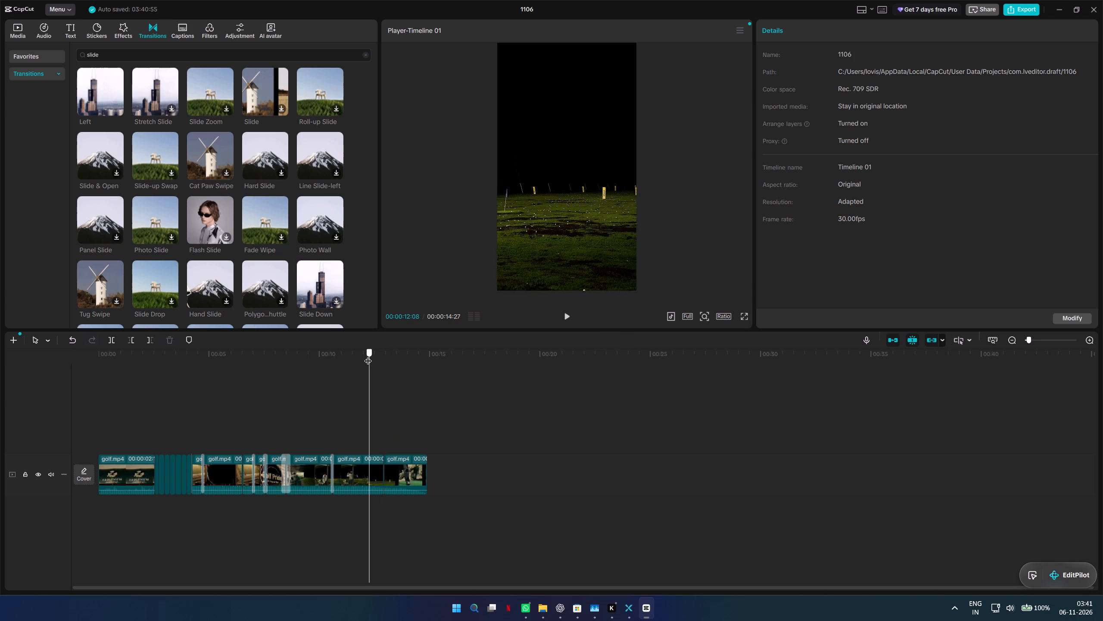
drag(368, 355, 363, 357)
drag(1033, 337, 1039, 340)
drag(1029, 339, 1050, 346)
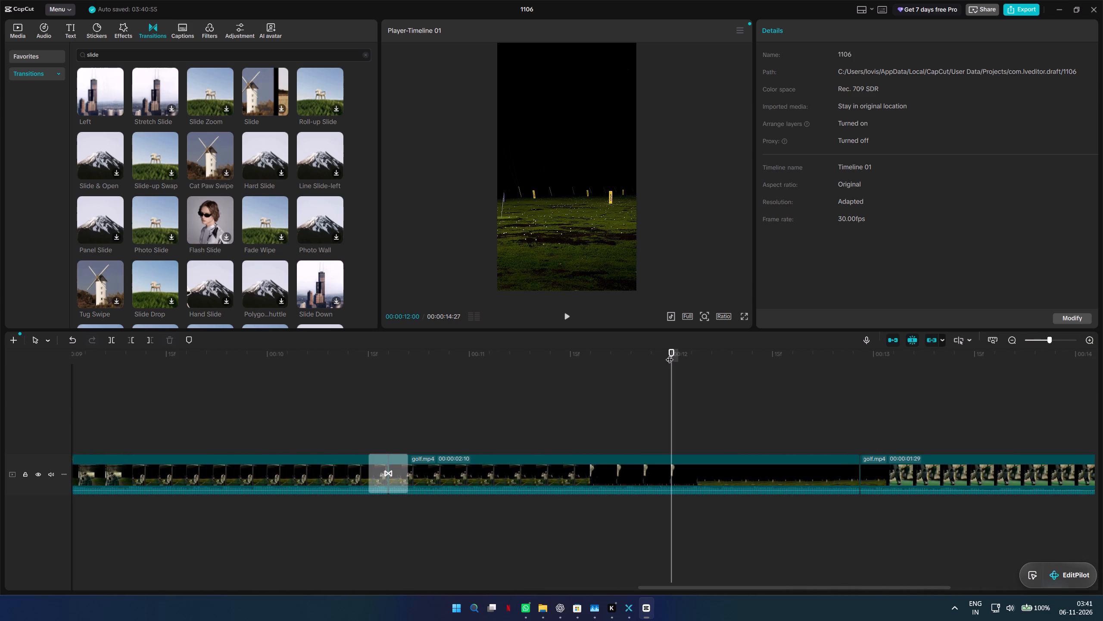
click(669, 354)
click(110, 338)
Add the Stretch Slide transition to the new cut at 00:00:12:00, shorten it to 0.1 s and play it back.
click(757, 470)
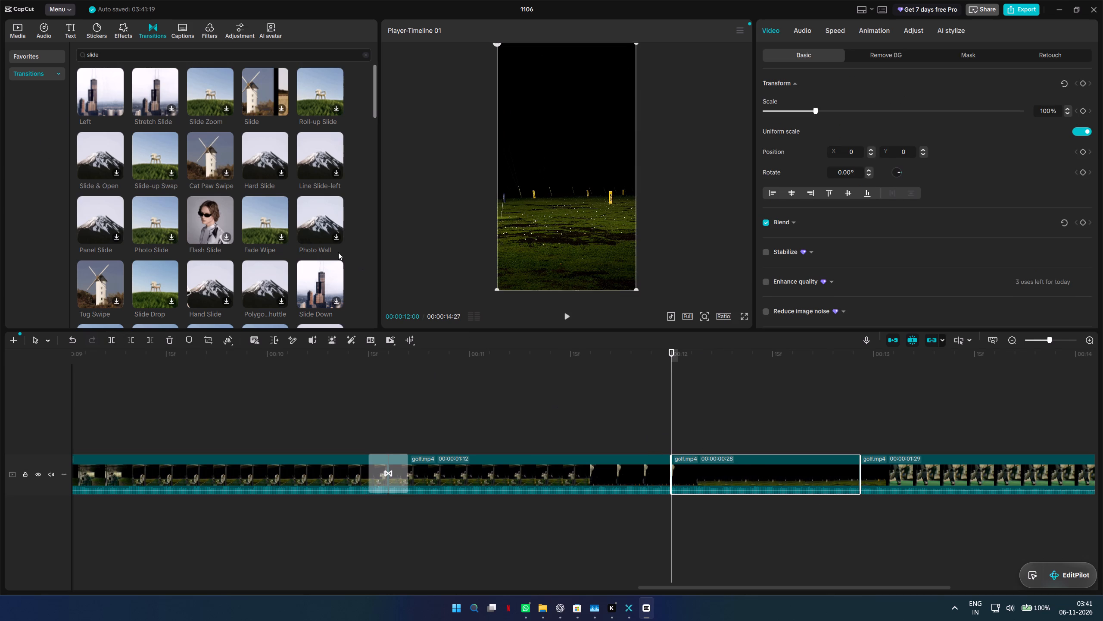
click(146, 98)
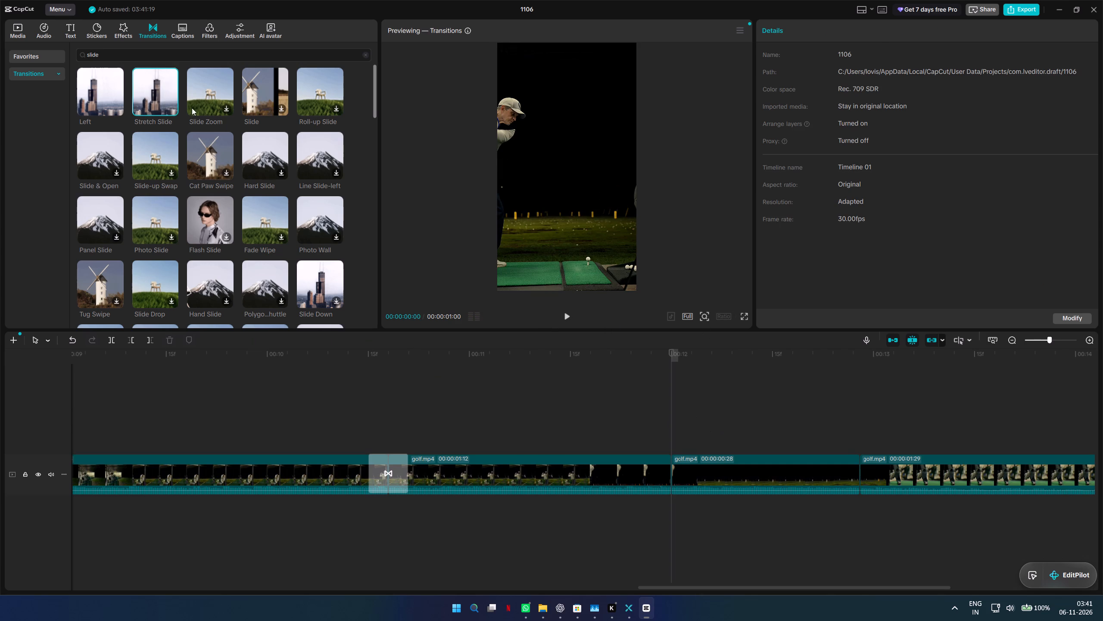
click(171, 105)
drag(720, 486, 678, 483)
drag(674, 348, 583, 350)
key(space)
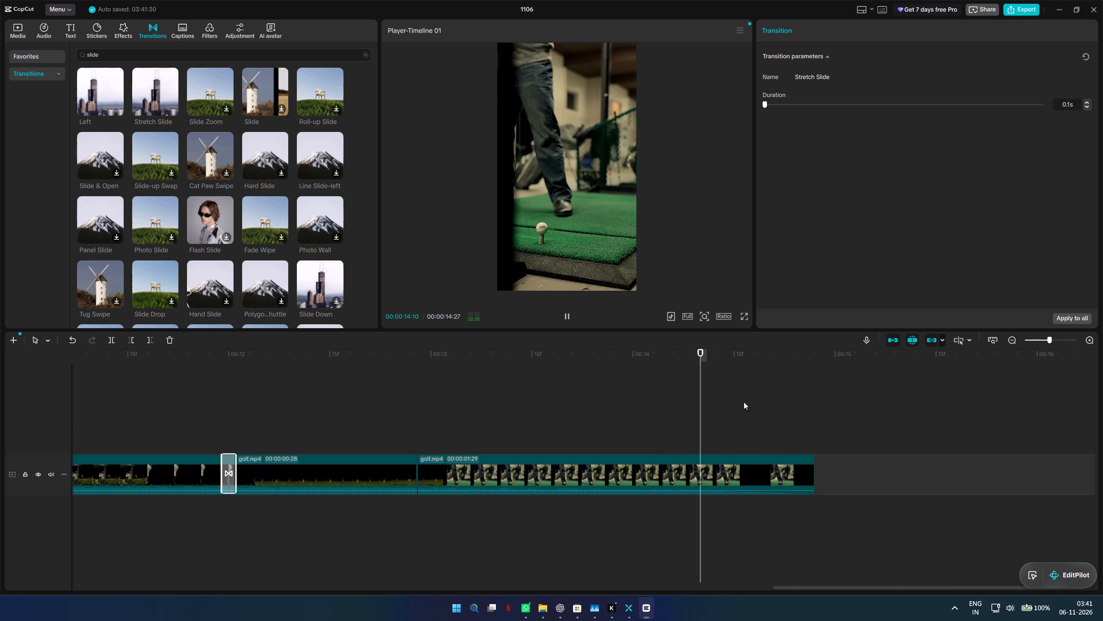
drag(816, 474, 901, 476)
Play the whole video from the start to review all the transitions.
drag(585, 368, 240, 356)
drag(287, 354, 0, 387)
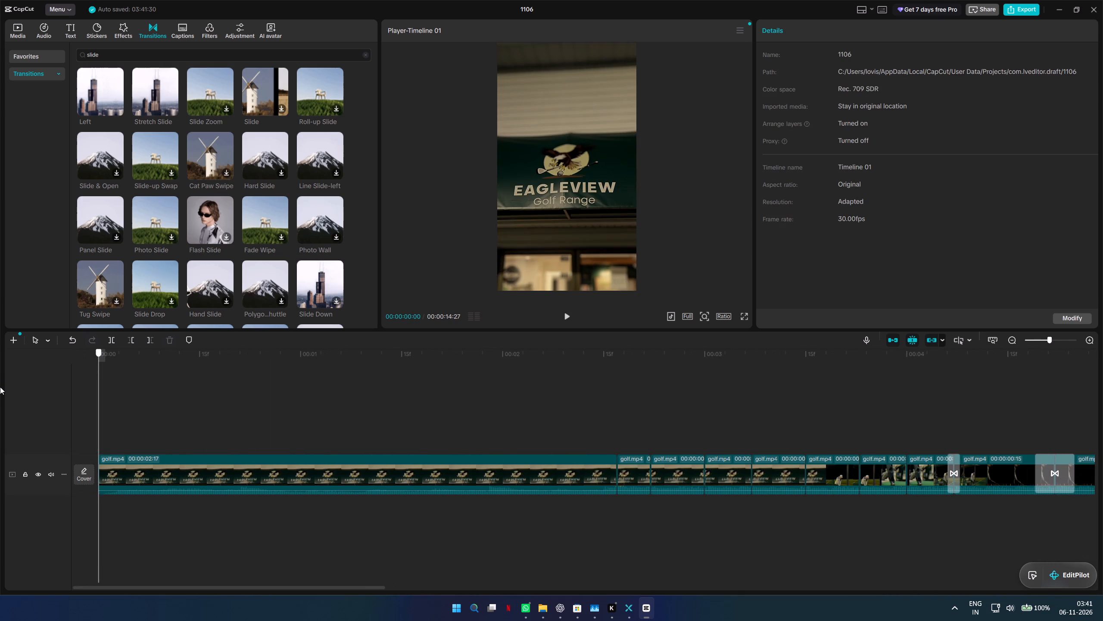
drag(0, 387, 0, 386)
key(space)
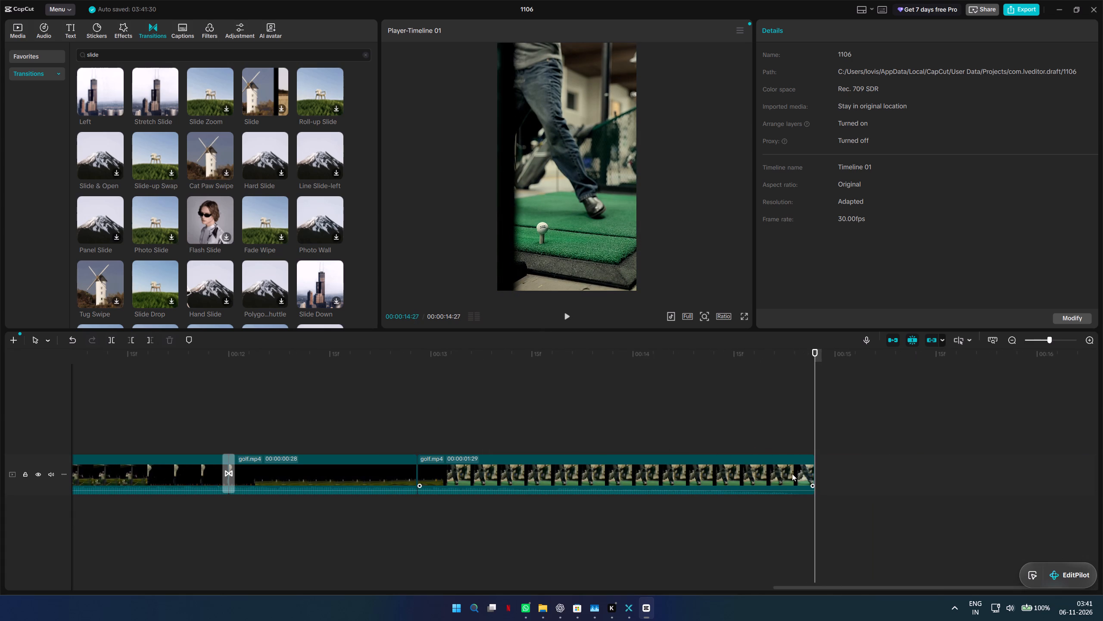
Trim the end of the final clip so that it lasts 00:00:01:21.
drag(814, 469, 806, 469)
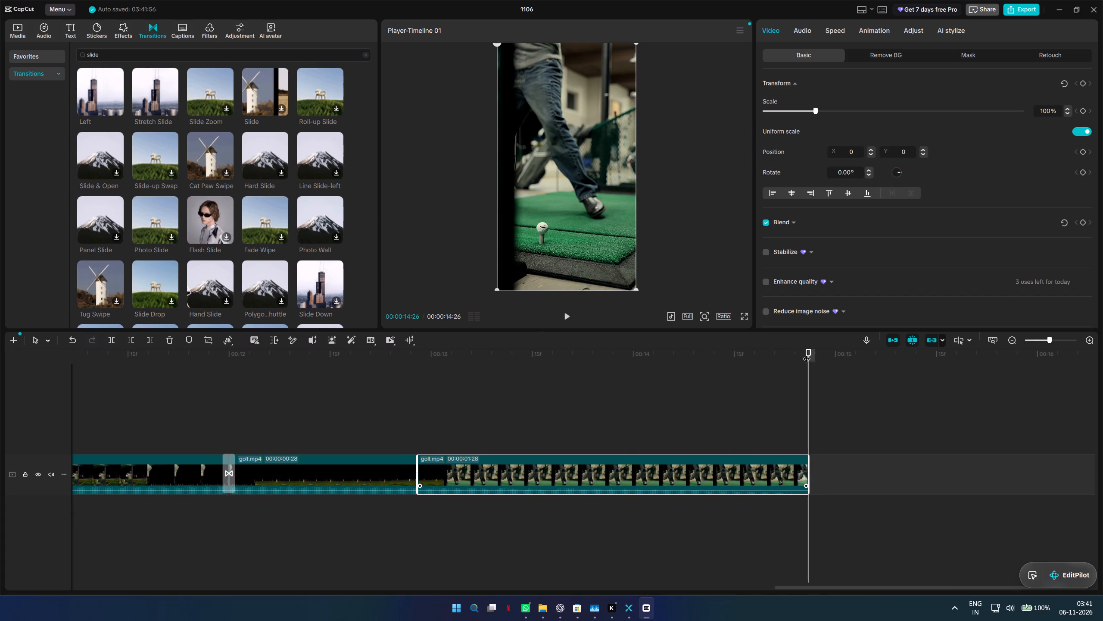
drag(807, 353, 766, 365)
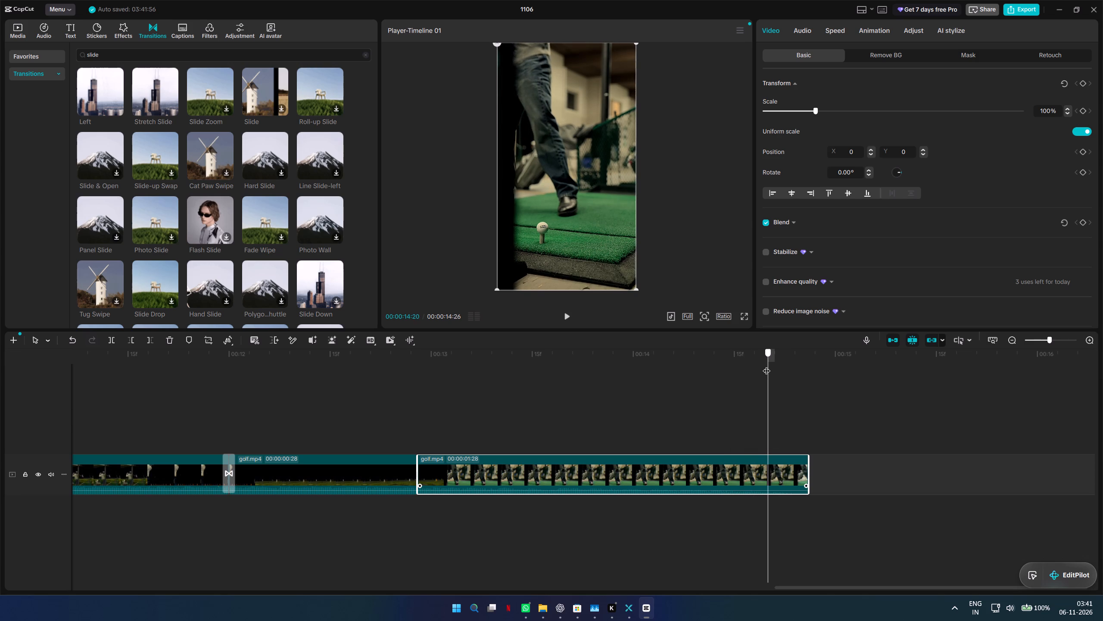
drag(766, 365, 770, 365)
drag(810, 475, 766, 478)
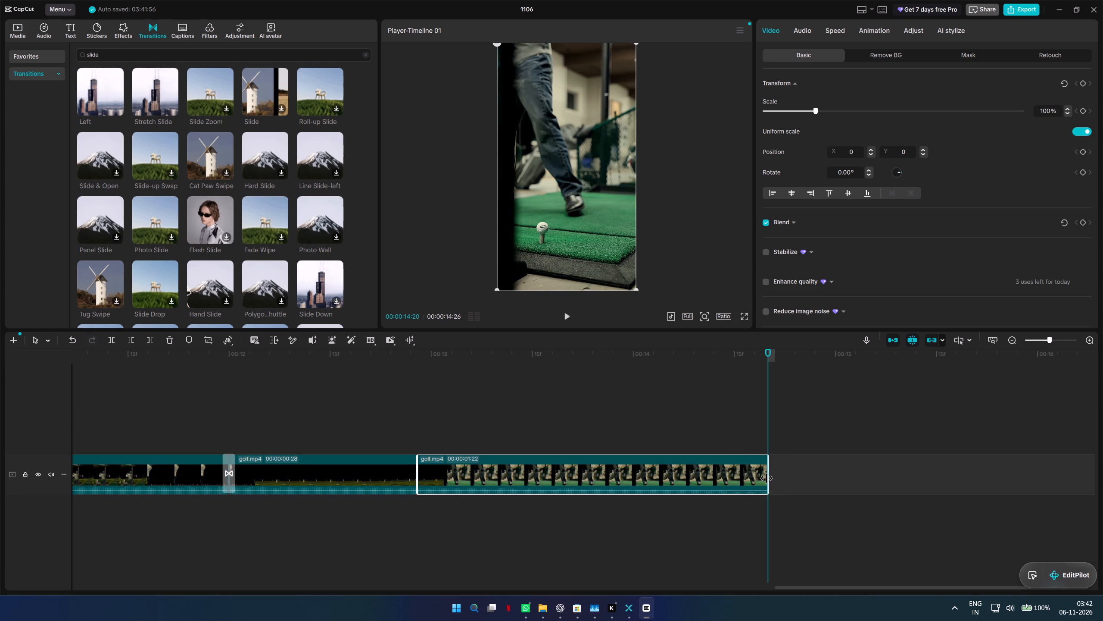
drag(766, 478, 761, 480)
Return to the start of the video and play part of the opening Eagleview sign clip.
drag(782, 350, 50, 397)
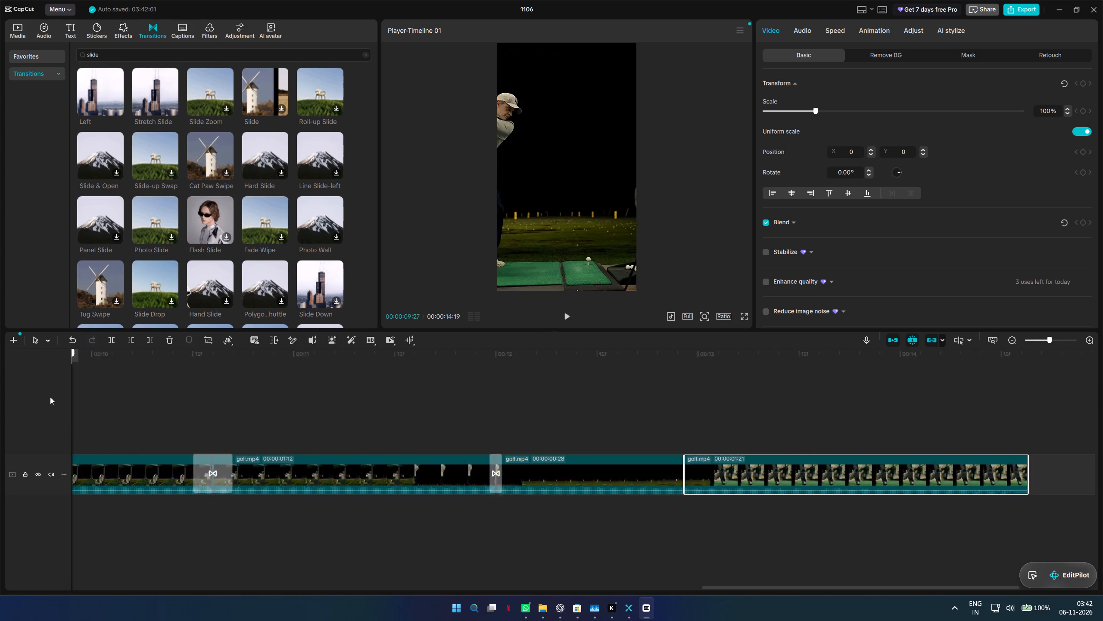
drag(50, 397, 0, 417)
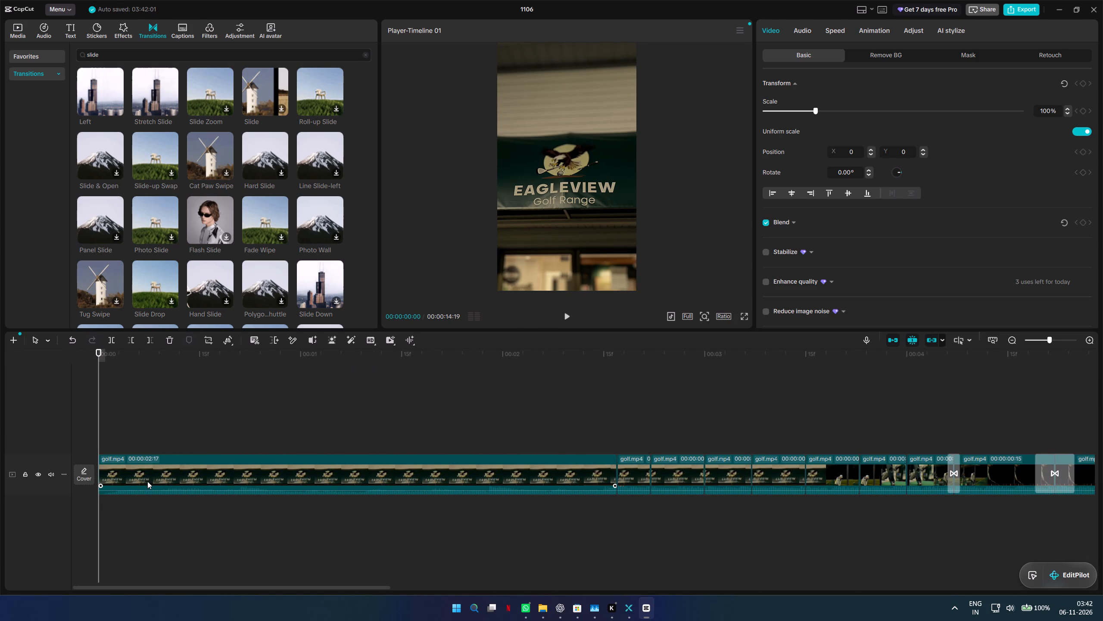
click(148, 481)
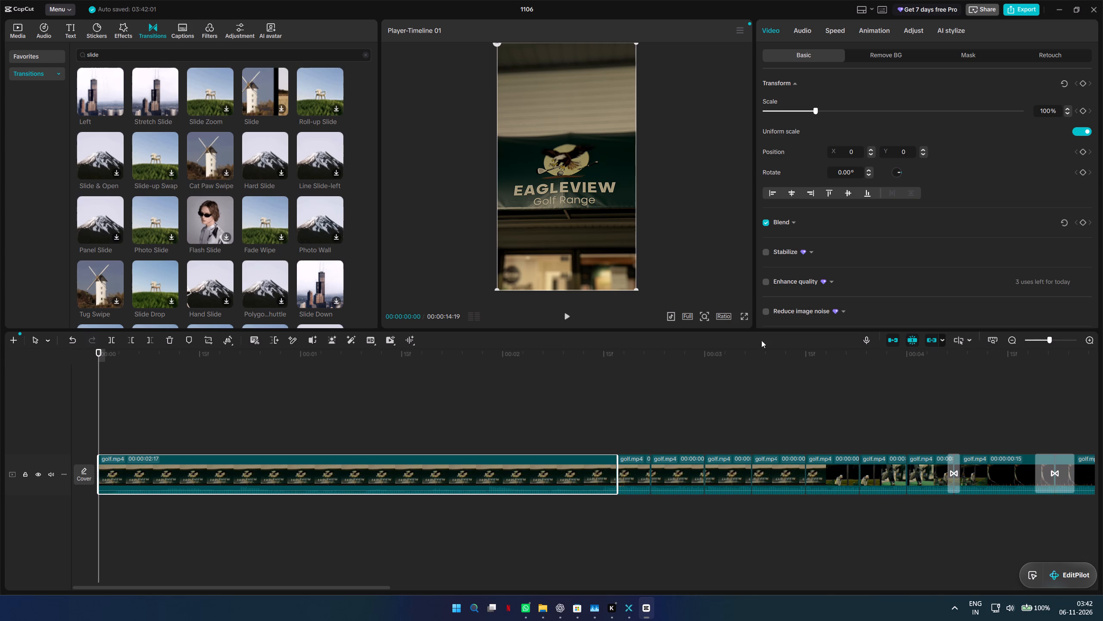
key(space)
key(space)
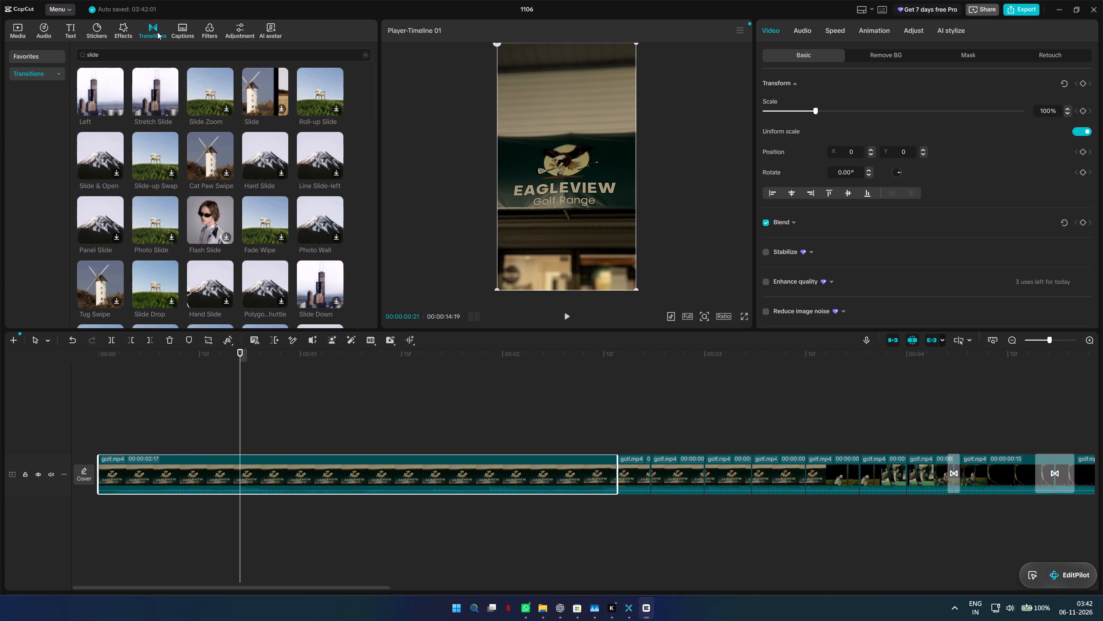
Search the music library for "riser".
click(127, 28)
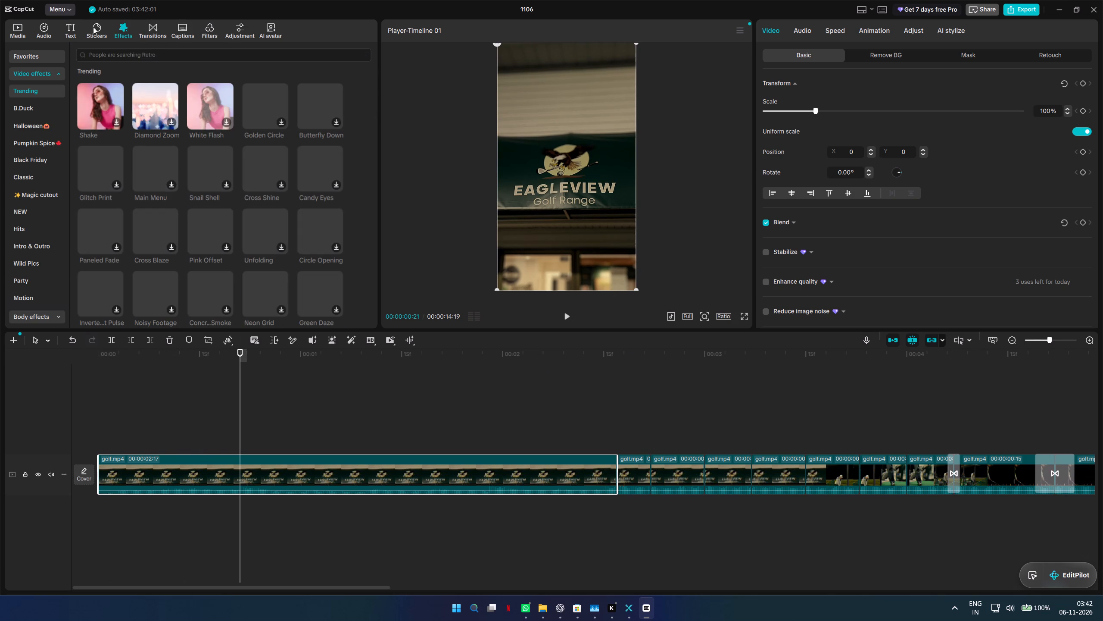
click(68, 27)
click(37, 31)
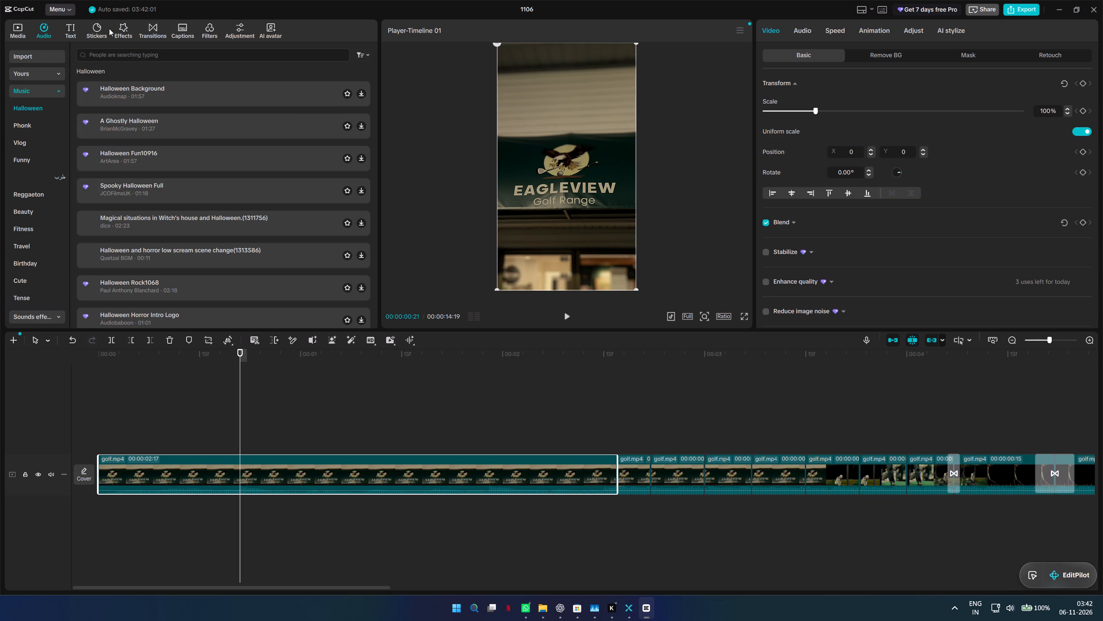
click(138, 56)
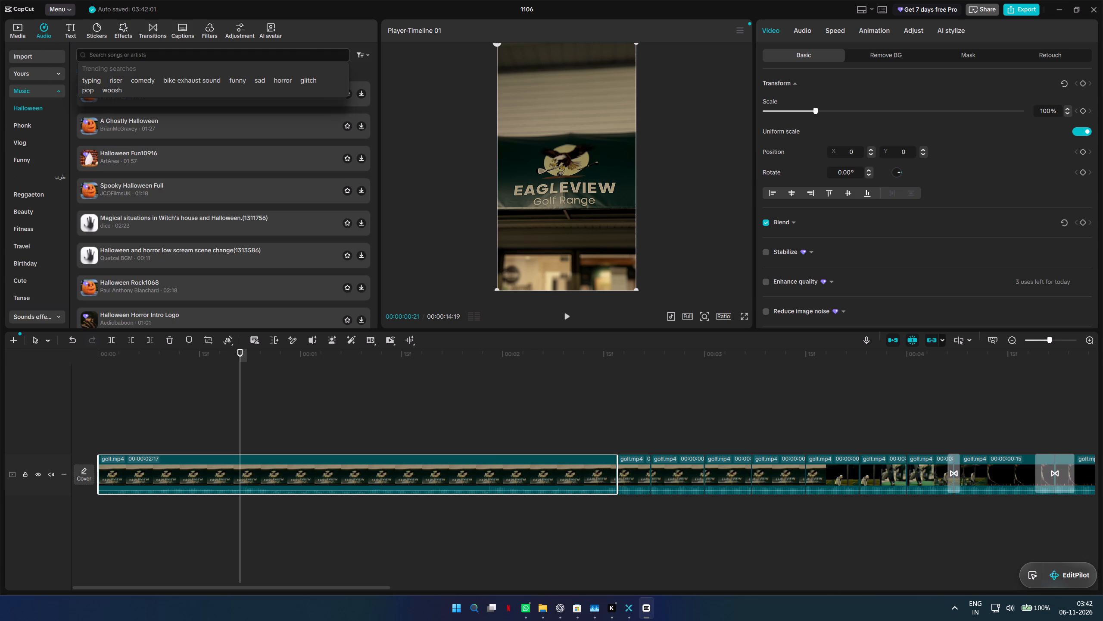
text(riser)
key(Return)
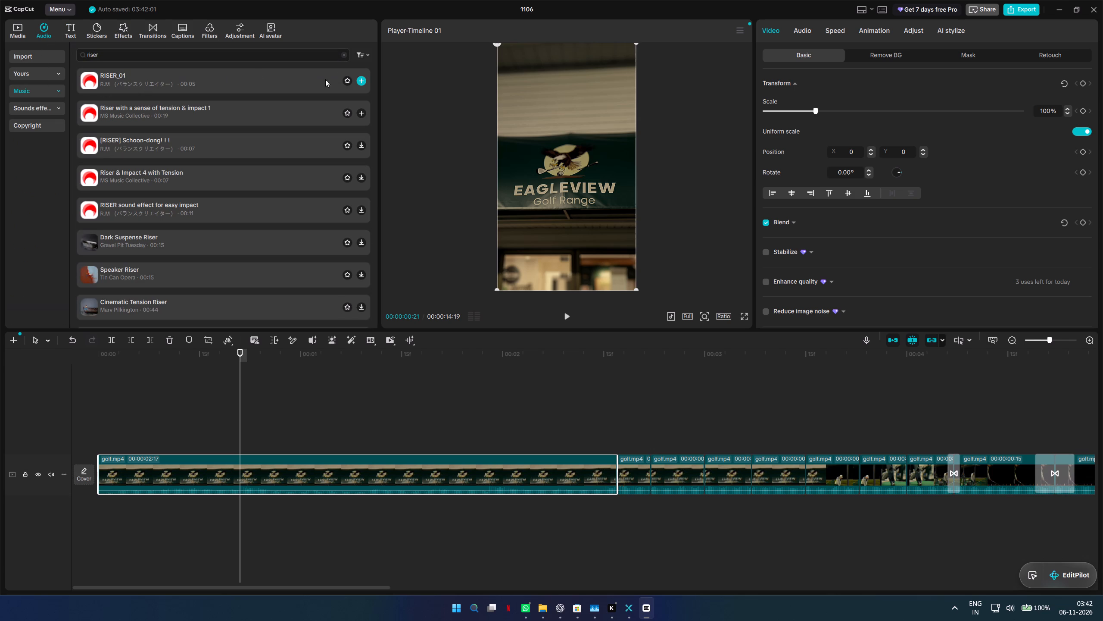
Preview riser sounds and place Riser & Impact 4 with Tension below the video from its start, then play part of it.
click(284, 78)
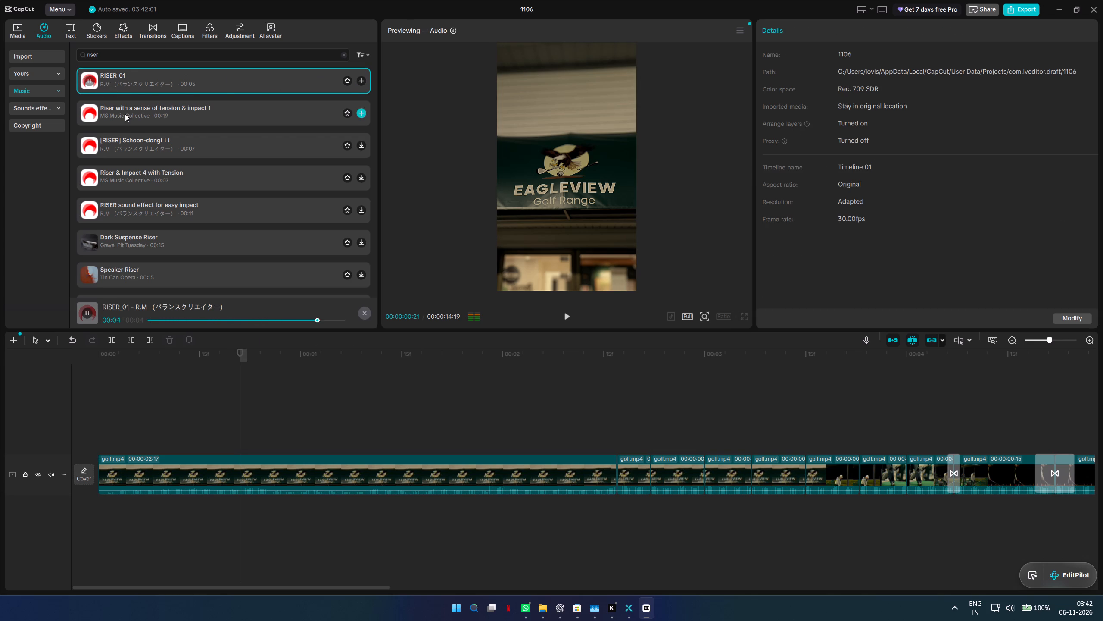
click(93, 146)
click(96, 179)
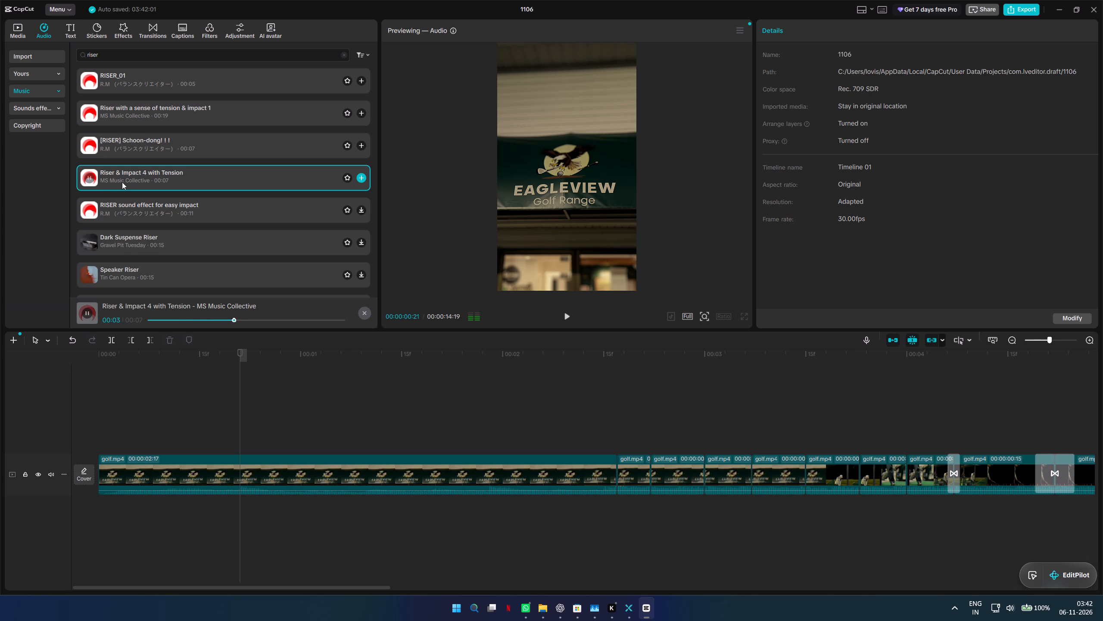
drag(122, 182, 109, 508)
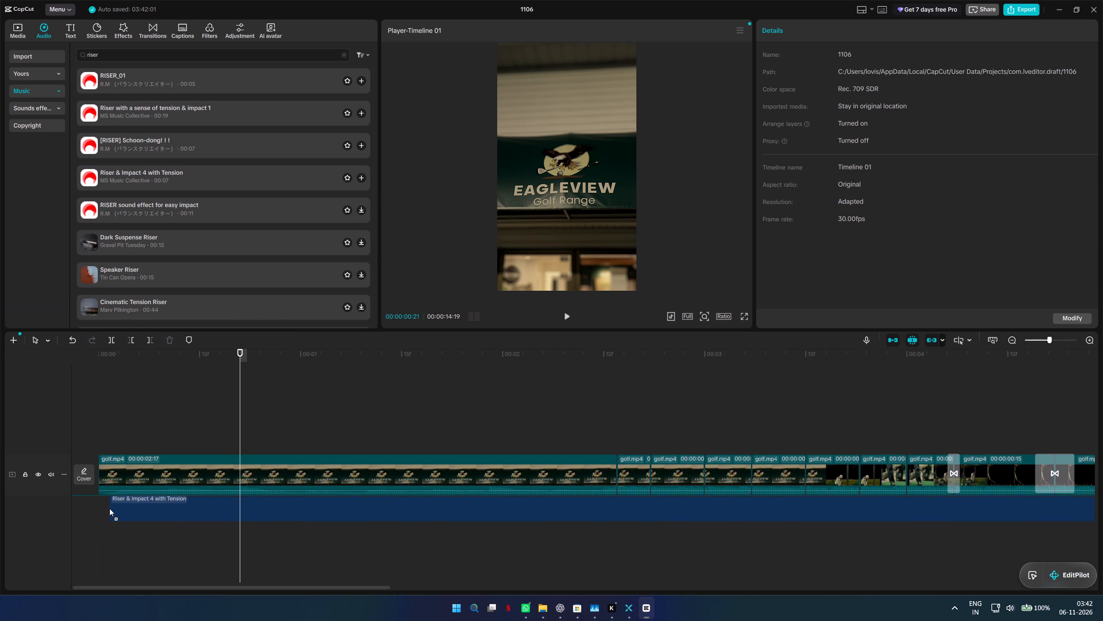
drag(109, 508, 101, 514)
key(space)
key(space)
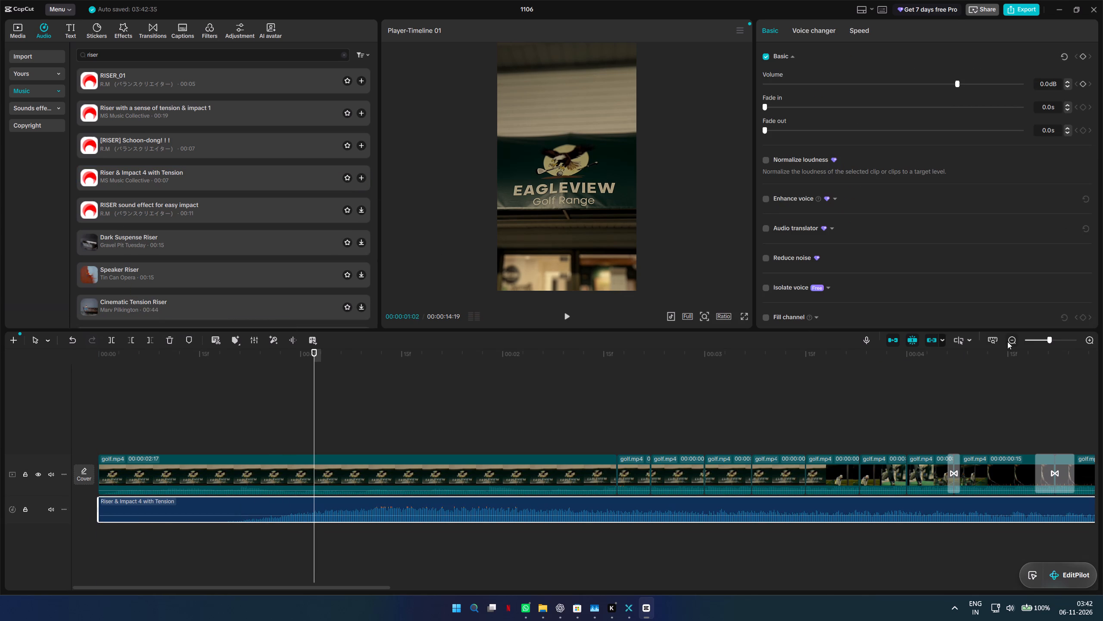
Trim the riser's end to the end of the opening Eagleview clip, shift it slightly later, and play it back.
drag(1047, 340, 1028, 345)
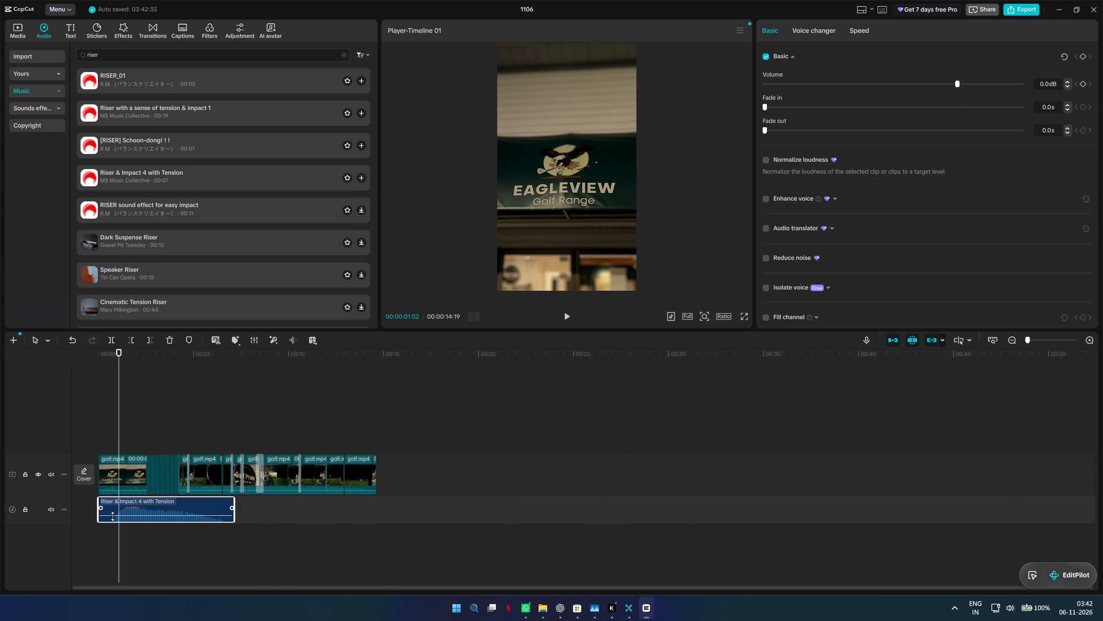
drag(232, 503, 147, 513)
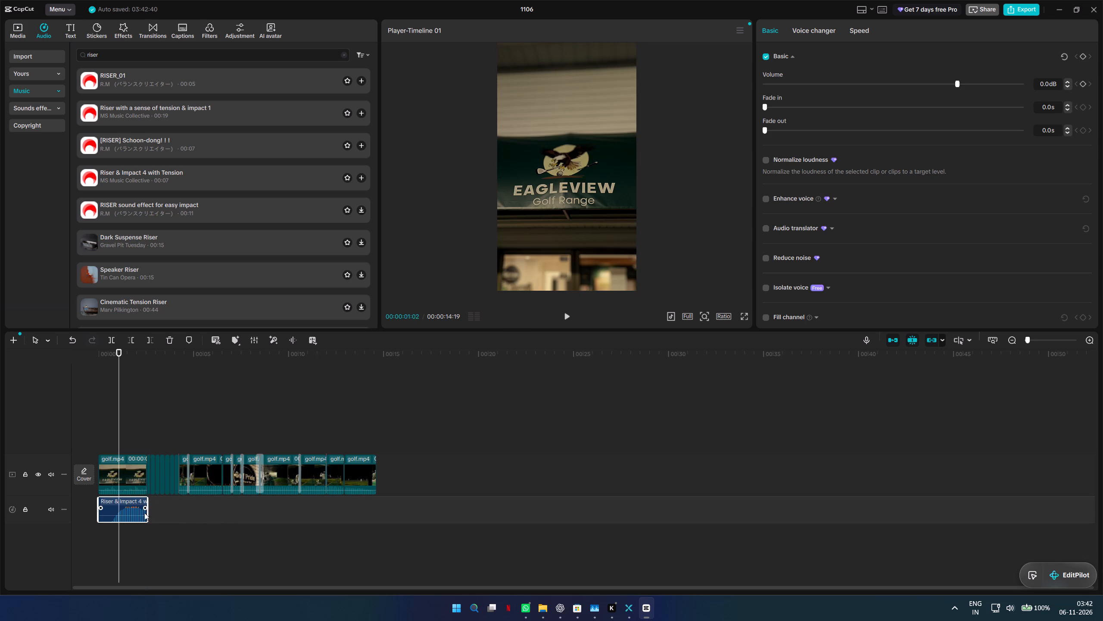
drag(130, 513, 143, 512)
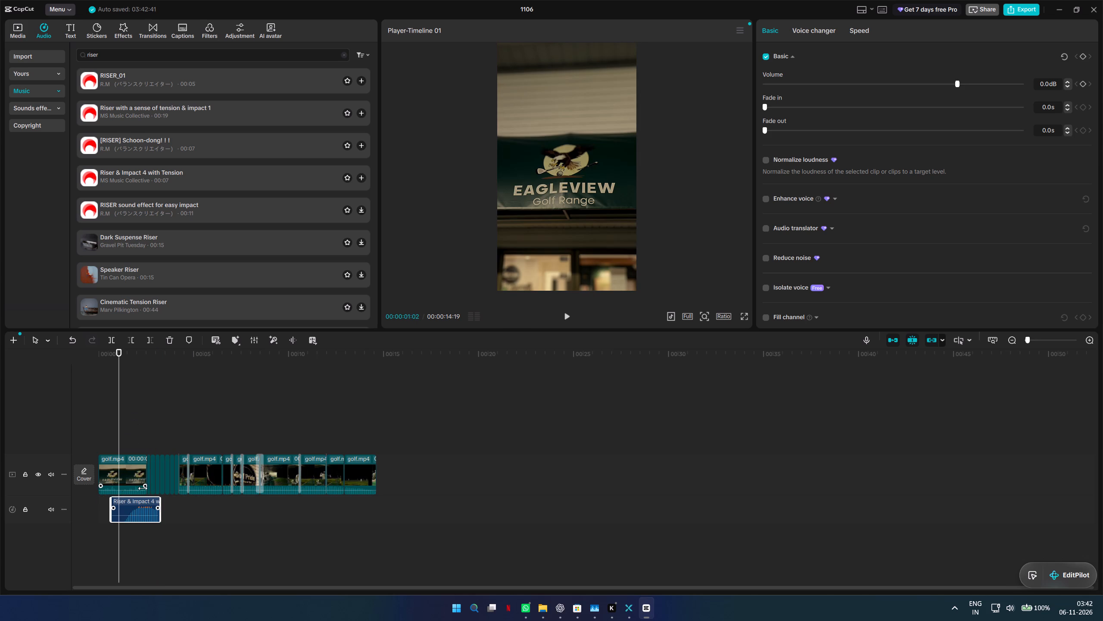
key(space)
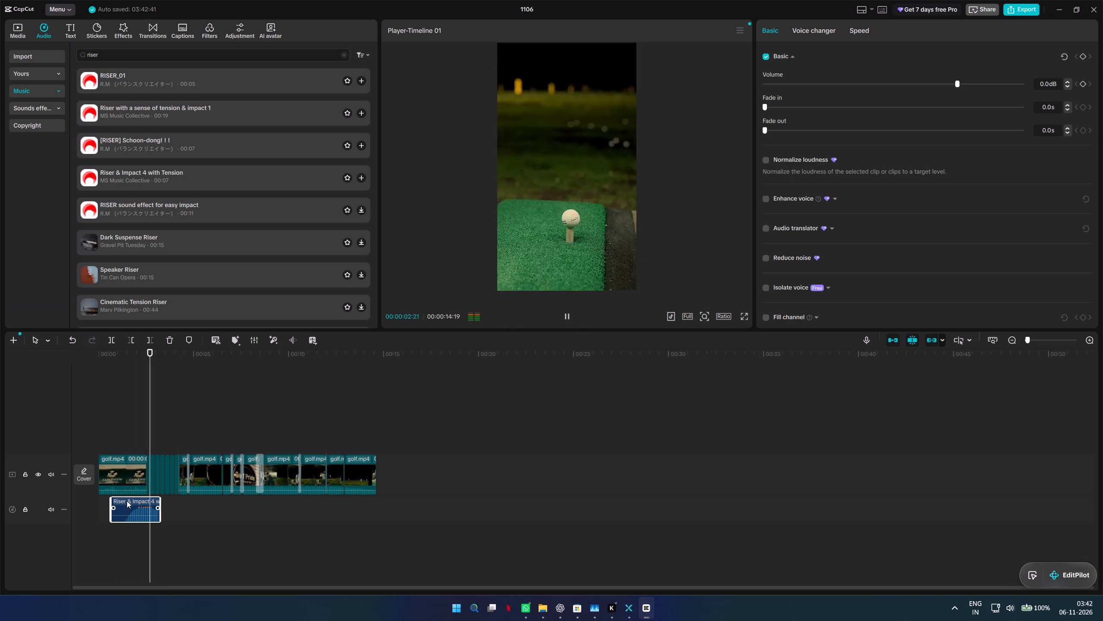
key(space)
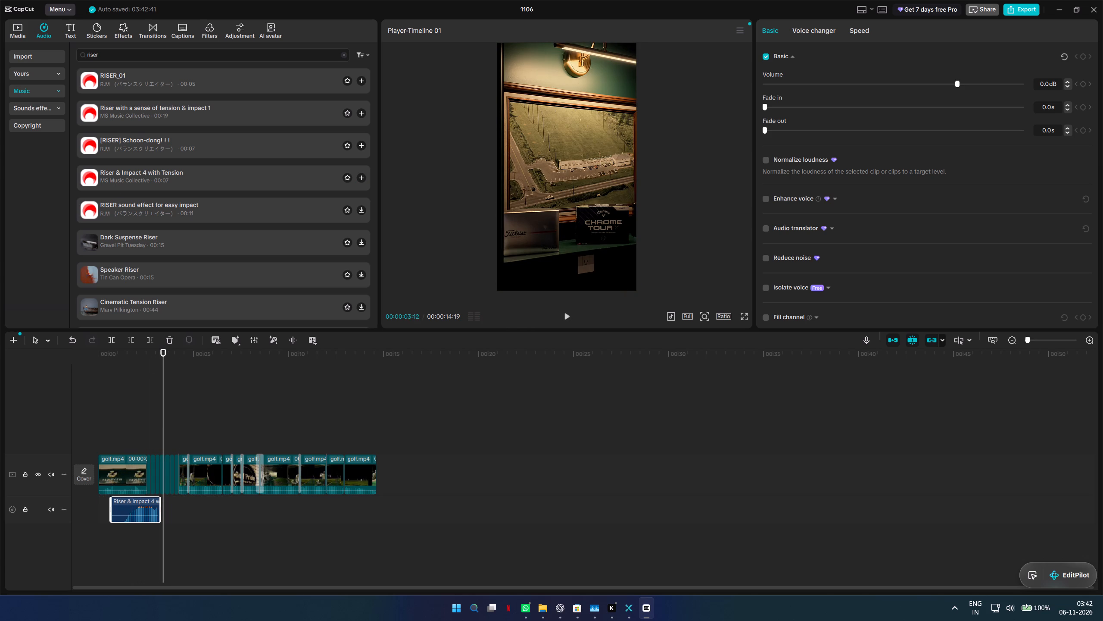
Search the music library for "camera shutter" and add click (camera shutter sound single shot)(1111055) at 00:00:03:12.
drag(134, 59, 67, 53)
text(camer)
key(Return)
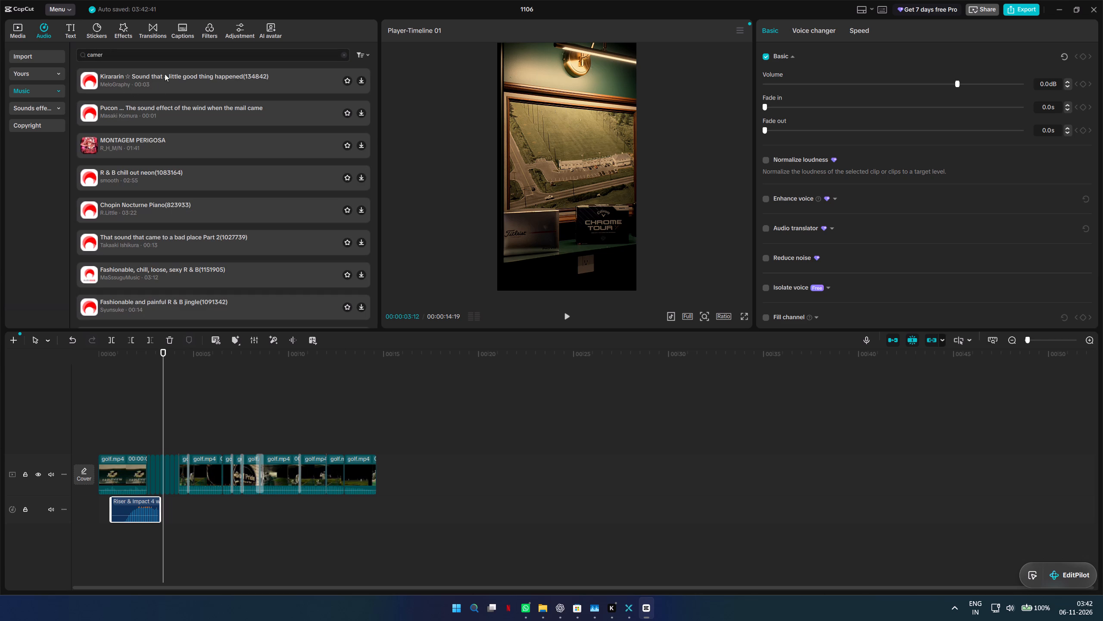
click(125, 53)
text(a shuttet)
click(137, 74)
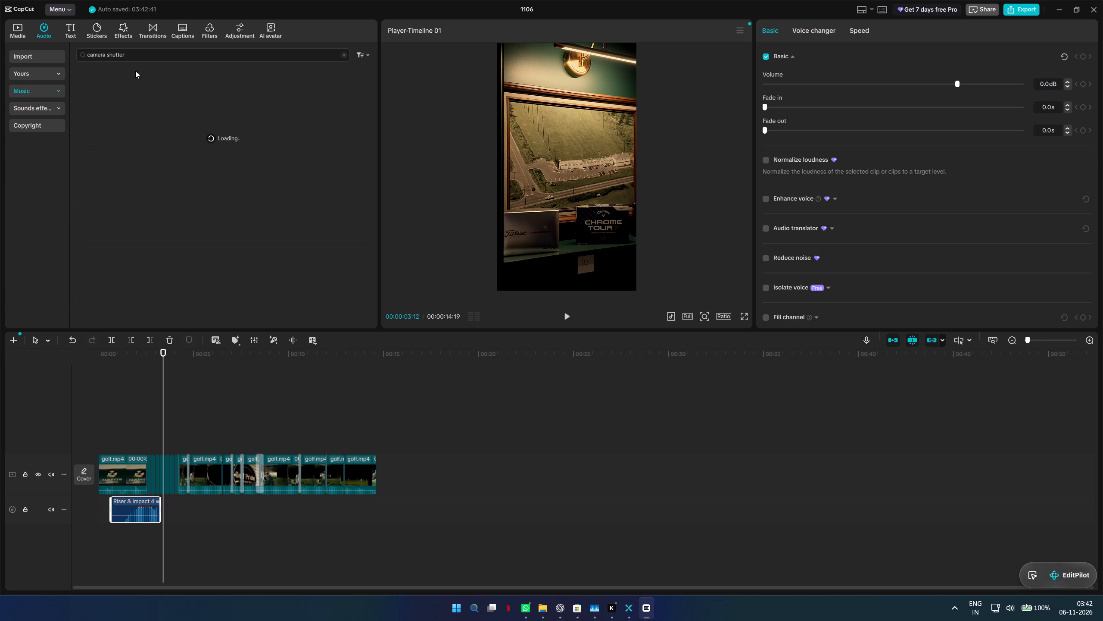
click(245, 78)
click(106, 123)
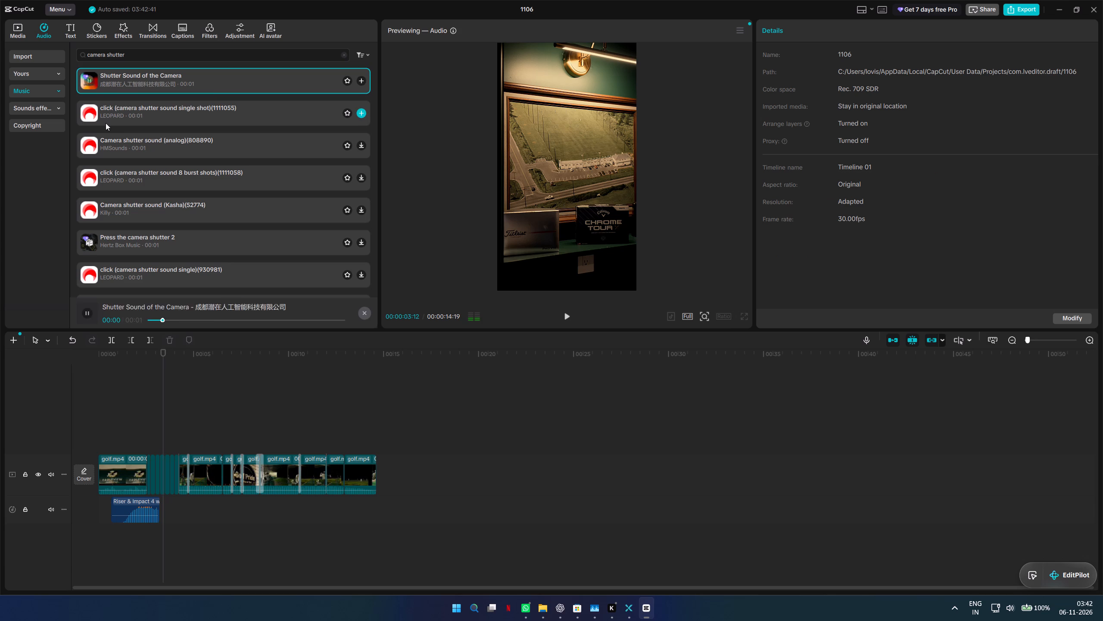
click(136, 107)
click(358, 112)
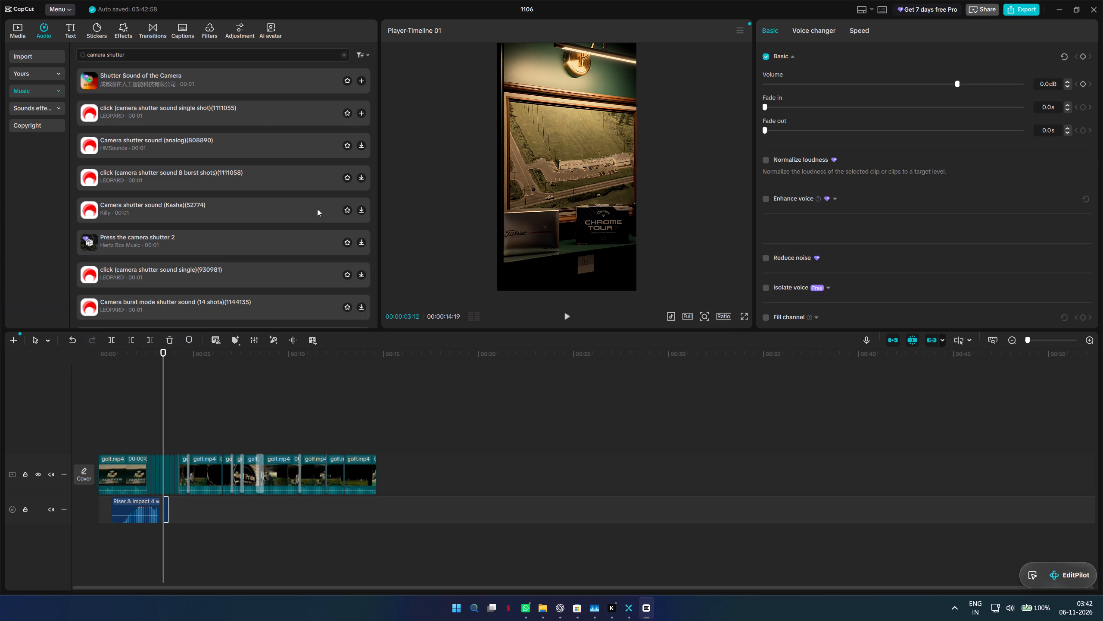
Move the shutter click to its own track below the riser, at the cut ending the opening Eagleview clip.
click(165, 516)
double_click(1093, 339)
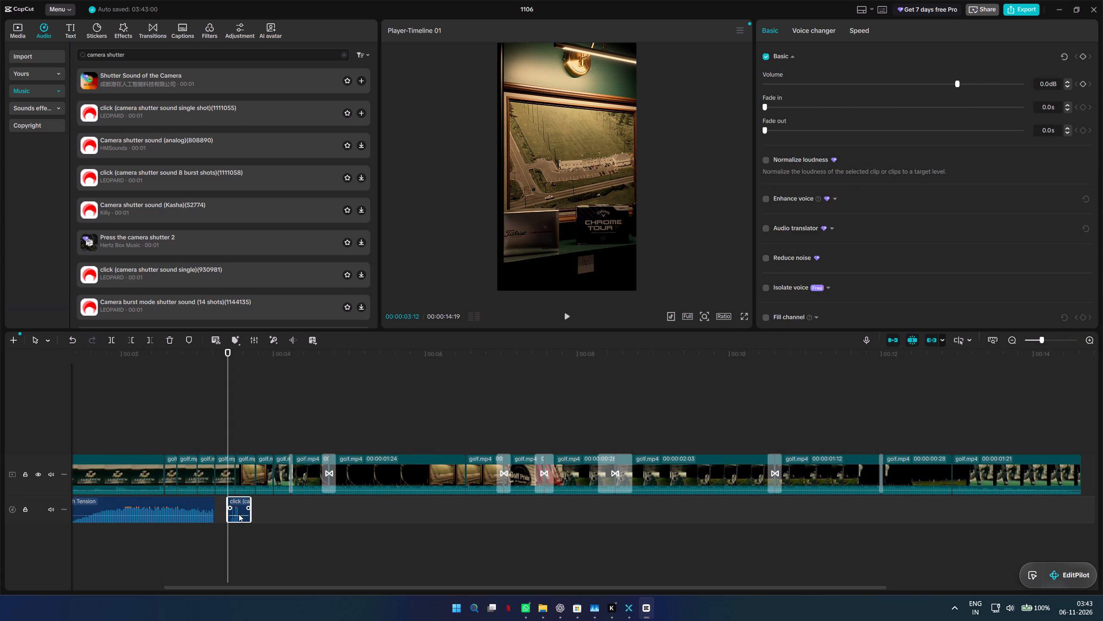
drag(241, 516, 245, 516)
key(ctrl+z)
drag(237, 503, 169, 546)
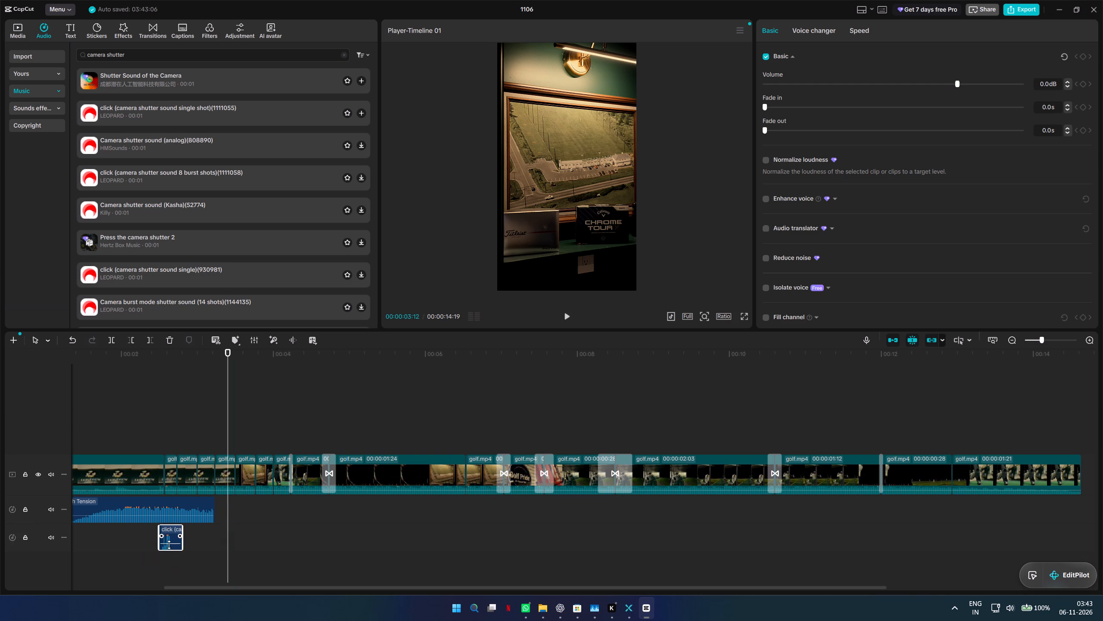
drag(223, 360, 163, 392)
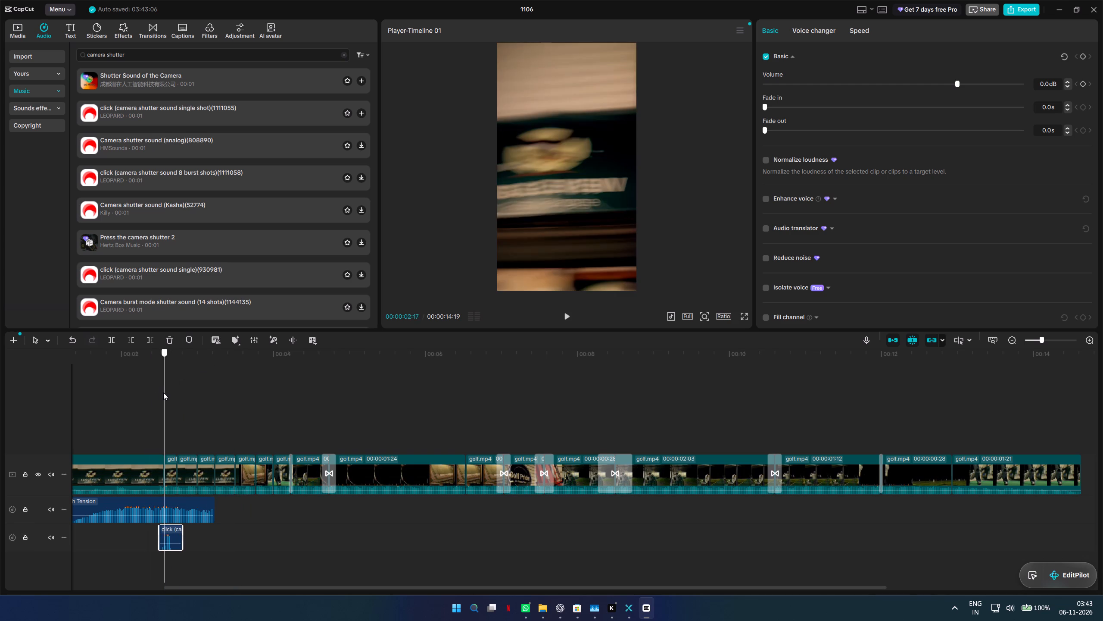
drag(163, 392, 159, 393)
Copy the shutter click, paste seven copies at the successive quick cuts that follow it, and play the sequence back.
key(ctrl+c)
click(178, 370)
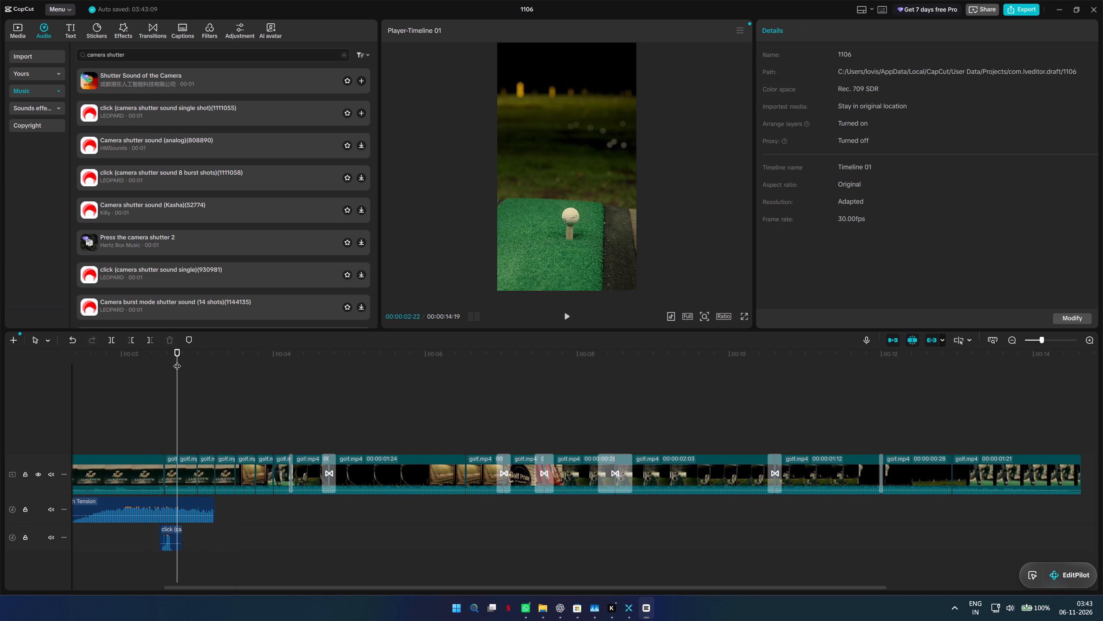
key(ctrl+v)
click(202, 363)
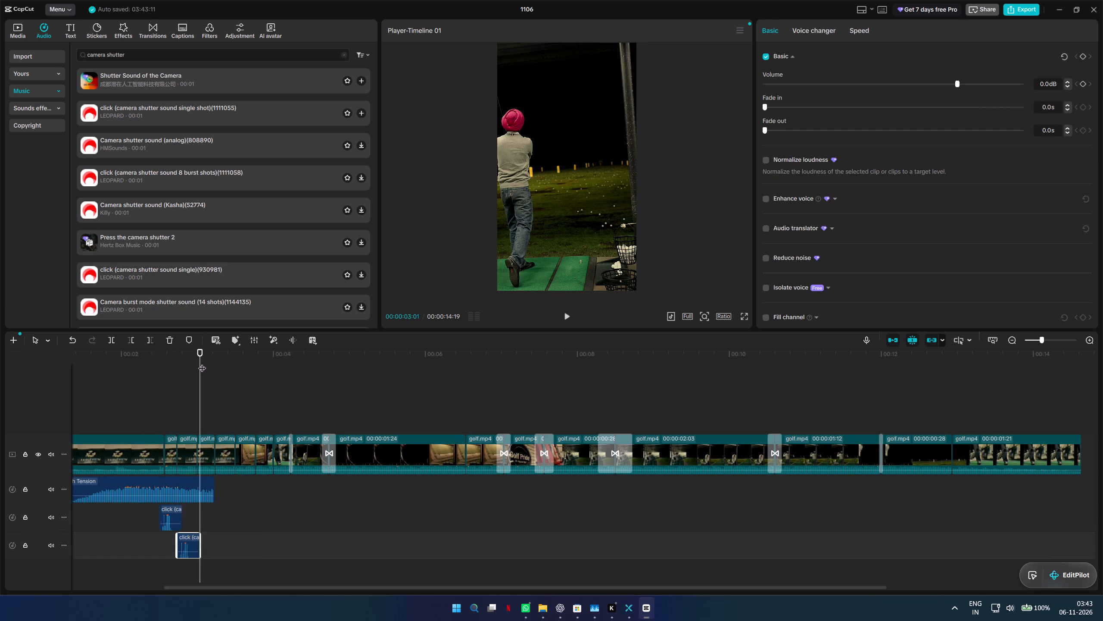
key(ctrl+v)
drag(207, 362, 213, 363)
key(ctrl+v)
drag(213, 363, 233, 367)
key(ctrl+v)
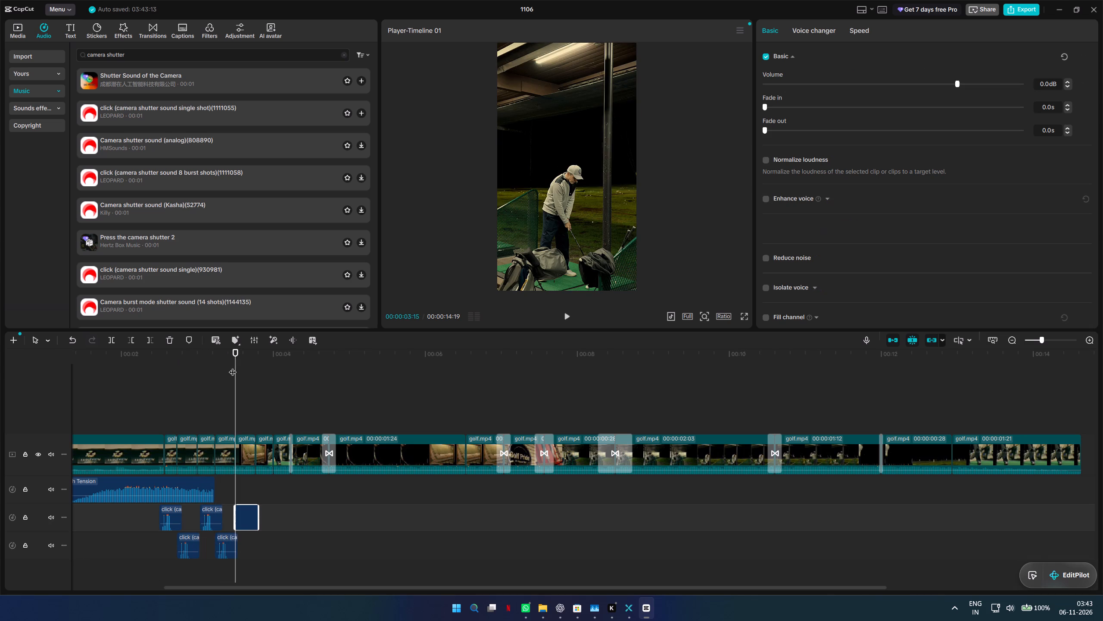
drag(234, 367, 255, 370)
key(ctrl+v)
drag(255, 368, 276, 367)
key(ctrl+v)
drag(275, 358, 290, 359)
key(ctrl+v)
drag(288, 358, 180, 365)
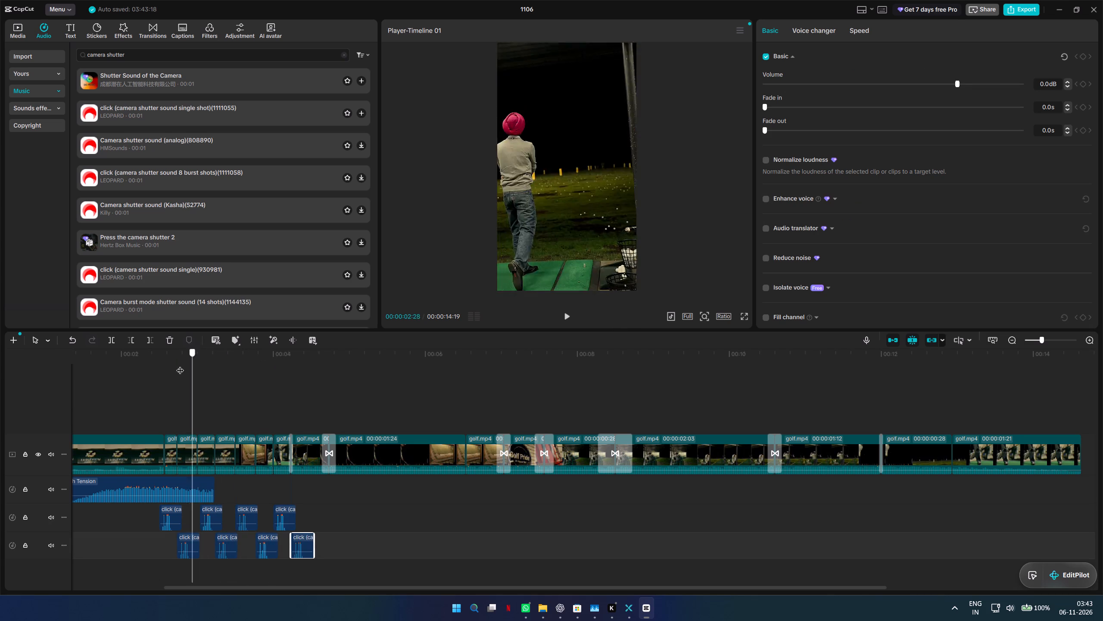
drag(180, 365, 154, 367)
key(space)
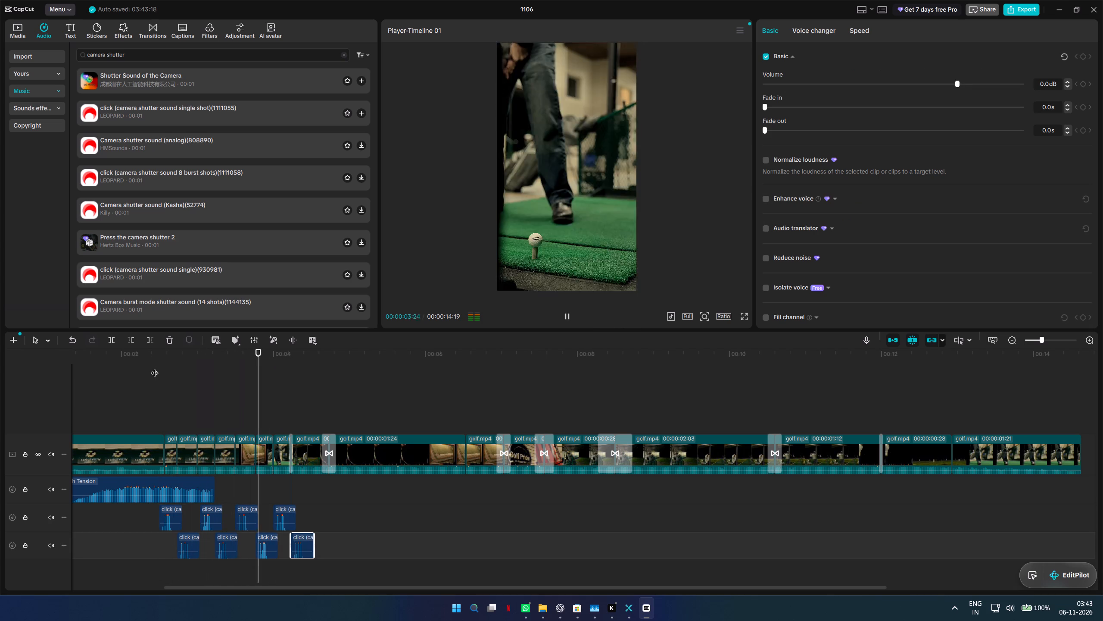
key(space)
Preview other shutter sounds and add Digital camera (single-lens reflex camera) shutter sound at the transition at 00:00:04:22.
drag(334, 346, 332, 354)
click(332, 354)
click(96, 241)
click(90, 247)
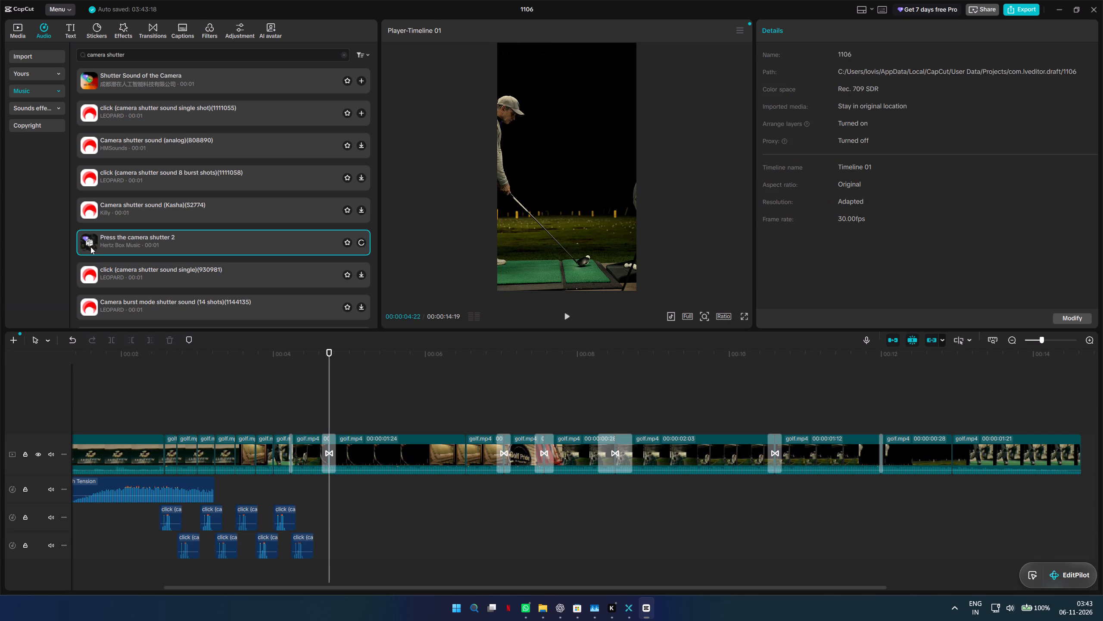
click(94, 278)
click(94, 278)
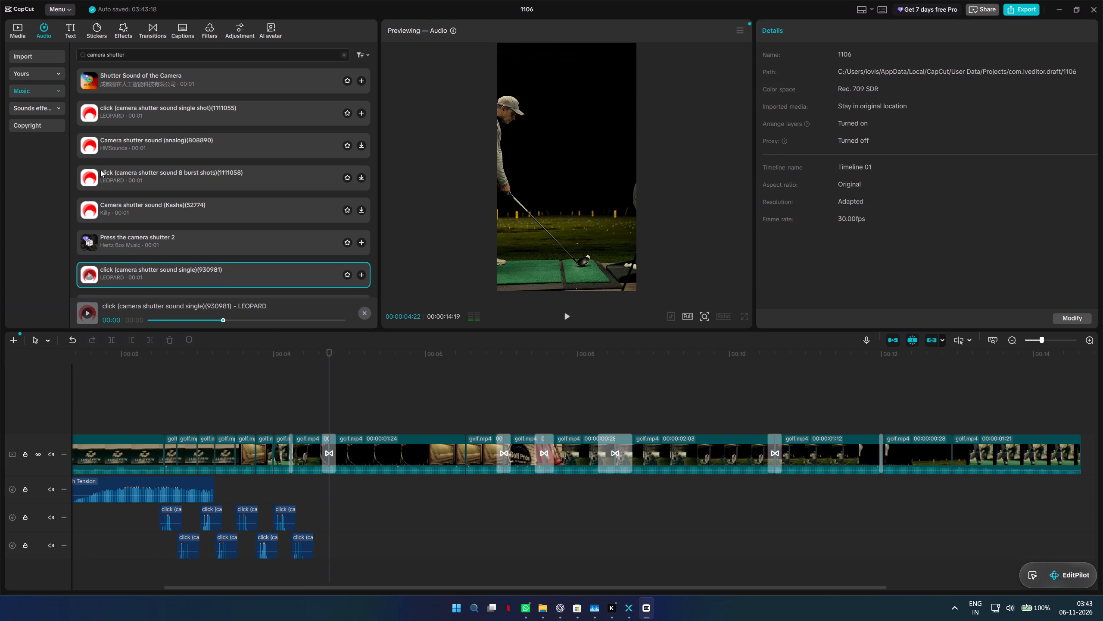
click(90, 172)
click(89, 217)
scroll(105, 143, down, 4)
click(90, 237)
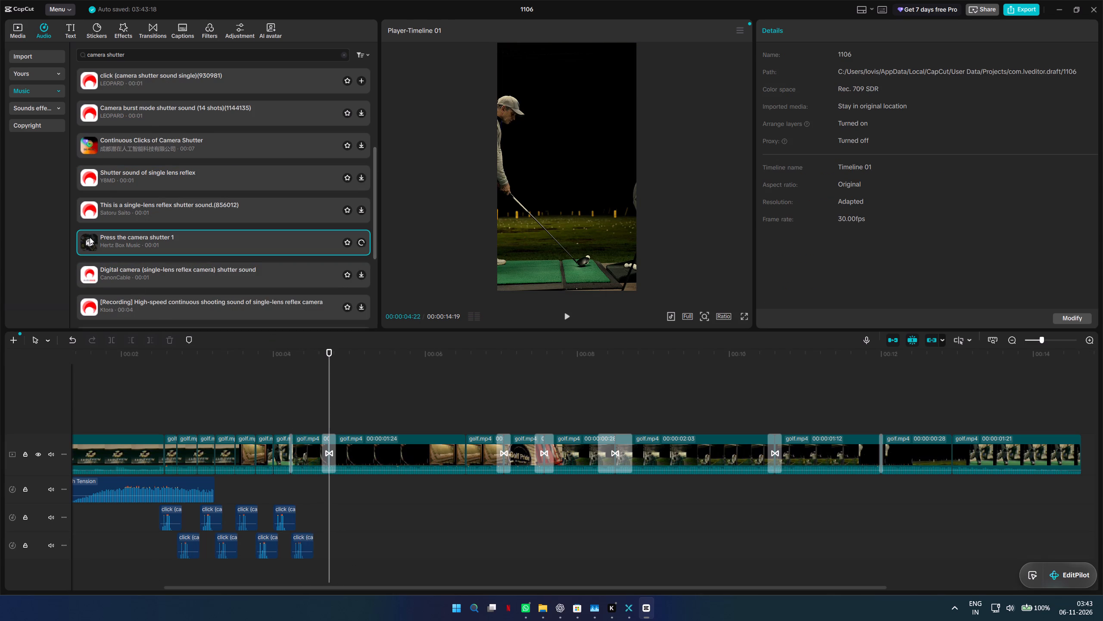
scroll(97, 274, down, 2)
click(93, 185)
click(95, 183)
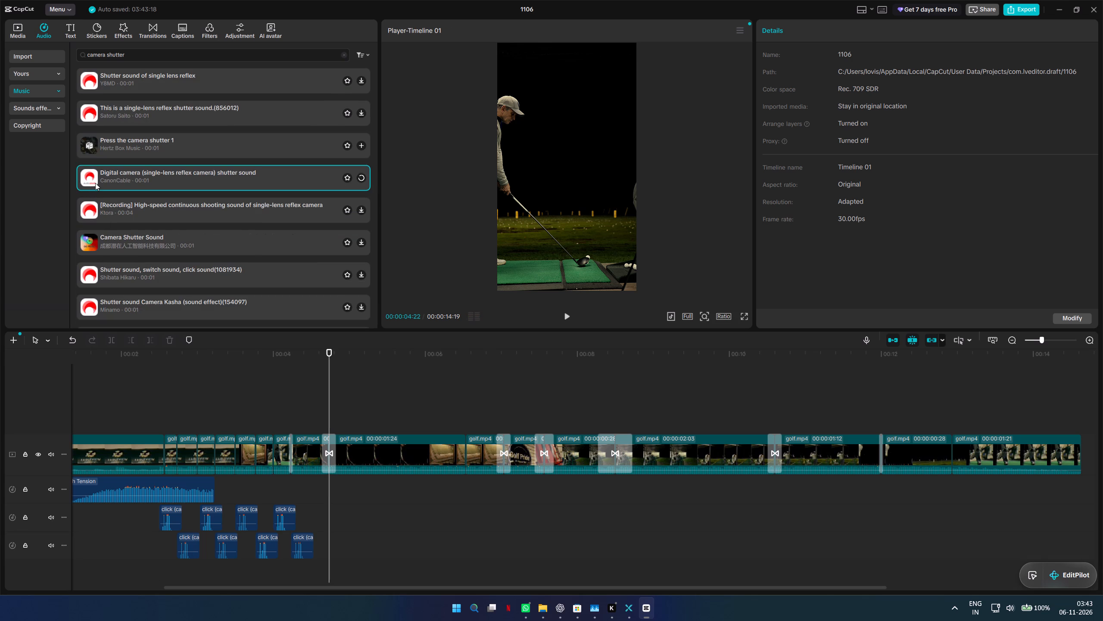
click(361, 180)
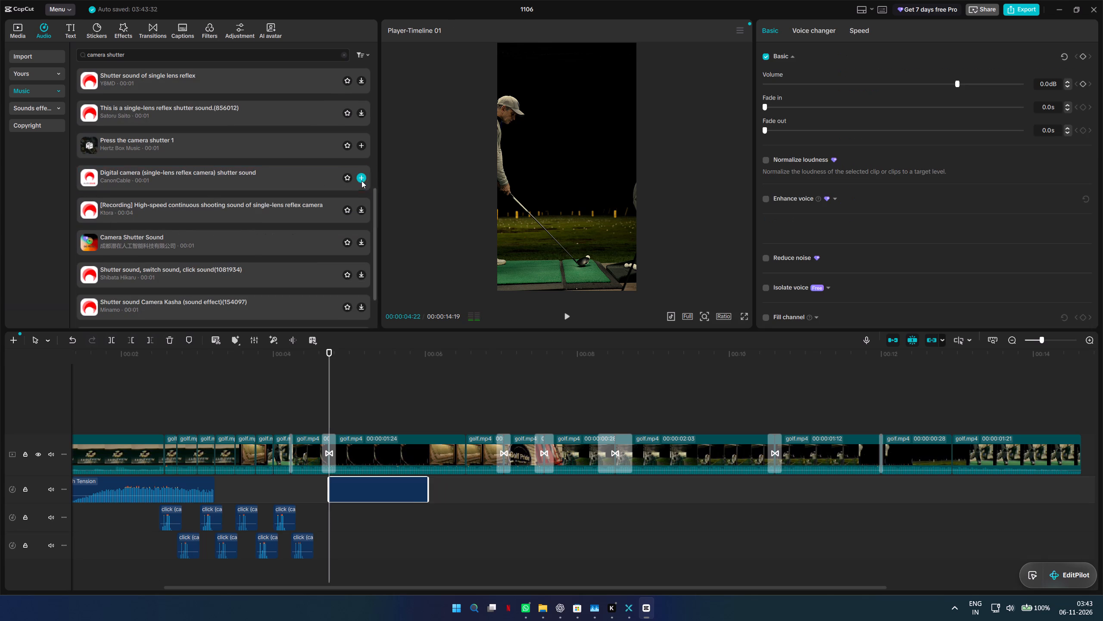
Trim the end of the digital camera shutter sound to keep only its first short burst, and play that section back.
drag(427, 489, 356, 490)
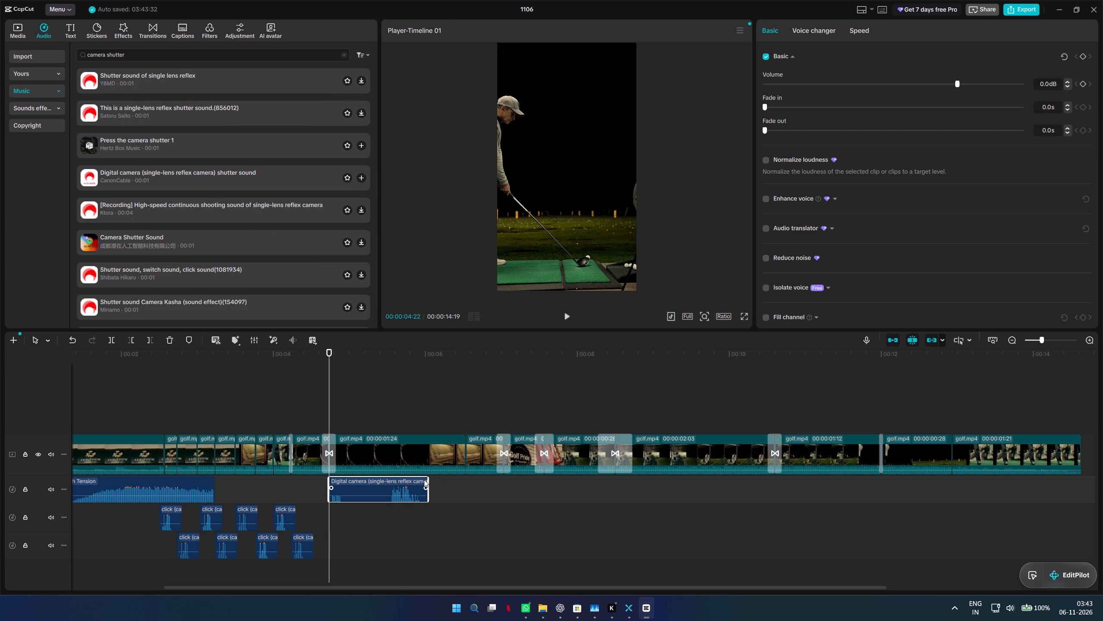
drag(429, 481, 344, 487)
drag(327, 353, 308, 353)
key(space)
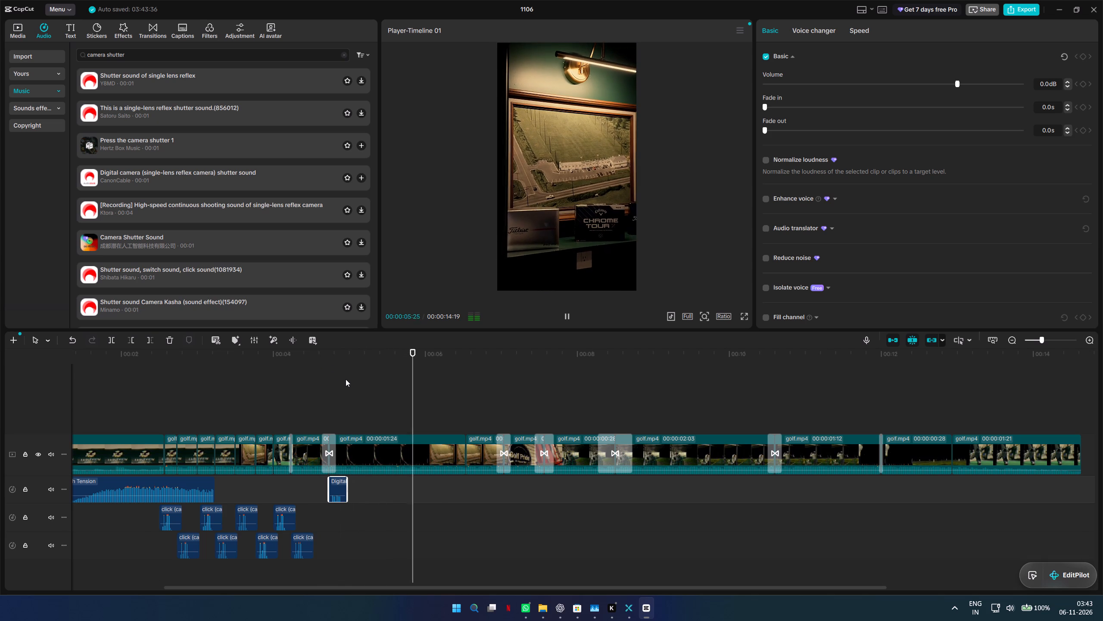
key(space)
key(space)
key(space)
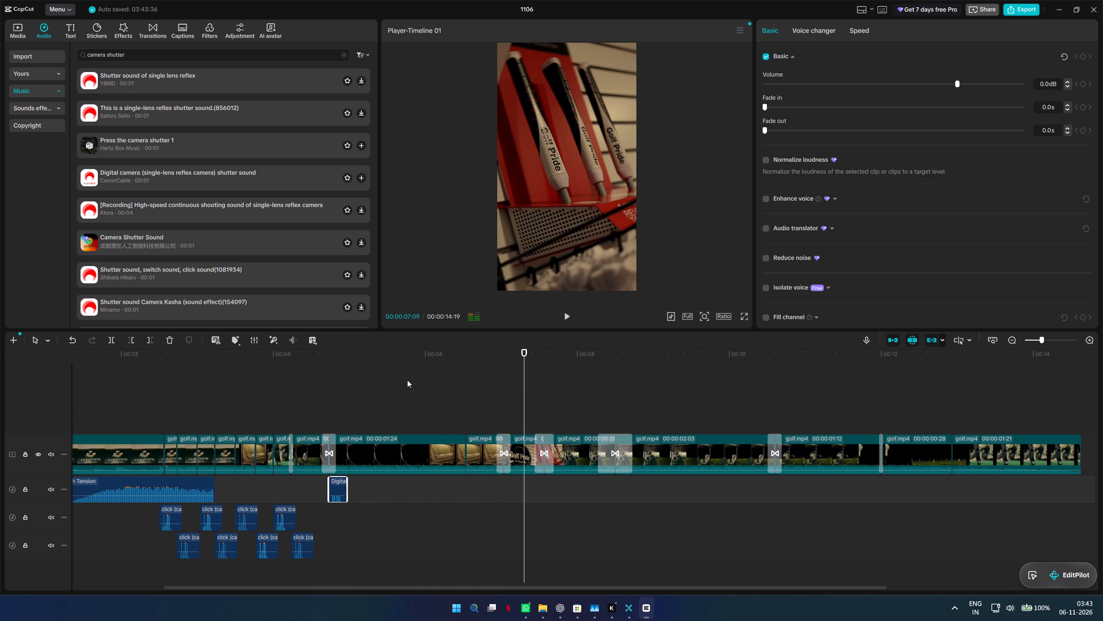
Search the audio library for woosh, preview results, and add Deep woosh on the riser's track around the transition near 00:00:06:28.
drag(526, 354, 497, 353)
drag(153, 53, 50, 56)
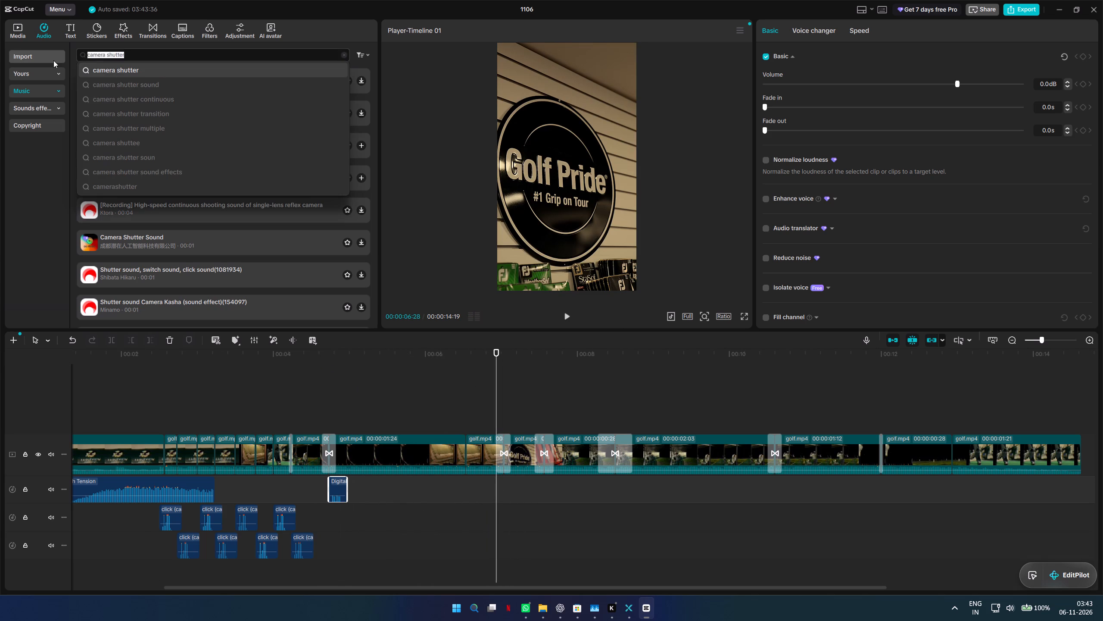
text(woosh)
key(Return)
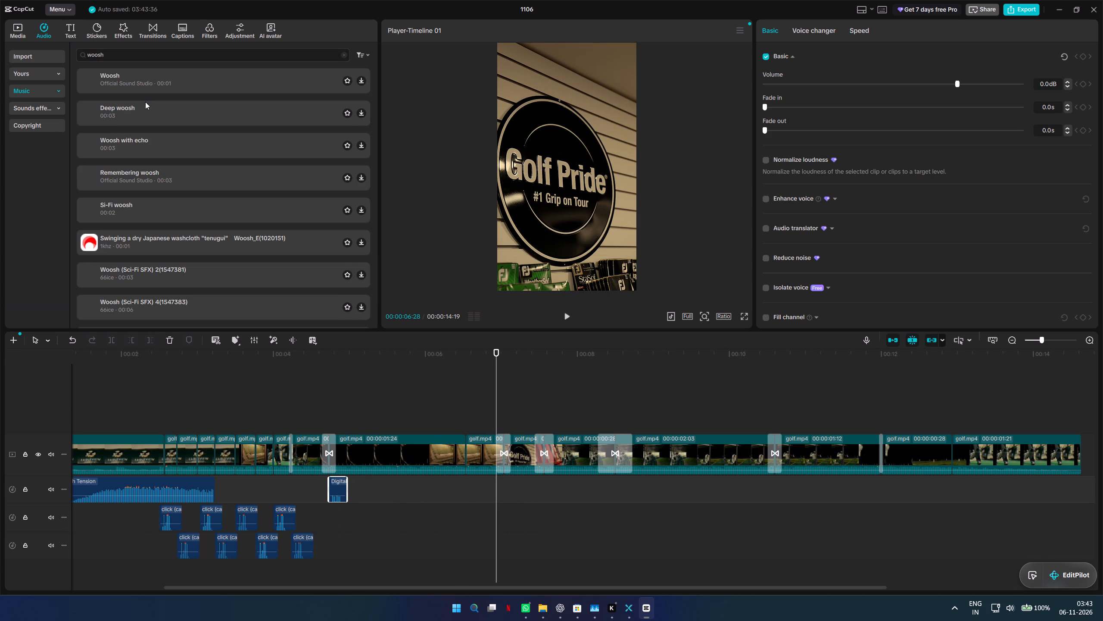
click(93, 84)
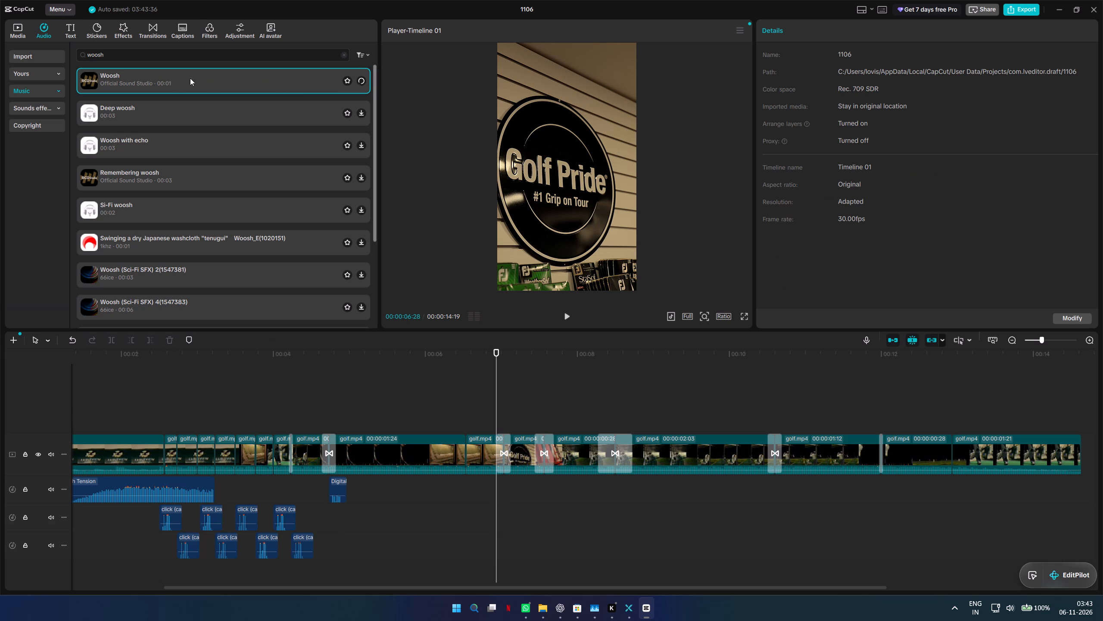
click(94, 123)
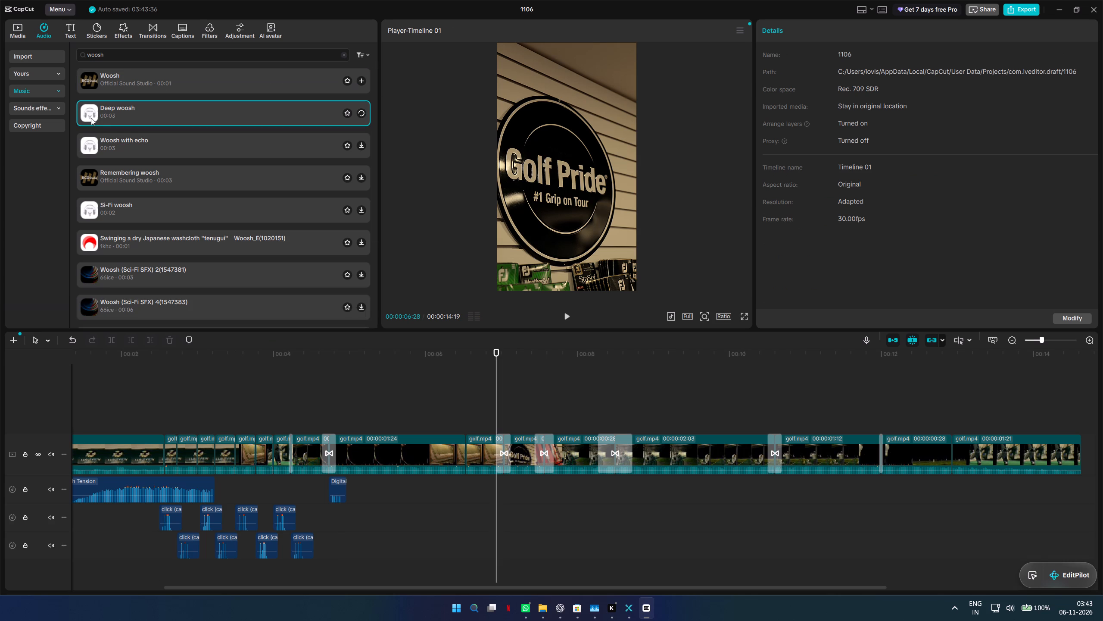
drag(94, 113, 473, 387)
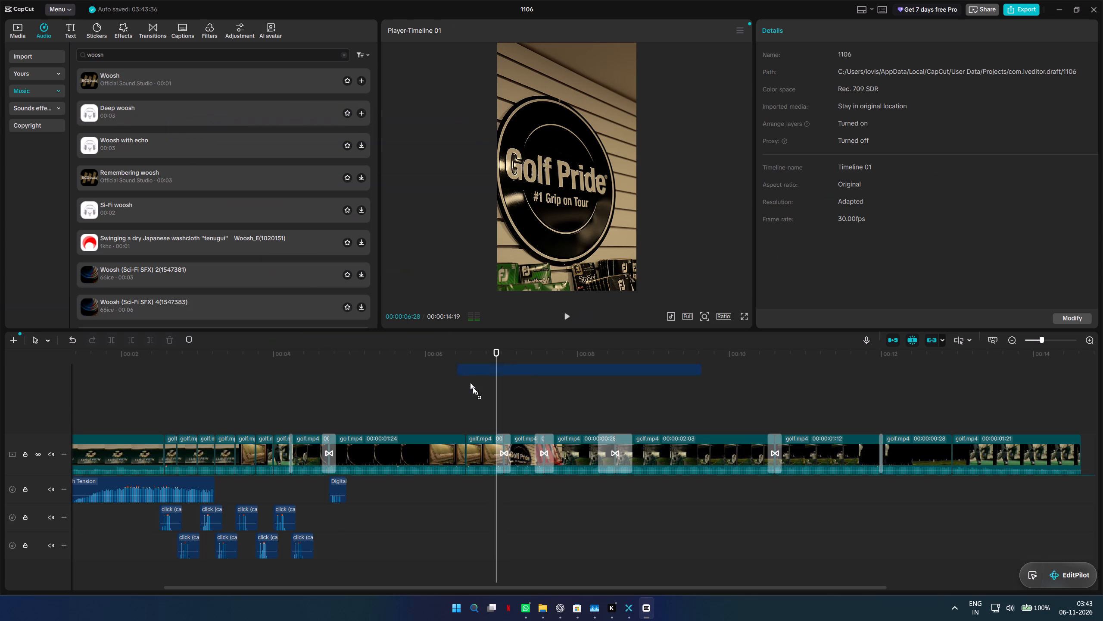
drag(473, 387, 492, 495)
Trim both ends of Deep woosh to its loud swell, shift it slightly earlier over the transition, and play it back.
drag(667, 480, 645, 483)
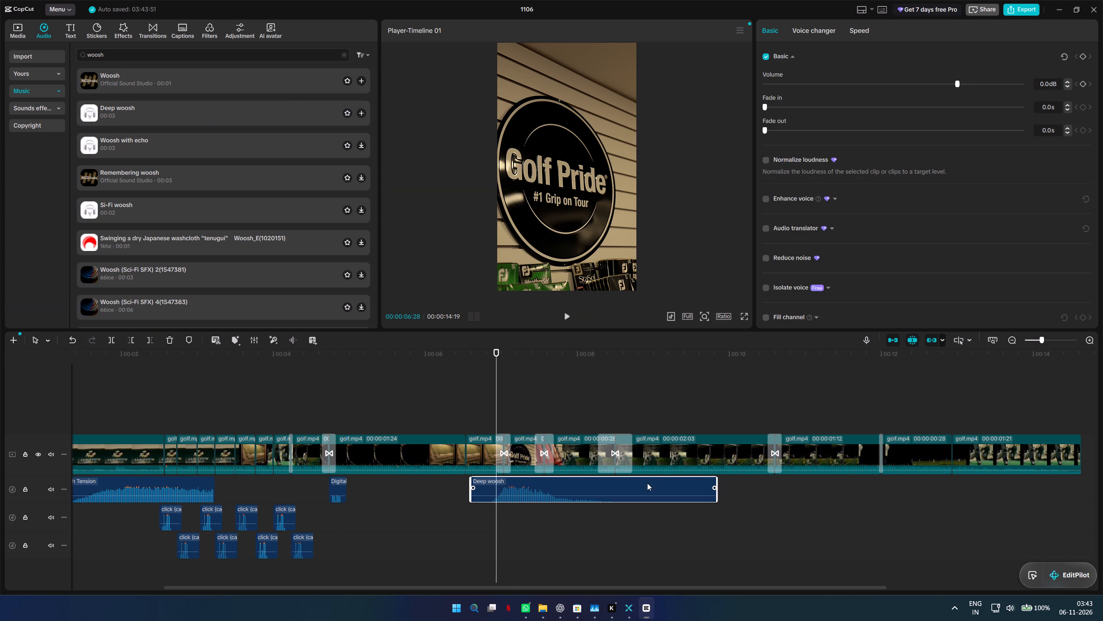
drag(715, 479, 524, 489)
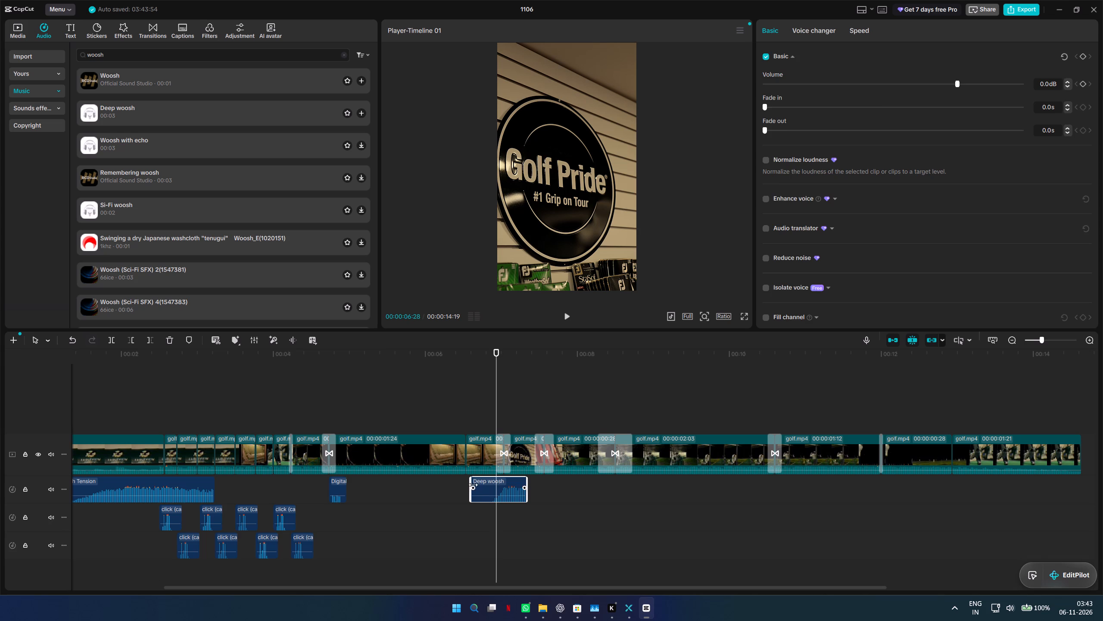
drag(471, 484, 488, 486)
drag(471, 480, 491, 483)
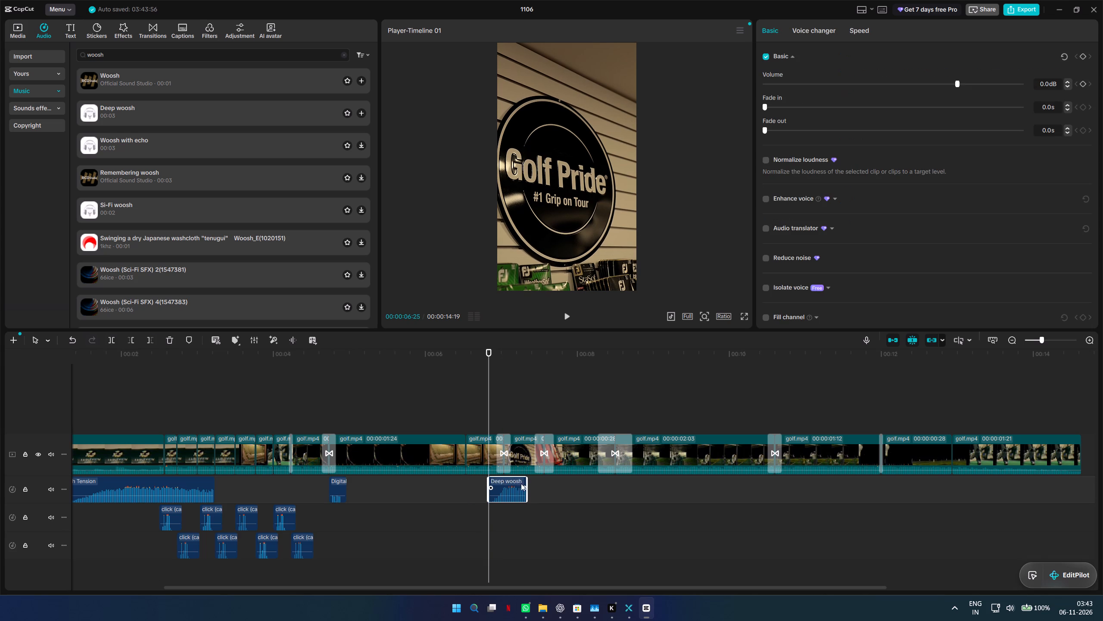
drag(520, 482, 510, 483)
key(space)
key(space)
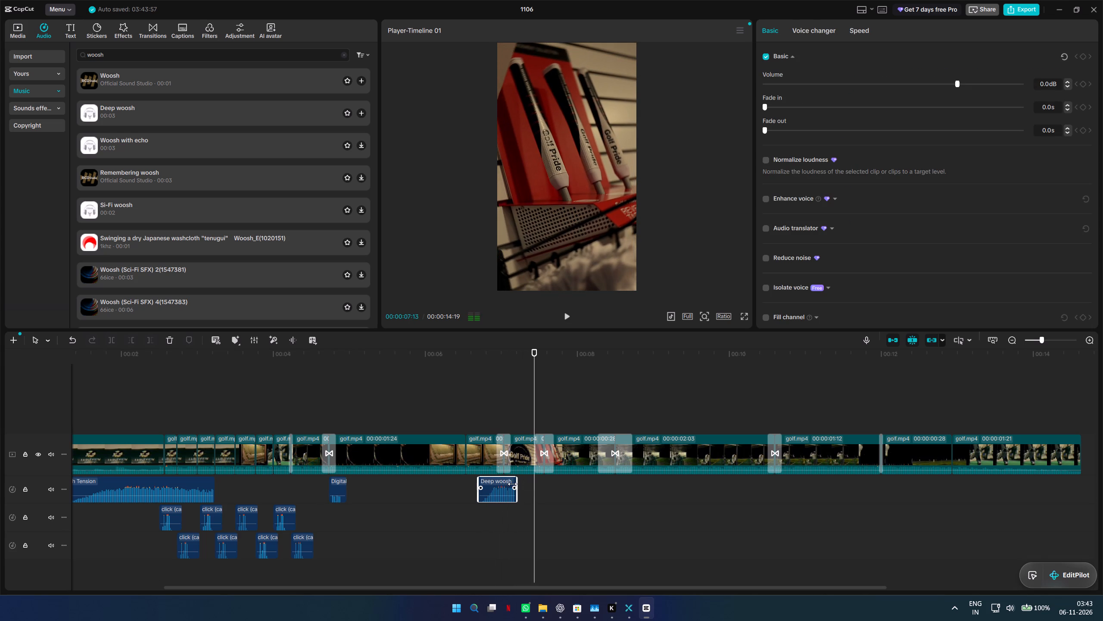
Copy the trimmed Deep woosh, paste it at 00:00:07:13, nudge it slightly earlier over the next transition, and play both back.
click(500, 485)
key(ctrl+c)
key(ctrl+v)
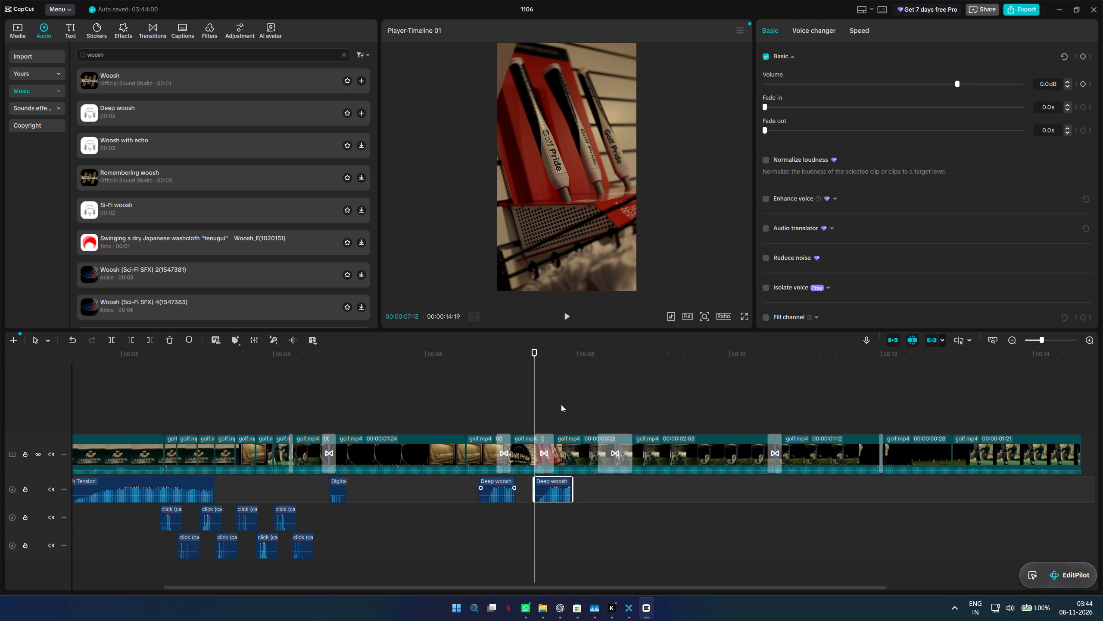
key(space)
key(space)
drag(548, 481, 539, 480)
drag(546, 364, 477, 364)
key(space)
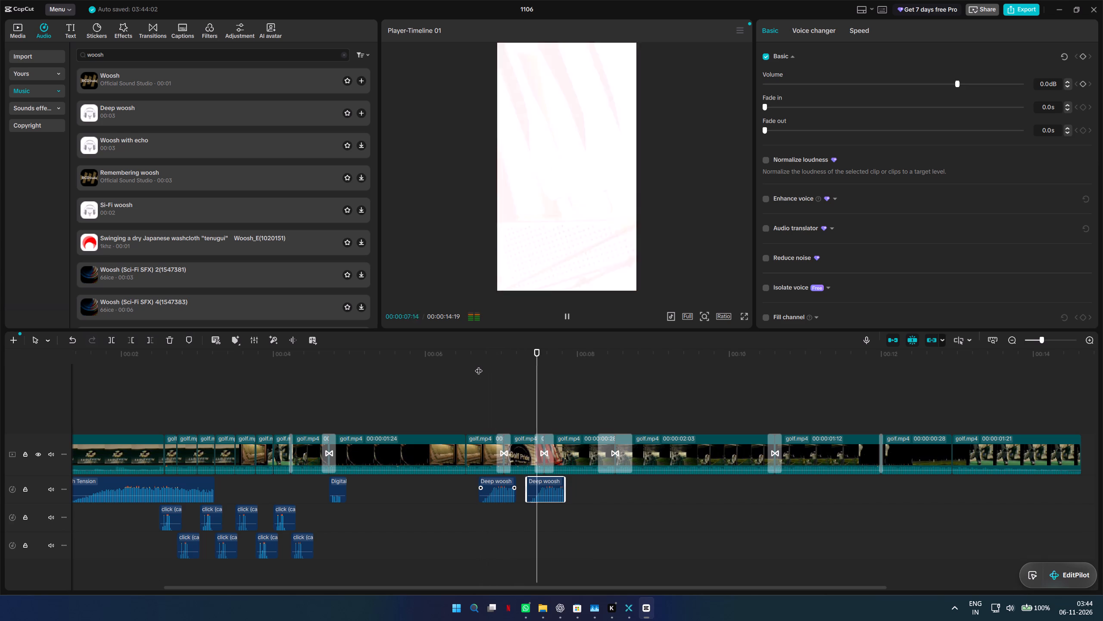
key(space)
Paste Deep woosh at 00:00:02:15, shift it slightly earlier before the opening Eagleview clip's end, and play from the start.
drag(500, 362, 332, 379)
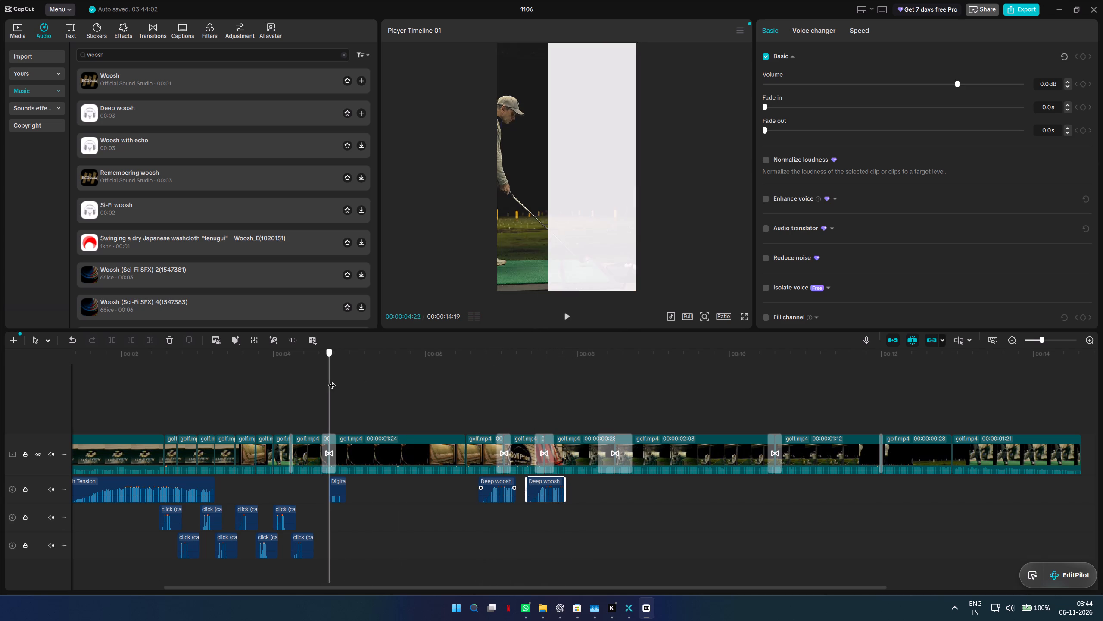
drag(332, 379, 158, 393)
key(ctrl+v)
drag(176, 487, 167, 486)
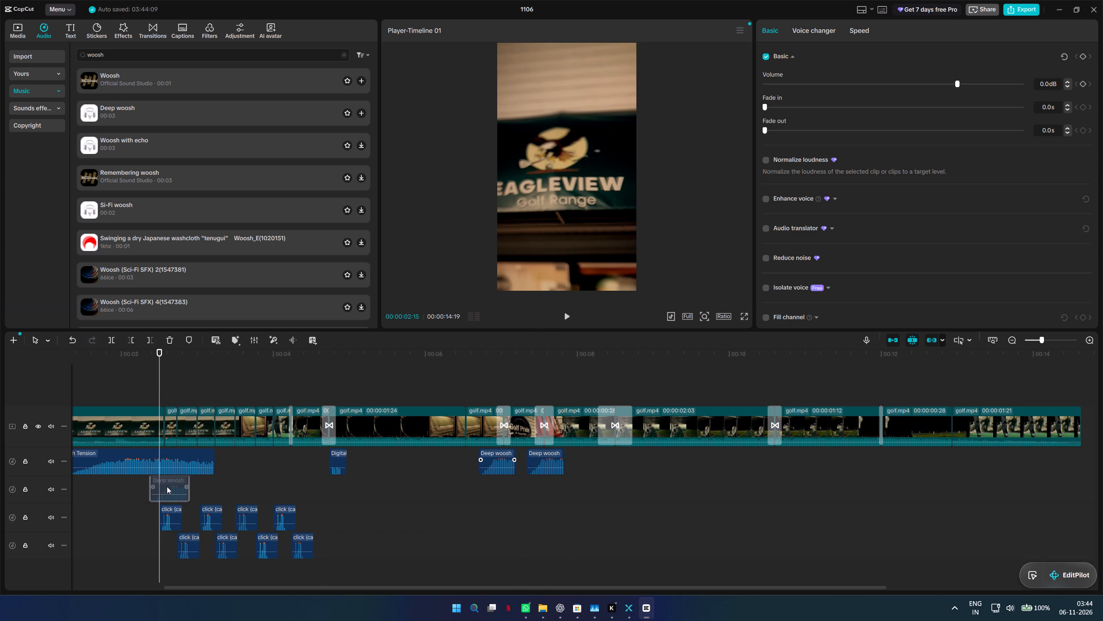
drag(167, 486, 163, 486)
drag(162, 371, 33, 364)
key(space)
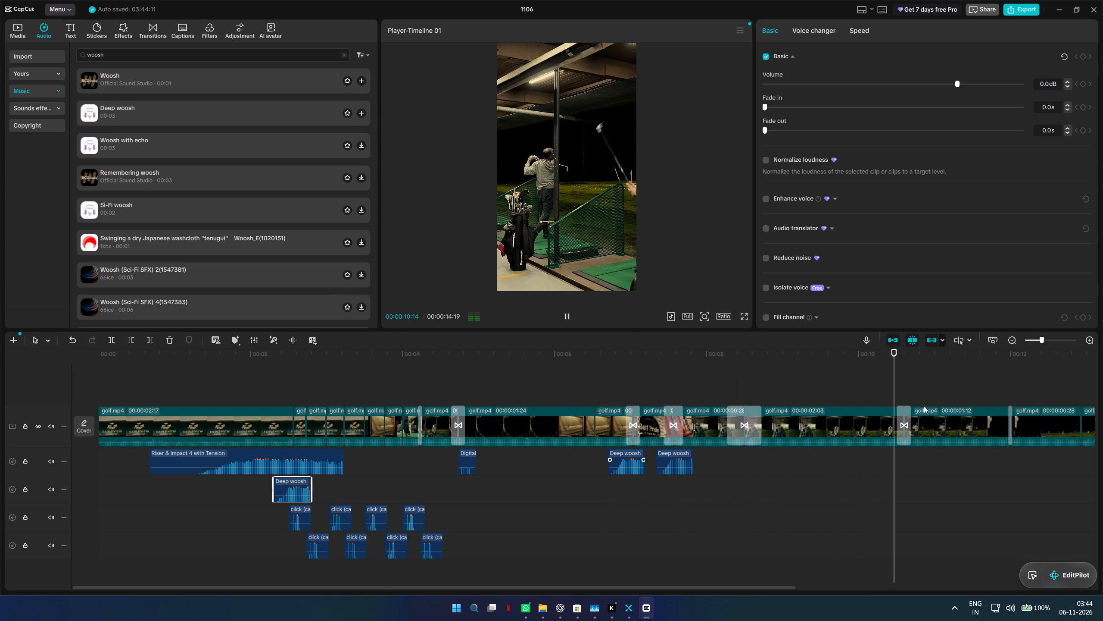
key(space)
Paste Deep woosh at the transitions at 00:00:10:13 and 00:00:08:08, and play the sequence back.
drag(912, 354, 892, 356)
key(ctrl+v)
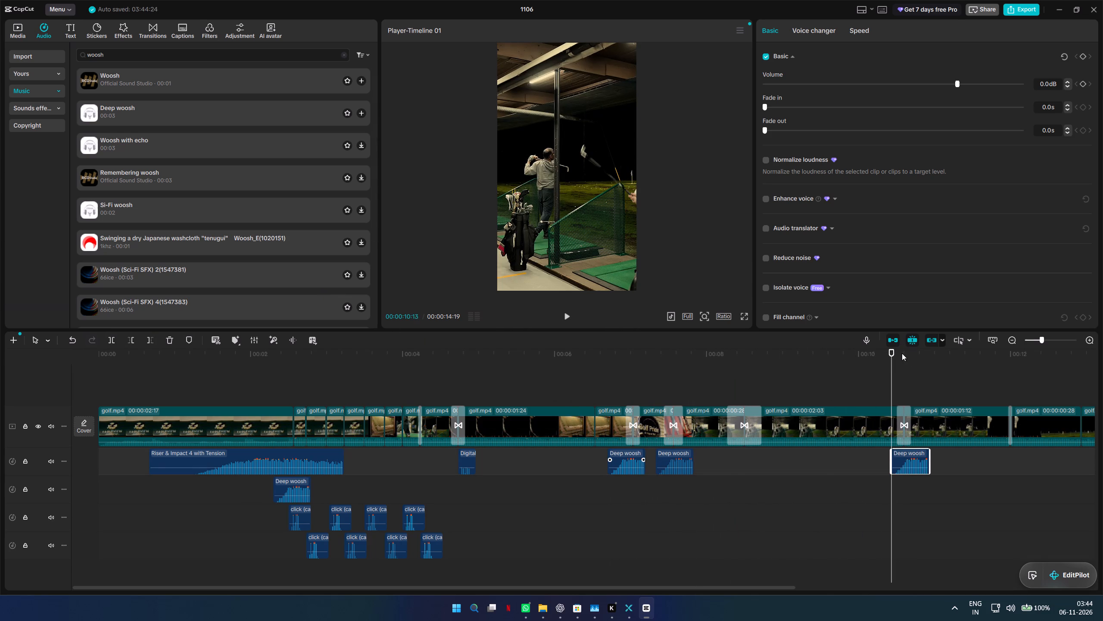
key(space)
key(space)
drag(903, 354, 727, 363)
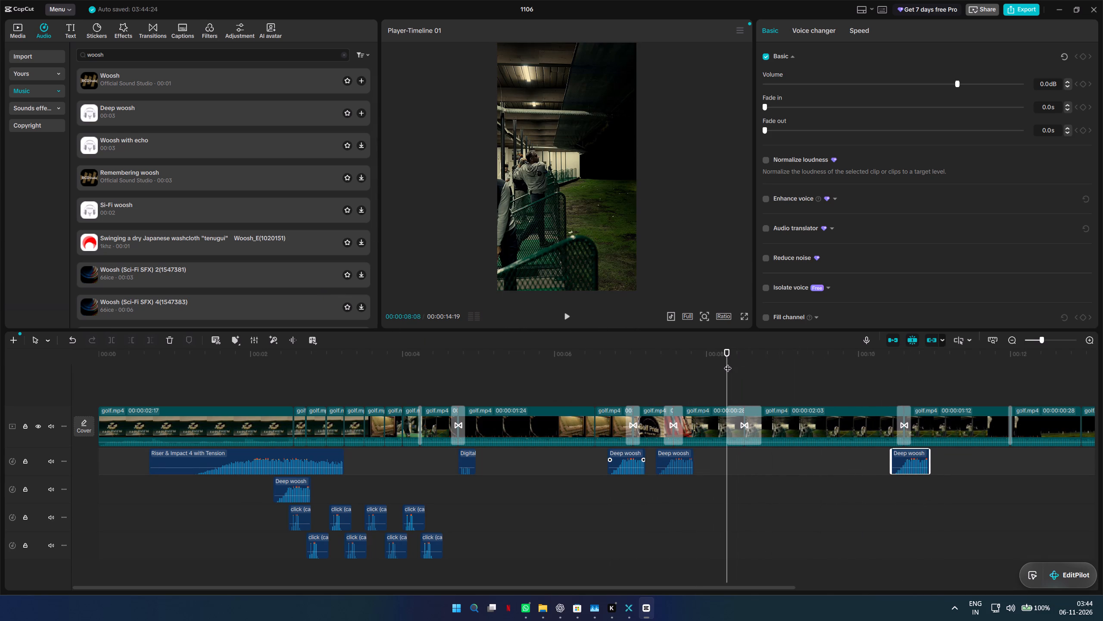
key(ctrl+v)
drag(732, 362, 480, 375)
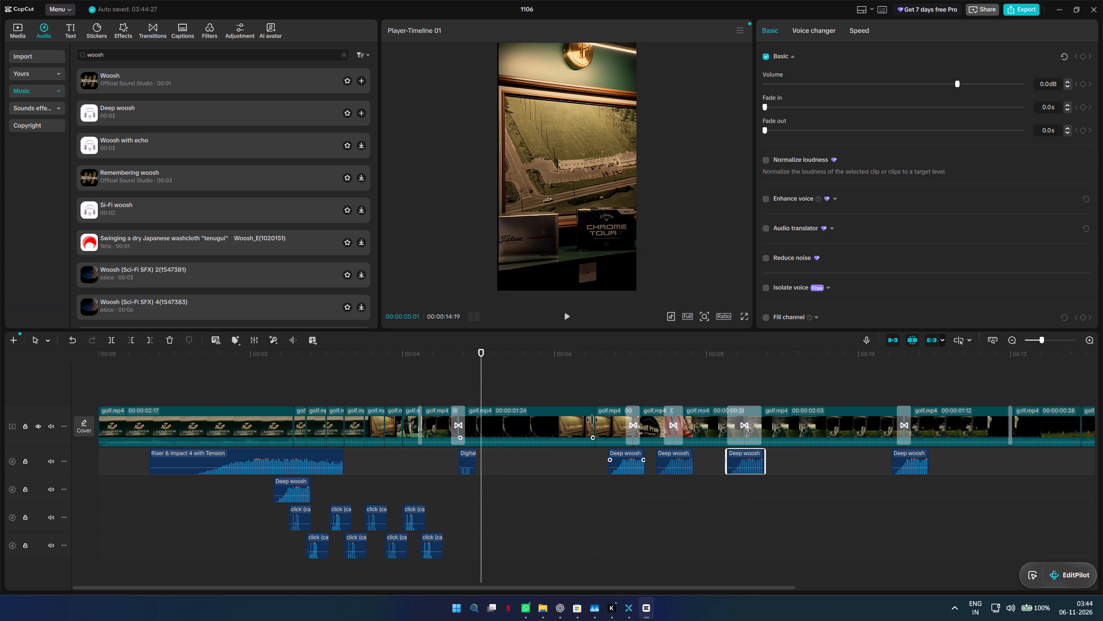
key(space)
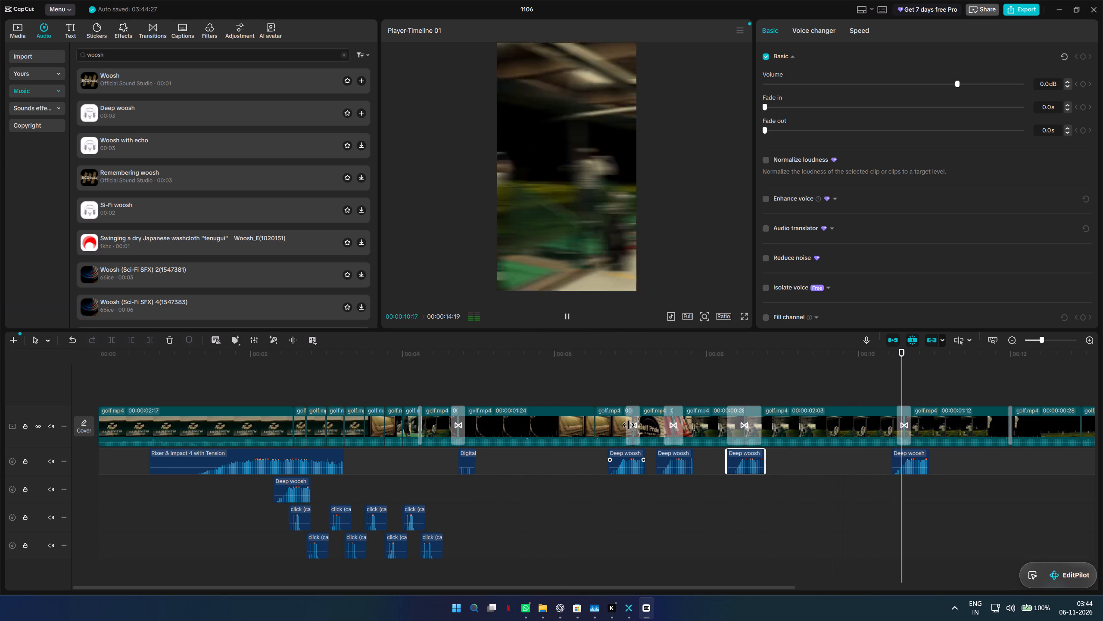
drag(1041, 341, 1036, 342)
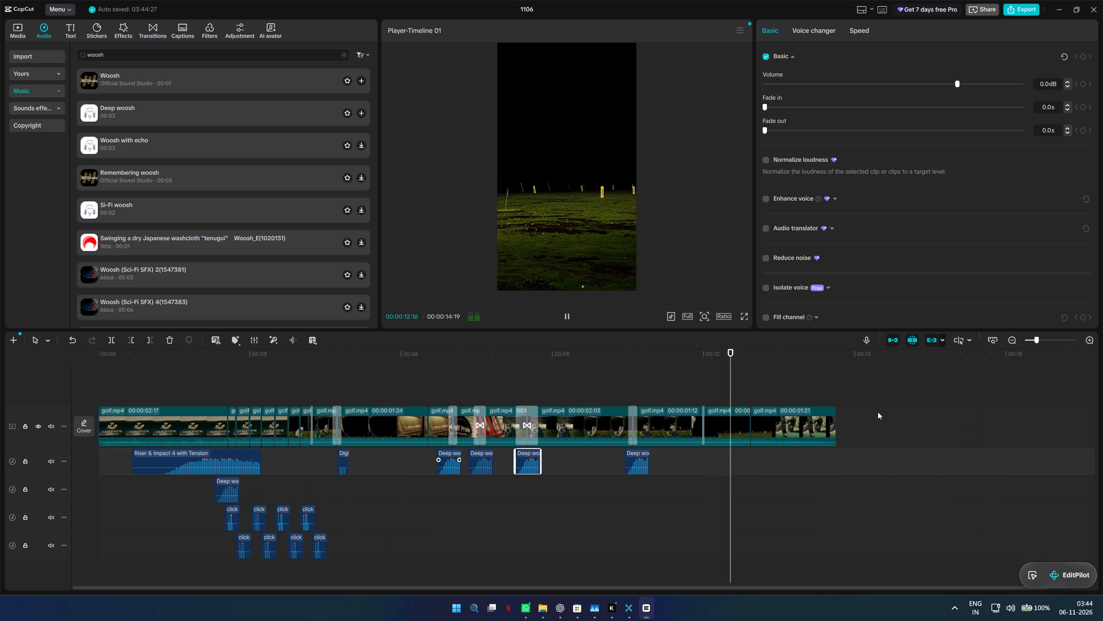
key(space)
Add the Fade Wipe transition at the last cut, at 00:00:12:28, and play it back.
drag(756, 361, 753, 361)
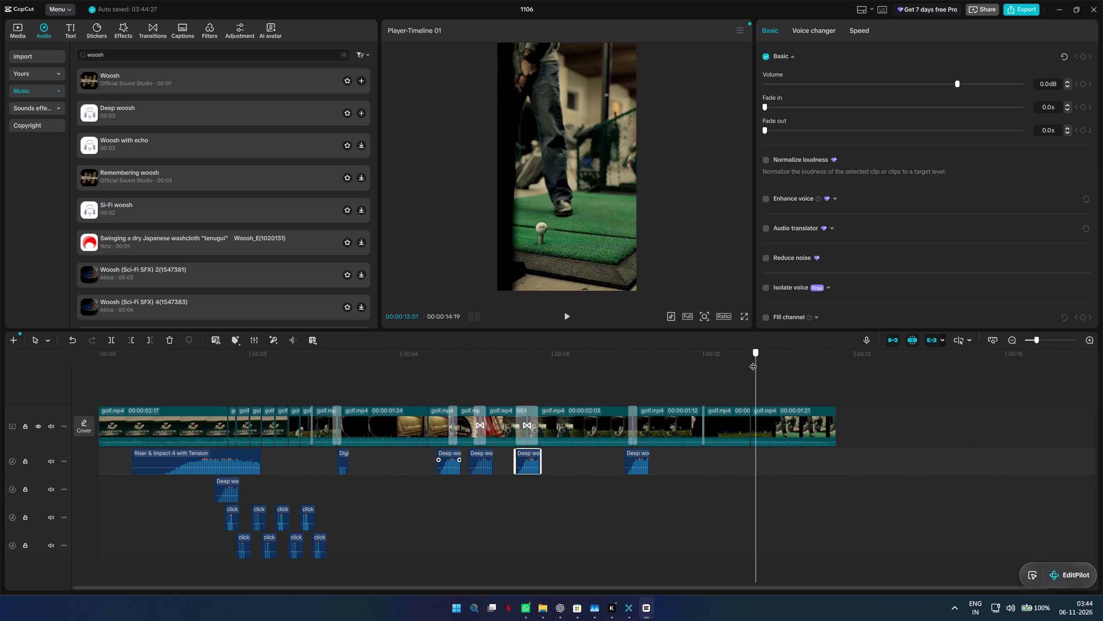
drag(753, 361, 748, 360)
click(12, 28)
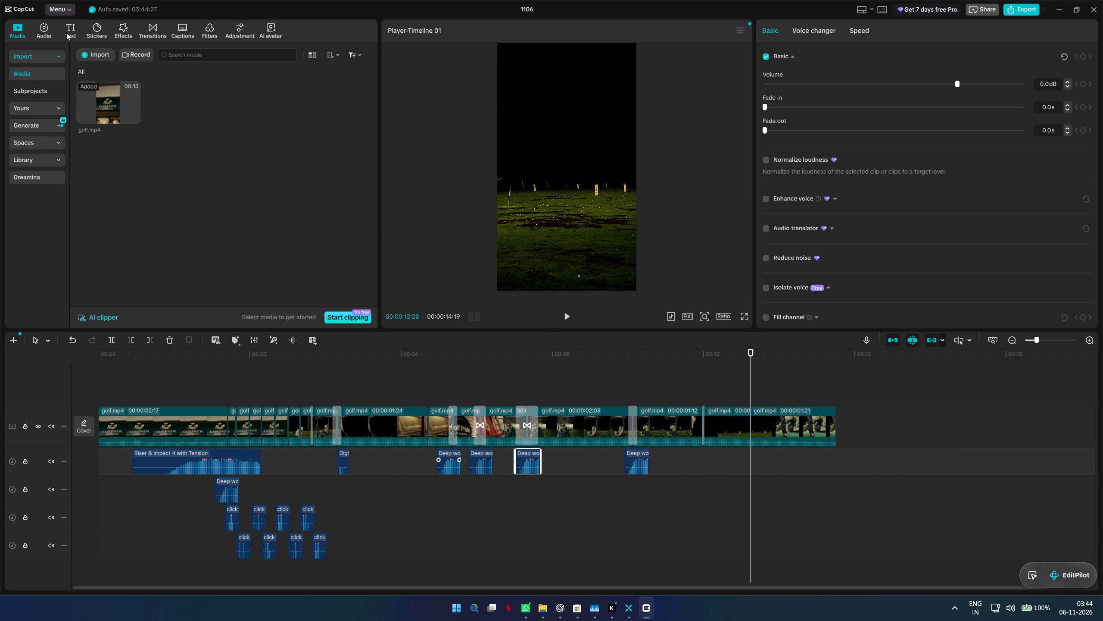
click(145, 34)
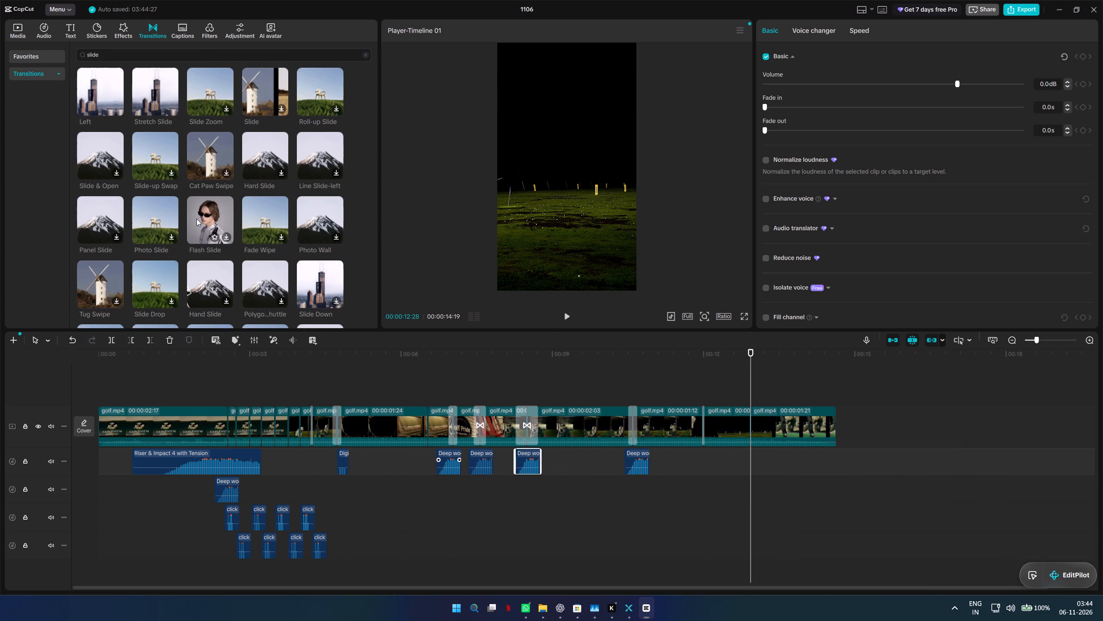
click(279, 239)
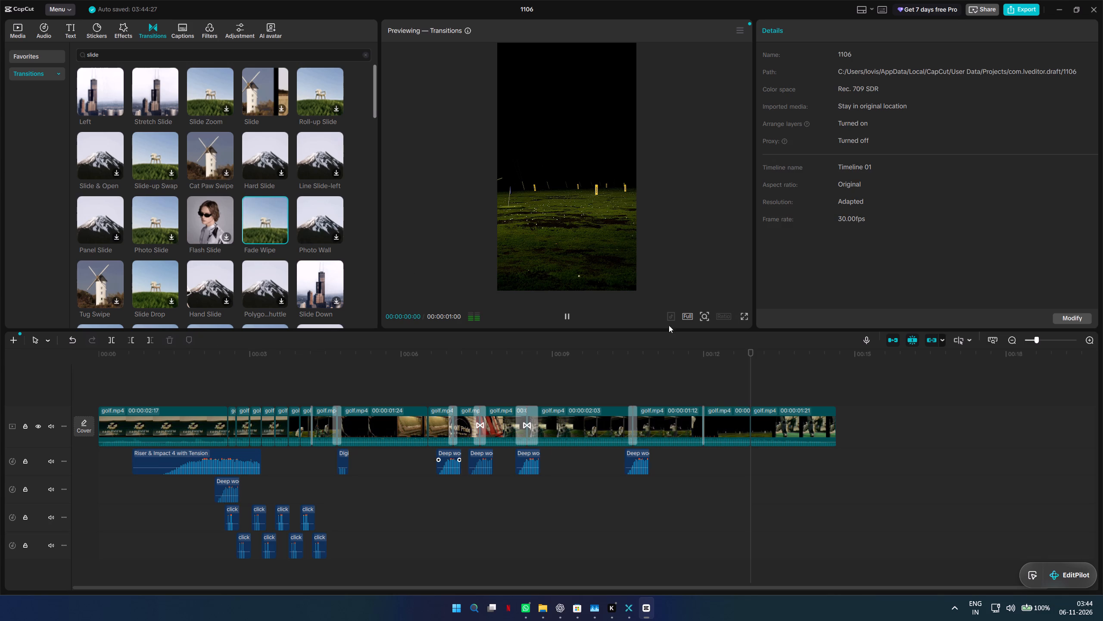
key(space)
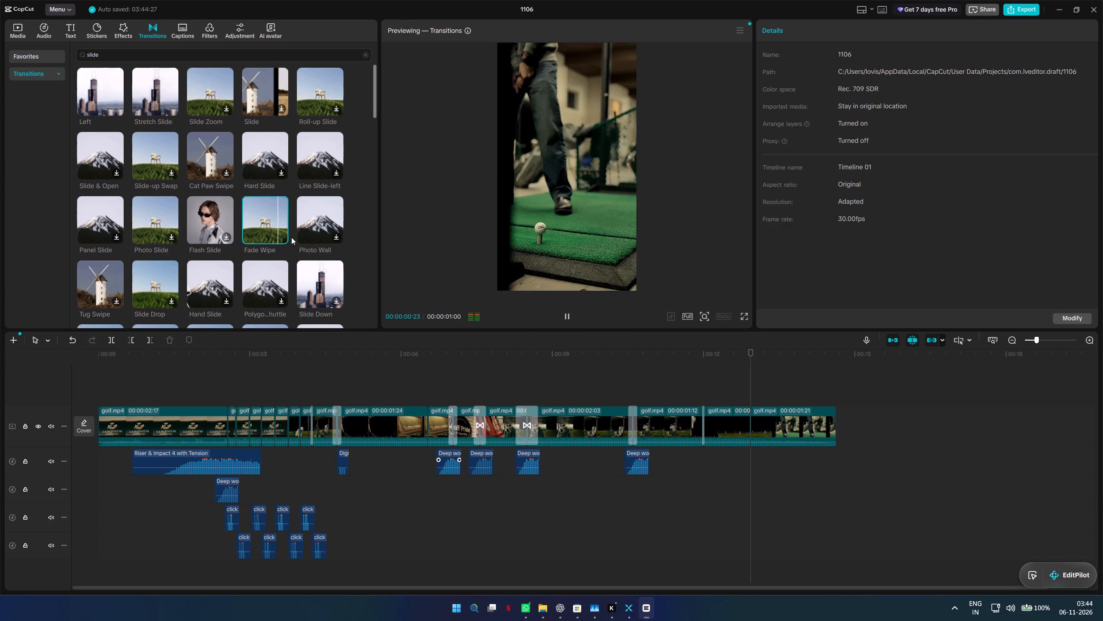
click(283, 238)
drag(750, 346, 748, 351)
drag(751, 353, 730, 354)
key(space)
key(space)
drag(766, 351, 746, 352)
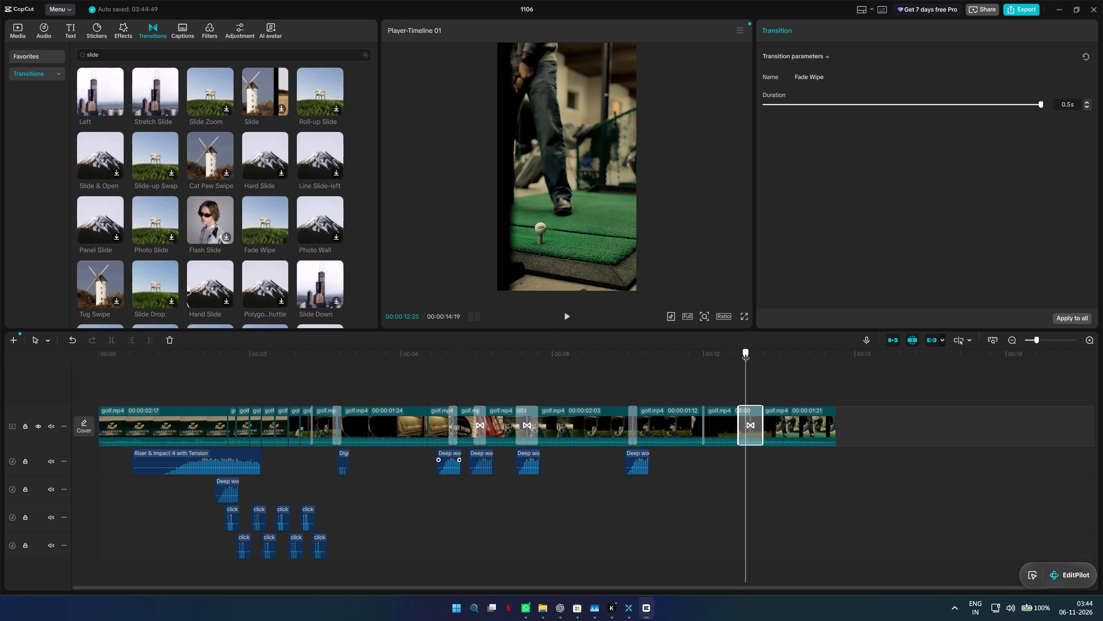
Shorten the Fade Wipe transition to 0.2 s and play it back.
drag(746, 352, 752, 354)
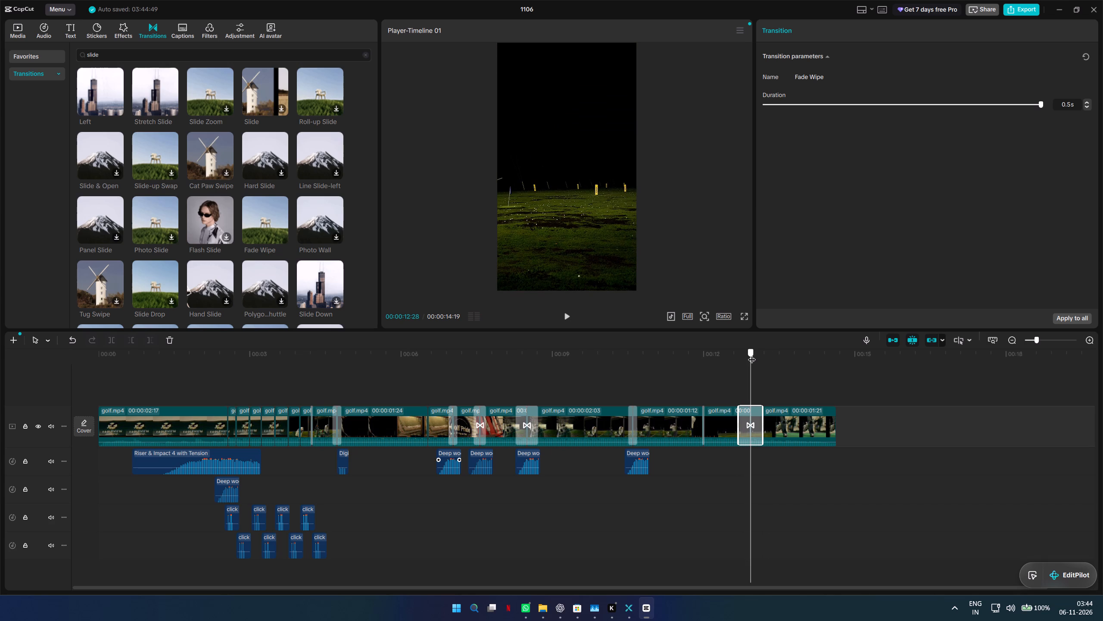
drag(752, 354, 754, 354)
drag(1037, 103, 1017, 105)
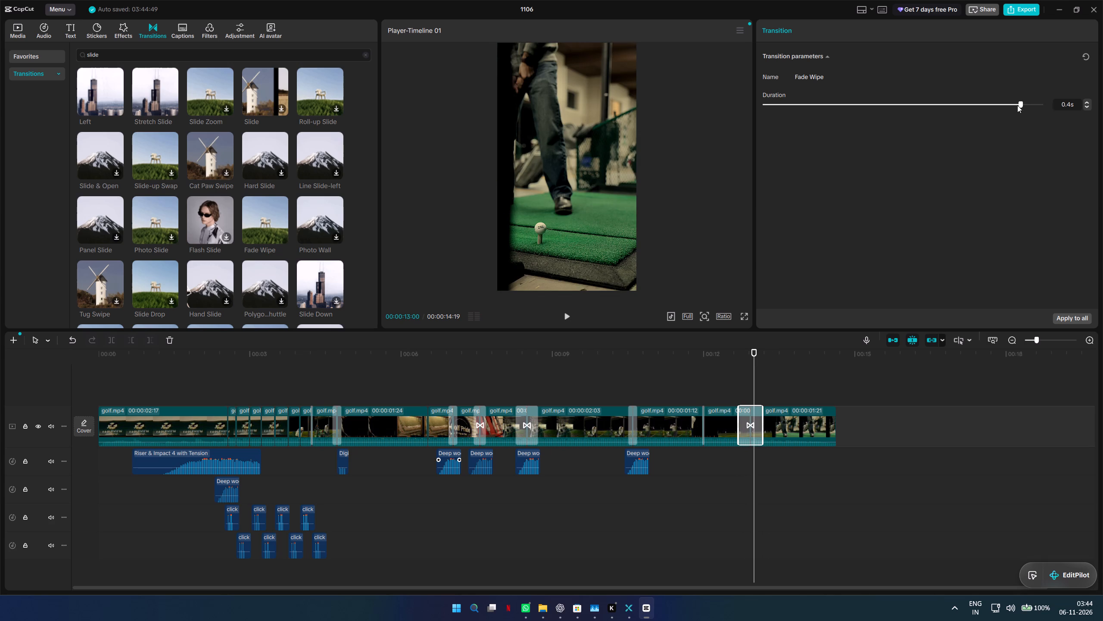
drag(1017, 105, 880, 122)
drag(754, 354, 738, 356)
key(space)
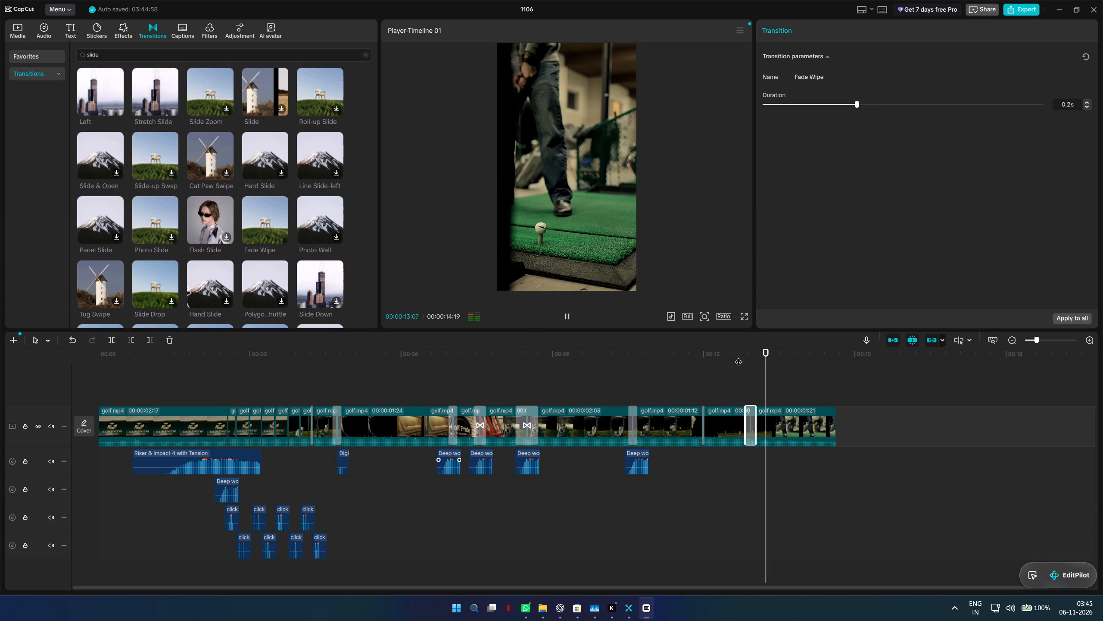
key(space)
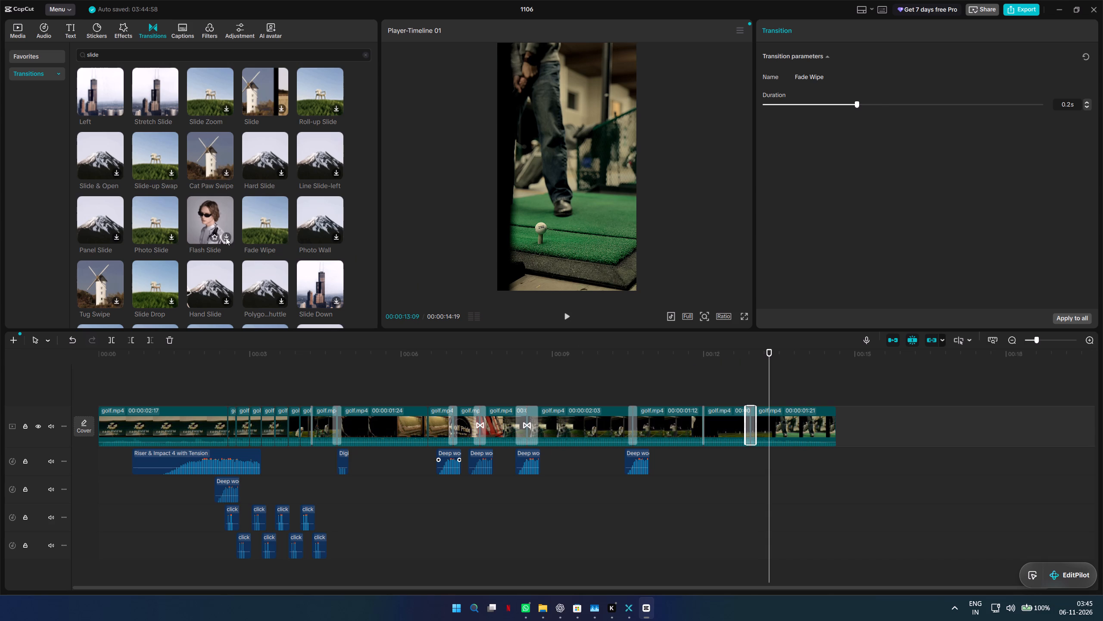
Preview slide transitions such as Flash Slide, Lift Slide, Panel Sliding and Shutter Slide as options for the last cut.
click(226, 238)
key(space)
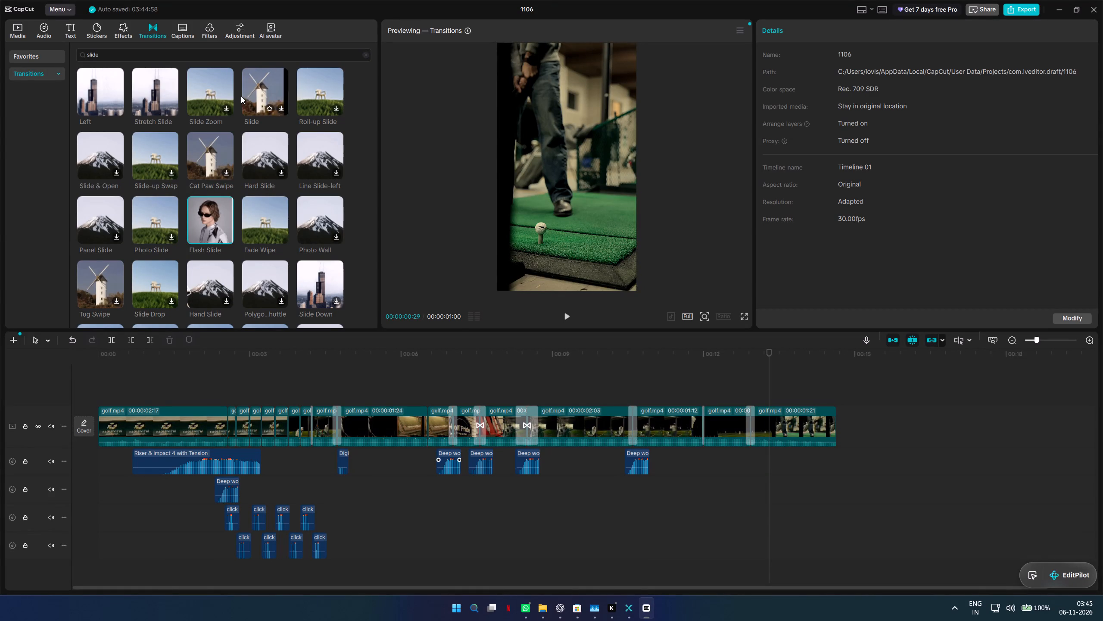
scroll(161, 99, down, 2)
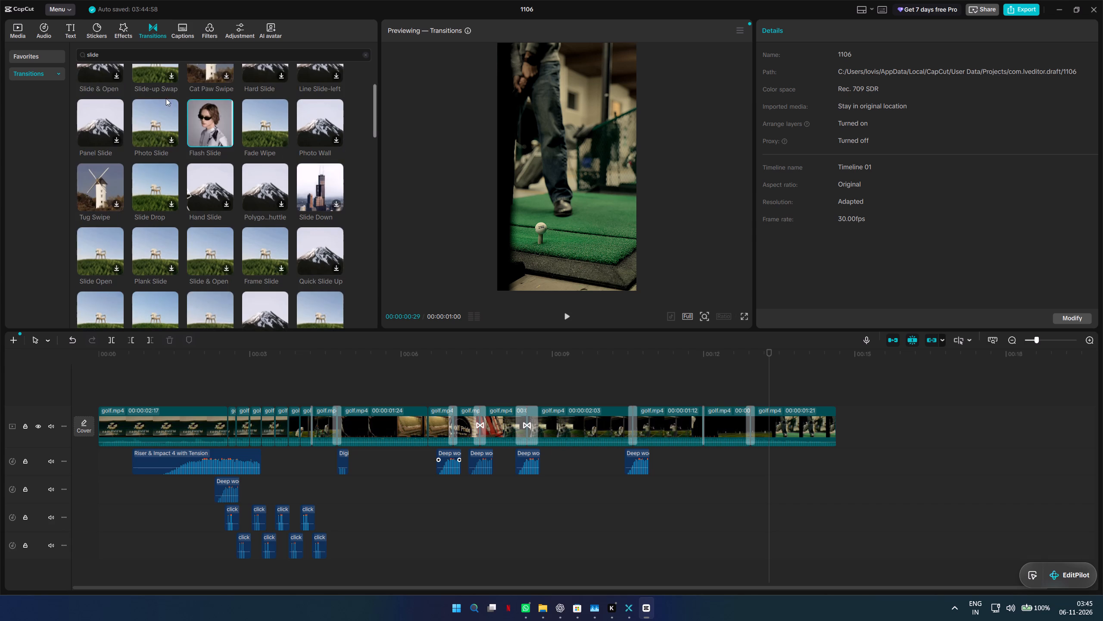
scroll(152, 124, up, 3)
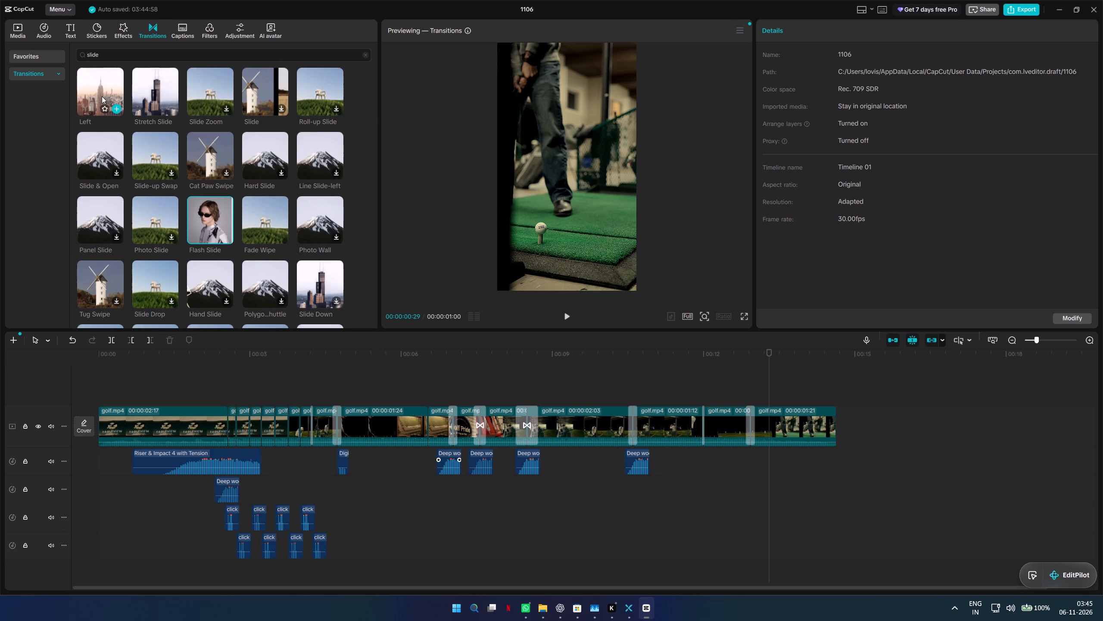
scroll(155, 164, down, 4)
scroll(164, 205, down, 3)
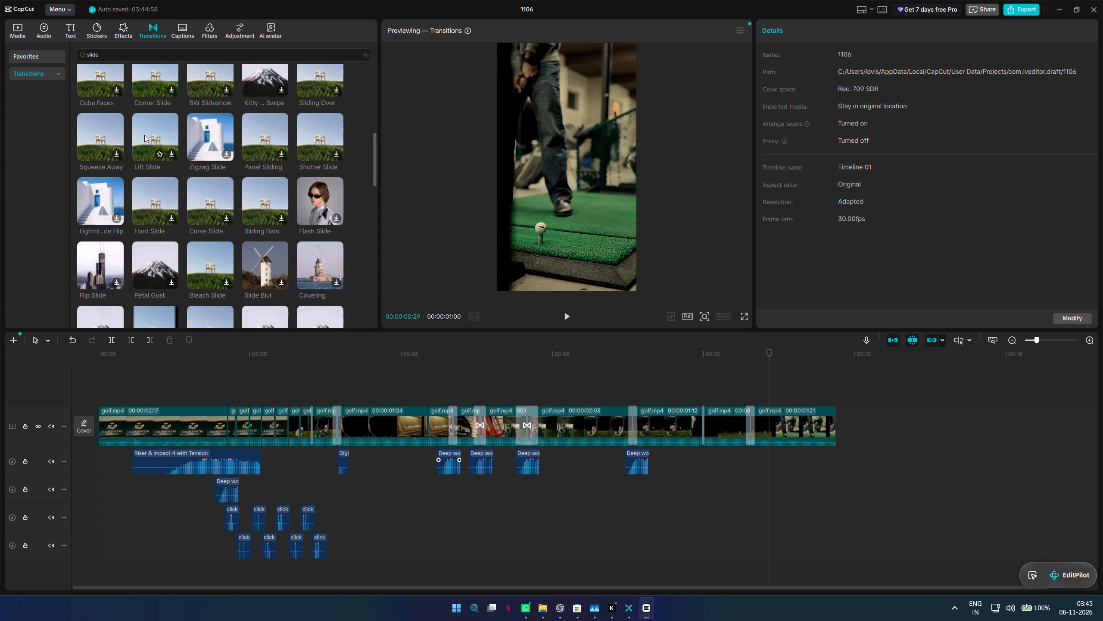
click(169, 154)
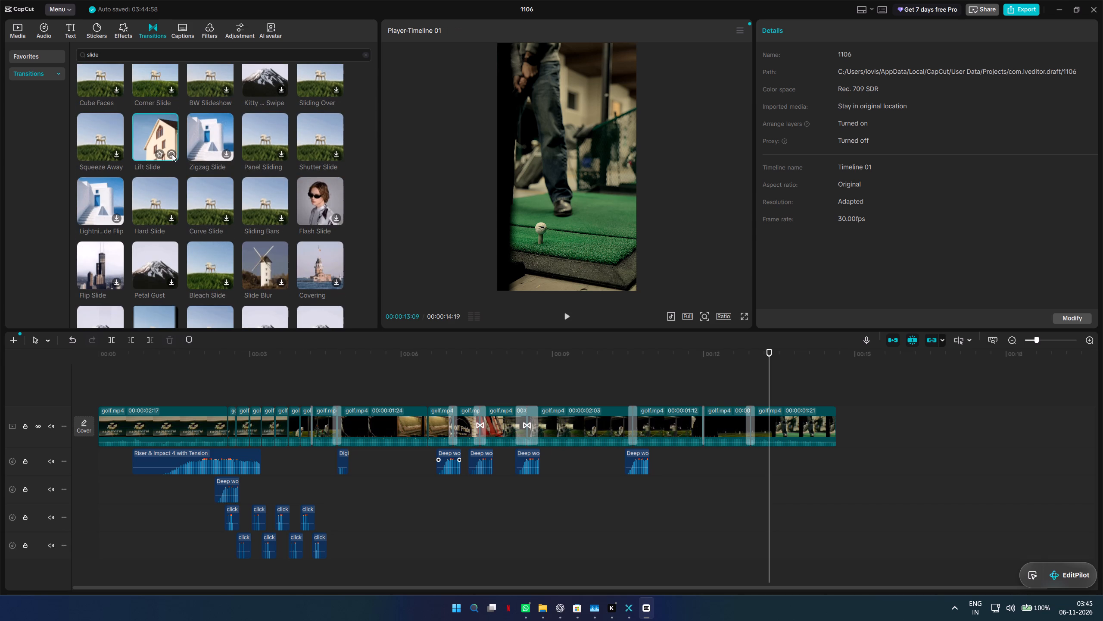
key(space)
drag(770, 357, 743, 361)
click(153, 134)
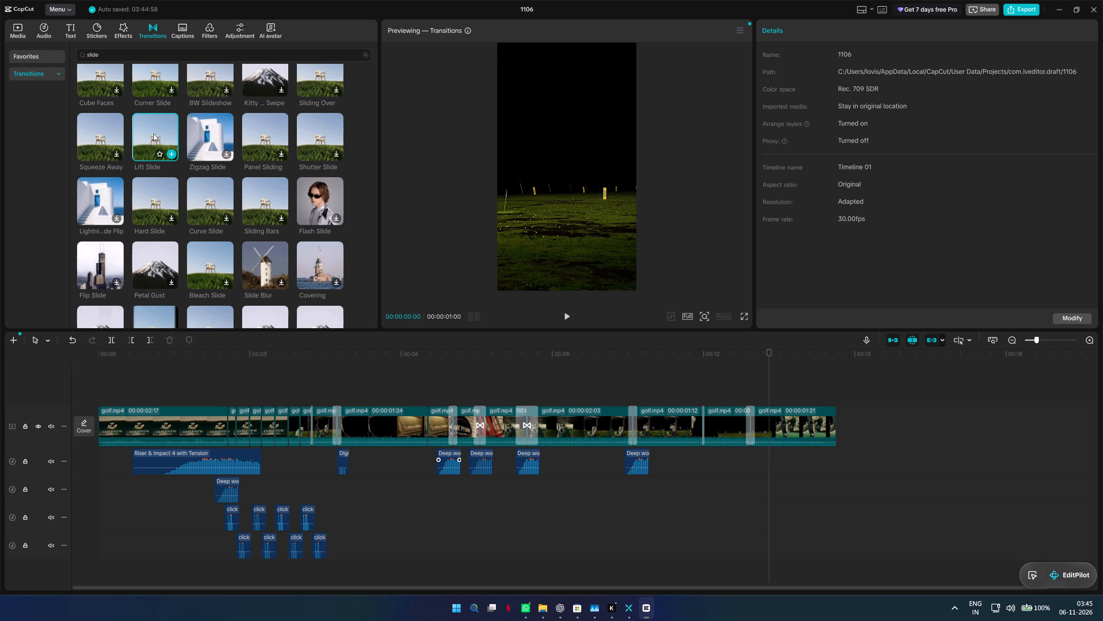
key(space)
click(272, 146)
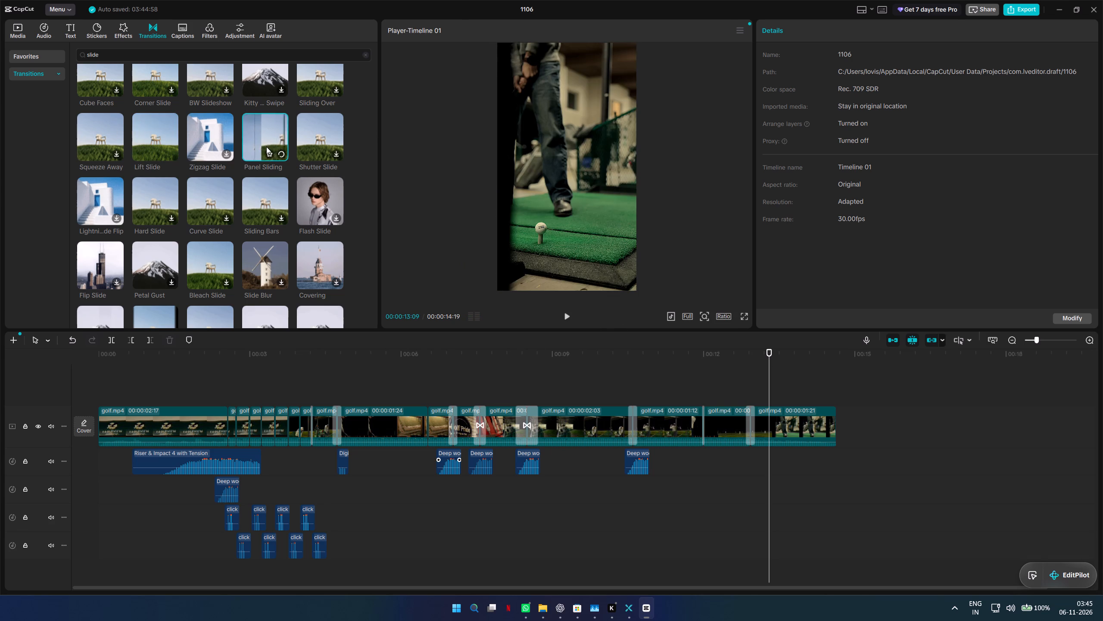
click(328, 139)
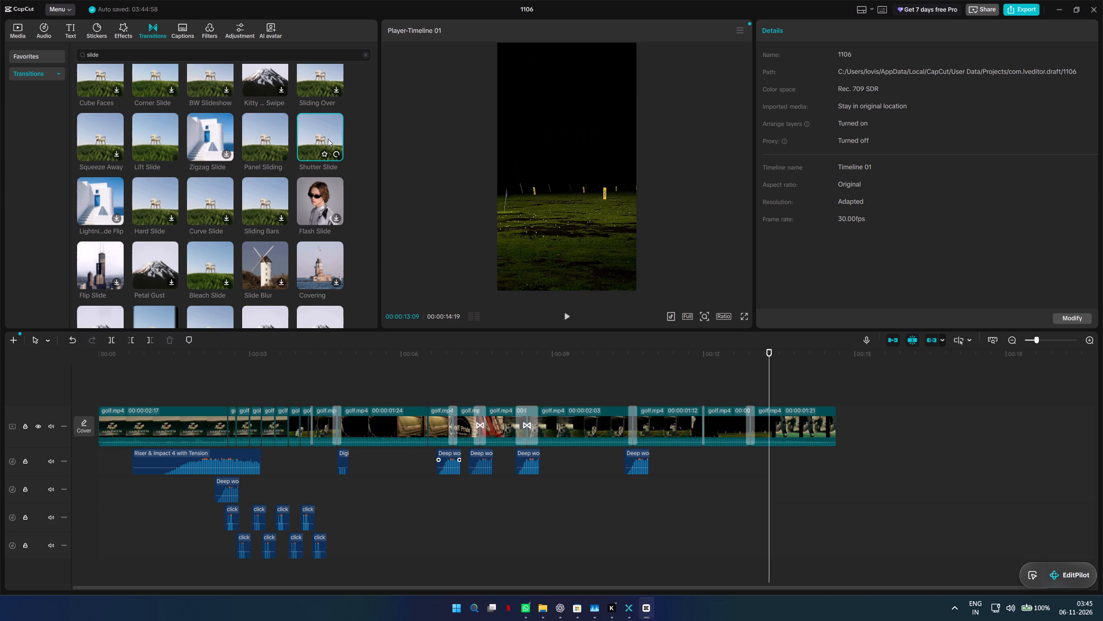
Preview the second Flash Slide transition, replace Fade Wipe with it at the last cut, and play it back.
click(324, 210)
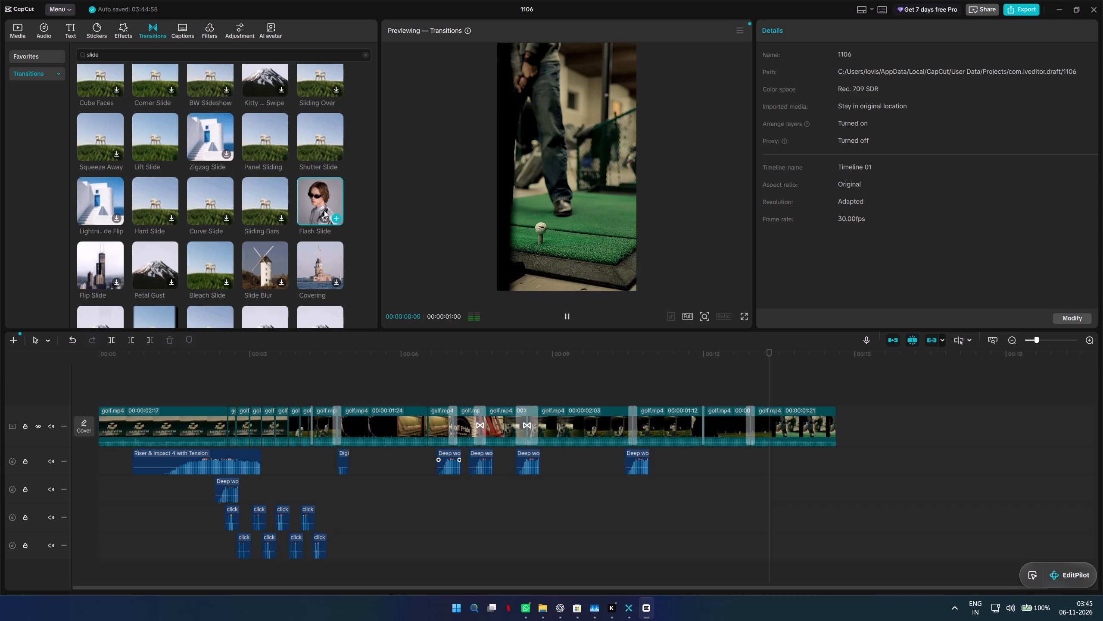
key(space)
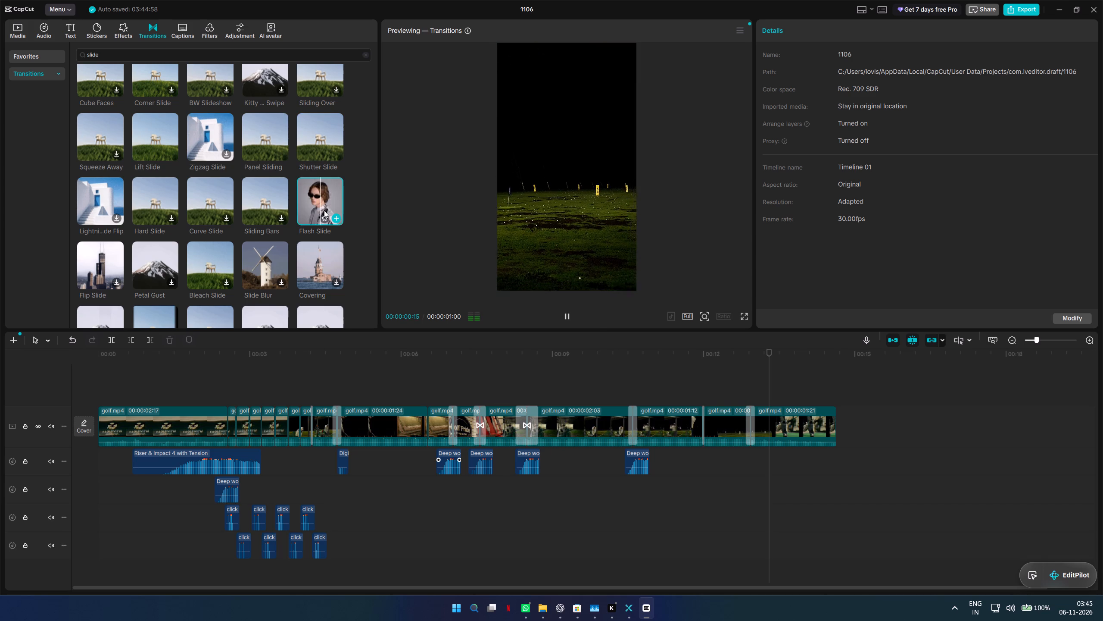
click(336, 217)
drag(762, 352, 734, 353)
key(space)
key(space)
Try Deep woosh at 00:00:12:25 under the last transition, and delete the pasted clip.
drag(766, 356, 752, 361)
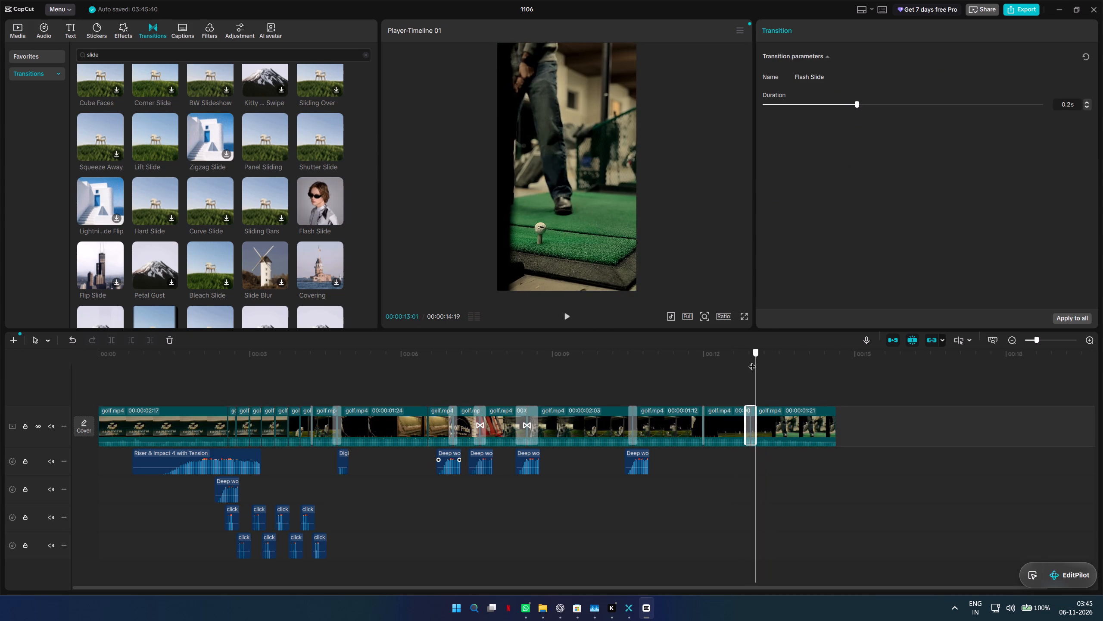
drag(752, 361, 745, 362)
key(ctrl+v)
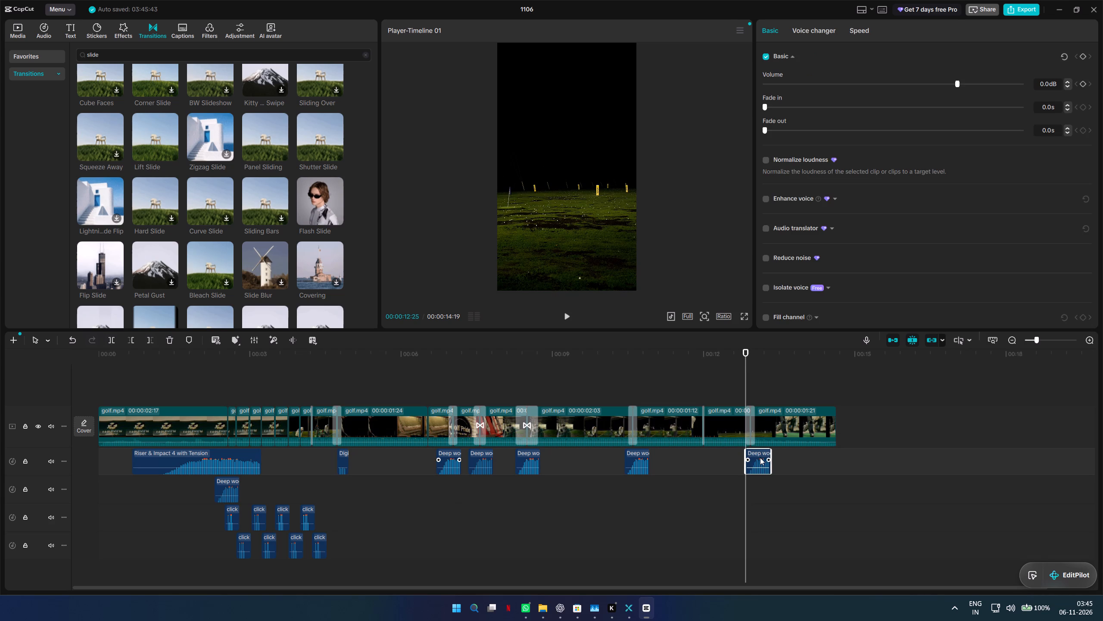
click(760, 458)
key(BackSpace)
Copy the first click sound, paste it at 00:00:12:25 under the Flash Slide transition, and play it back.
click(224, 500)
click(231, 513)
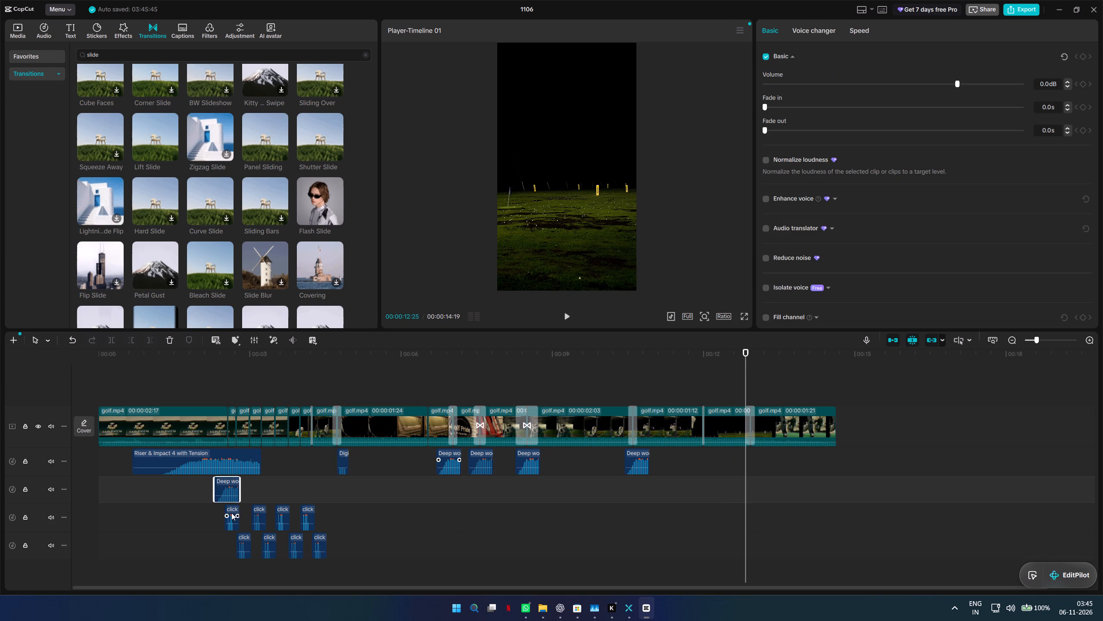
key(ctrl+c)
key(ctrl+v)
key(space)
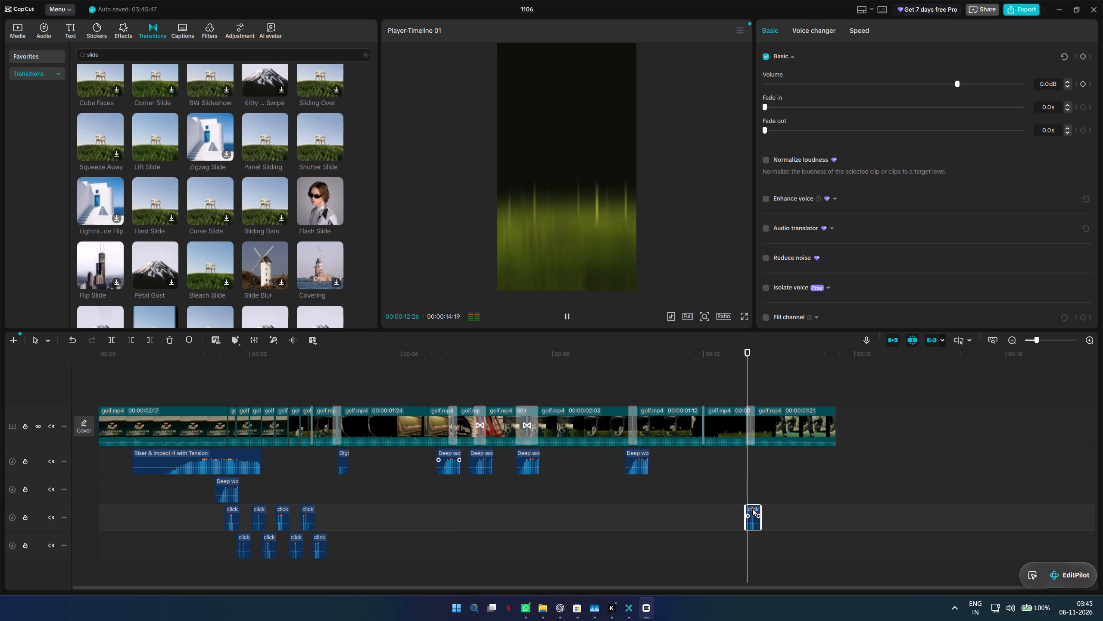
Paste the click sound at 00:00:12:00, shift it slightly earlier to straddle the cut, and play from the start.
drag(774, 353, 699, 382)
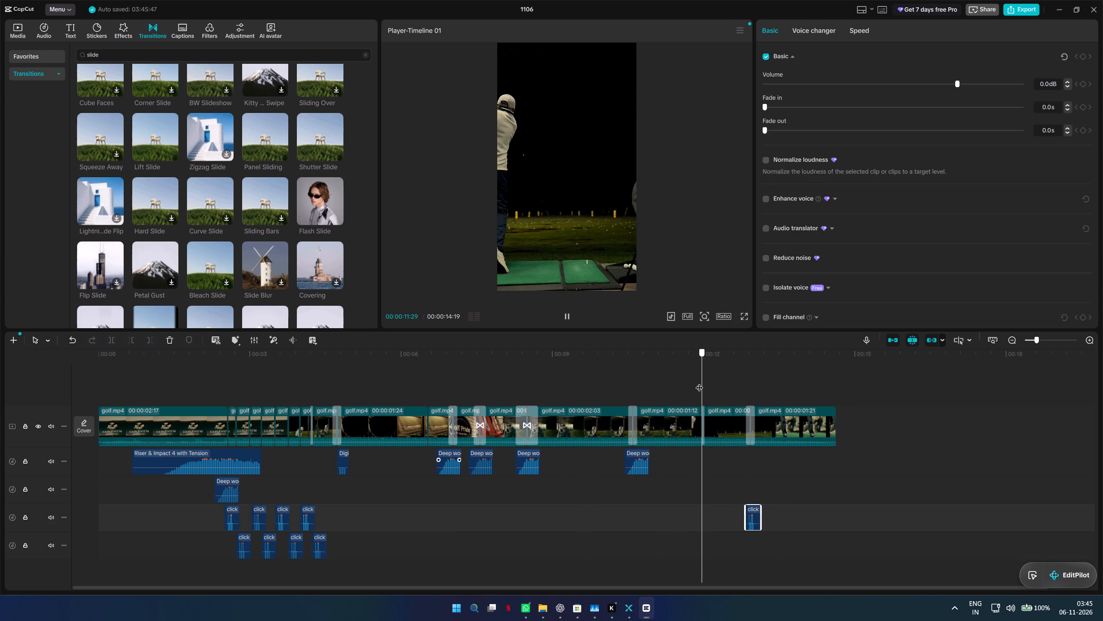
drag(699, 382, 702, 382)
key(ctrl+v)
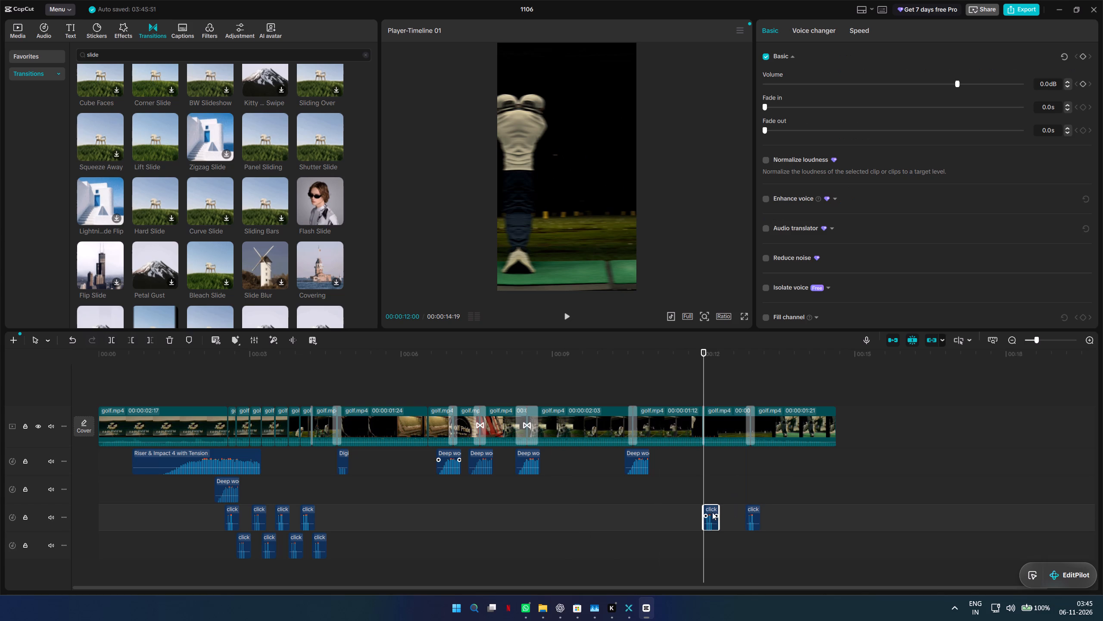
drag(712, 512, 704, 510)
drag(695, 350, 67, 393)
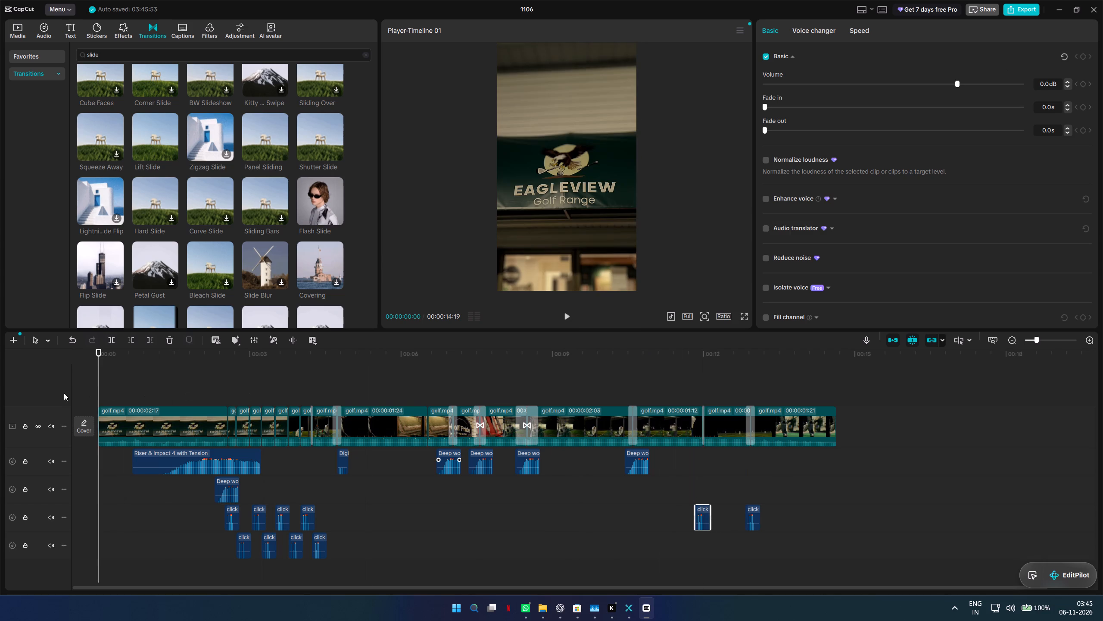
key(space)
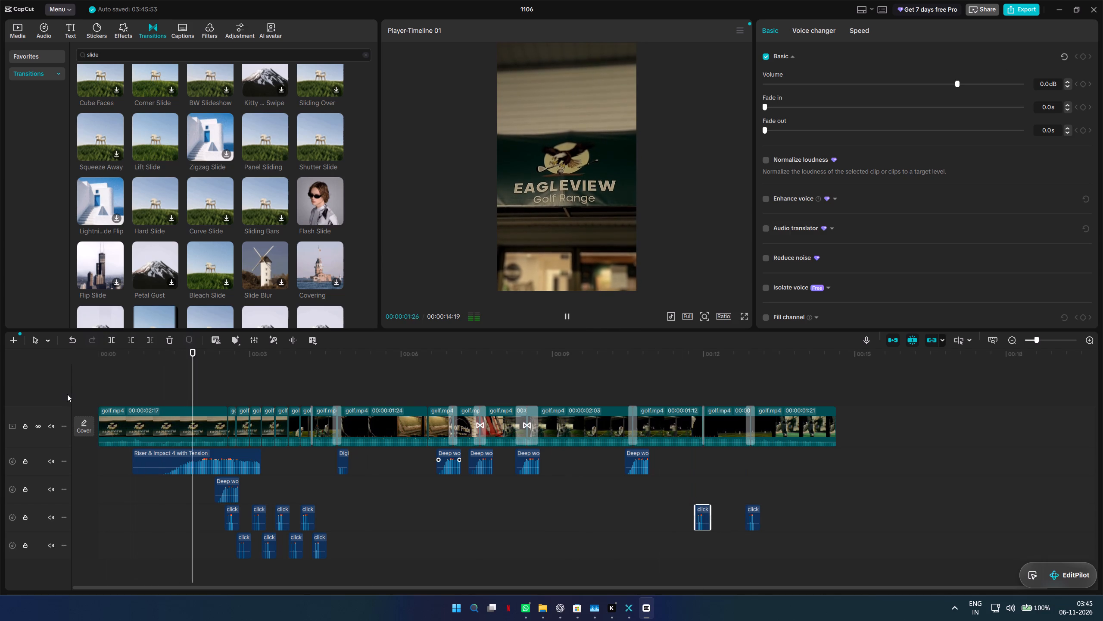
key(space)
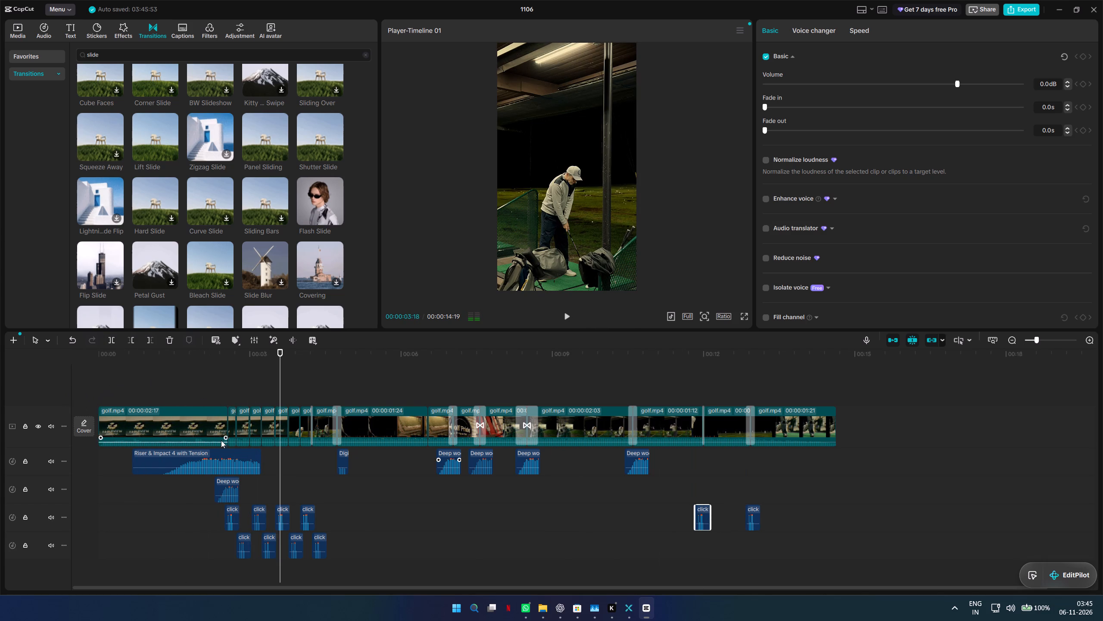
Shift the Riser & Impact 4 with Tension clip later in two moves, starting it at about 1.5 s, checking playback after each.
drag(214, 454, 234, 455)
drag(223, 370, 195, 370)
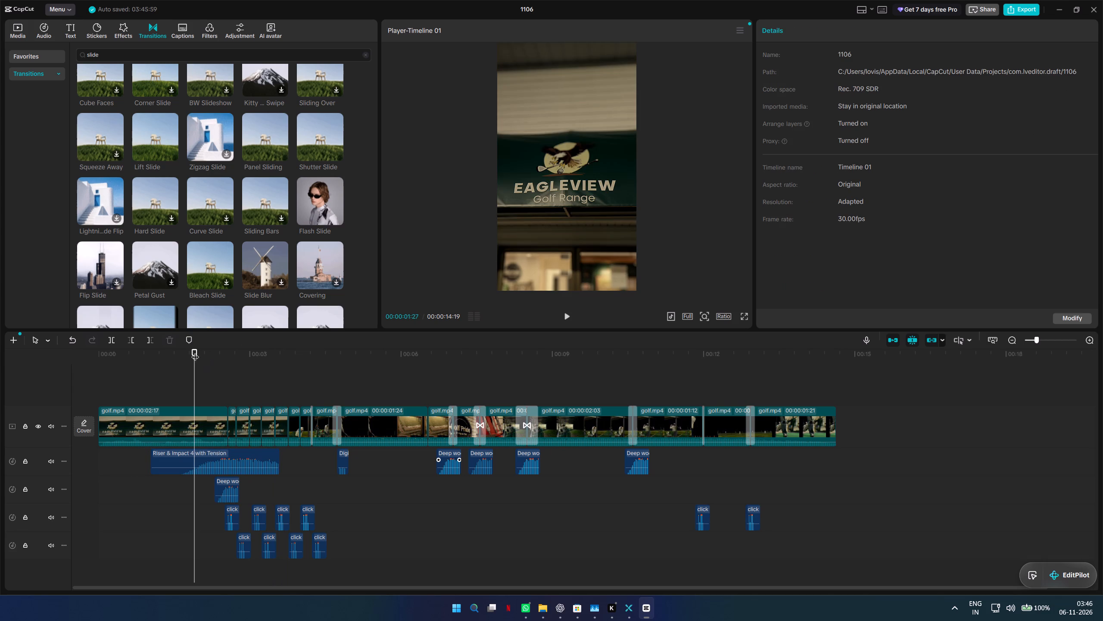
key(space)
key(space)
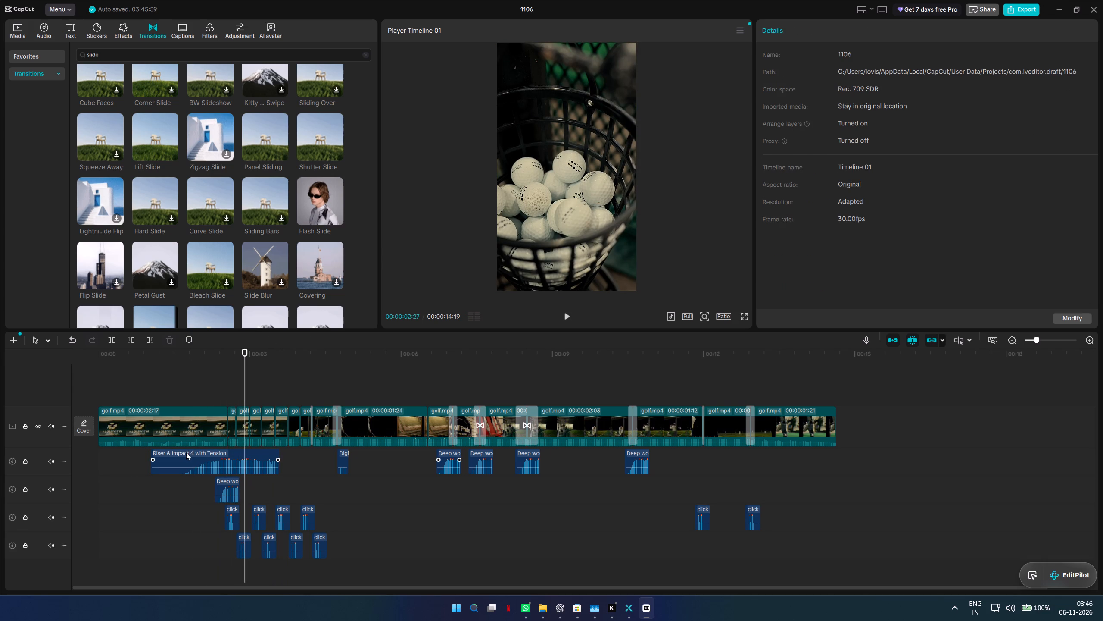
drag(186, 452, 205, 454)
drag(231, 371, 188, 375)
drag(239, 361, 181, 363)
key(space)
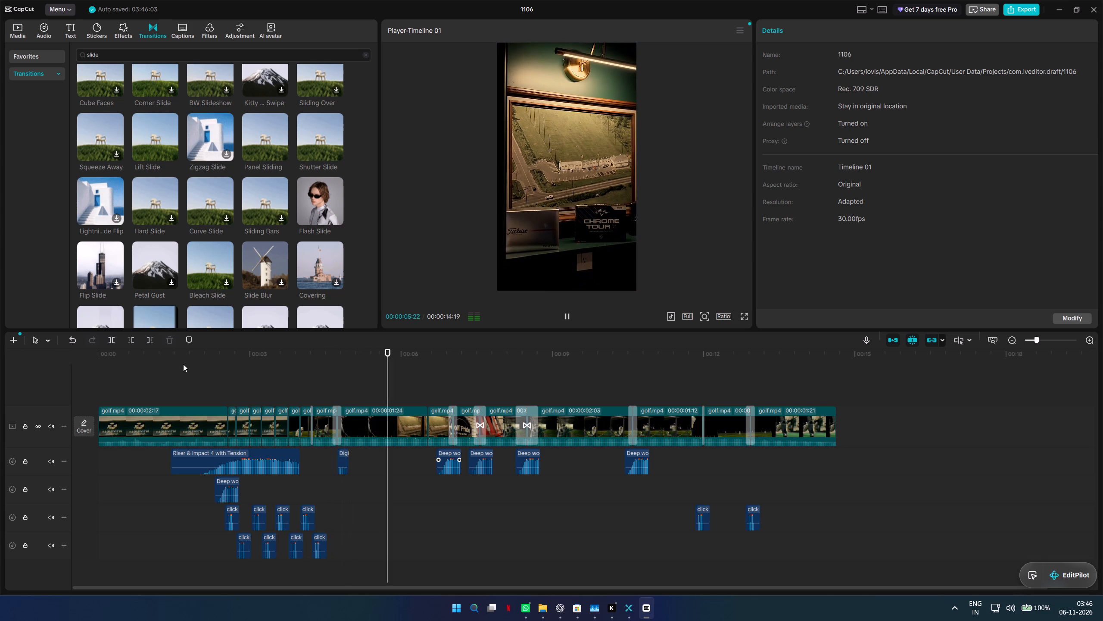
key(space)
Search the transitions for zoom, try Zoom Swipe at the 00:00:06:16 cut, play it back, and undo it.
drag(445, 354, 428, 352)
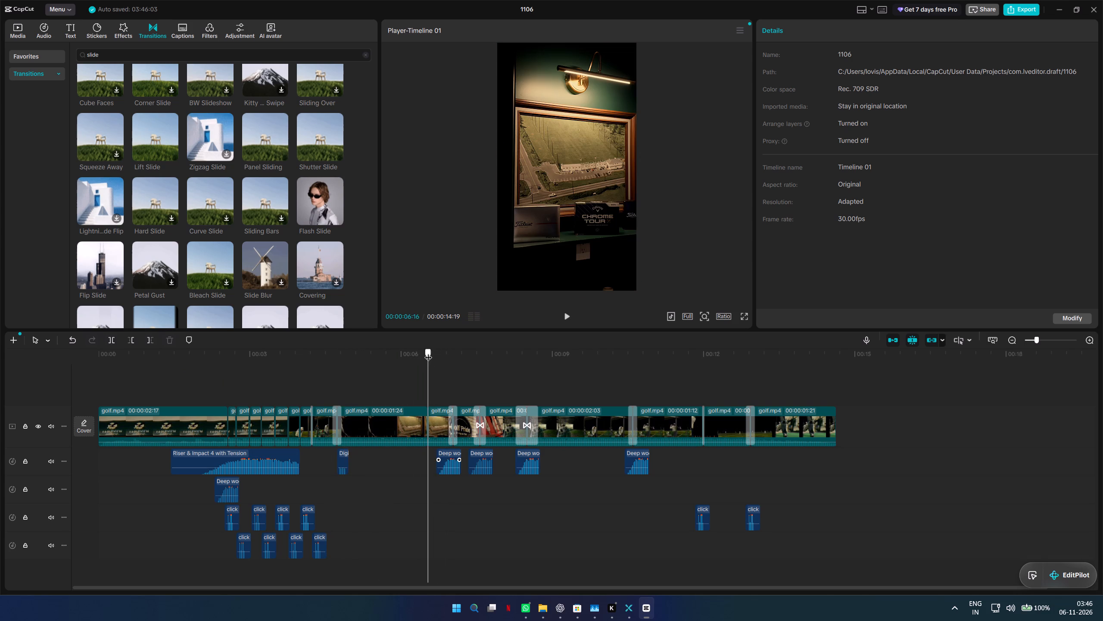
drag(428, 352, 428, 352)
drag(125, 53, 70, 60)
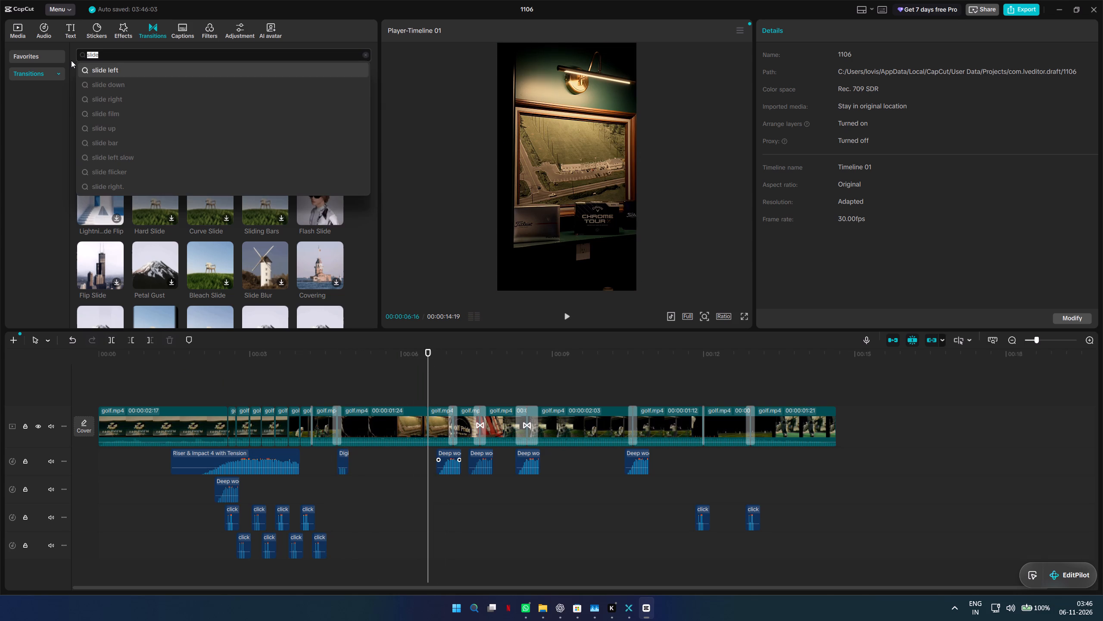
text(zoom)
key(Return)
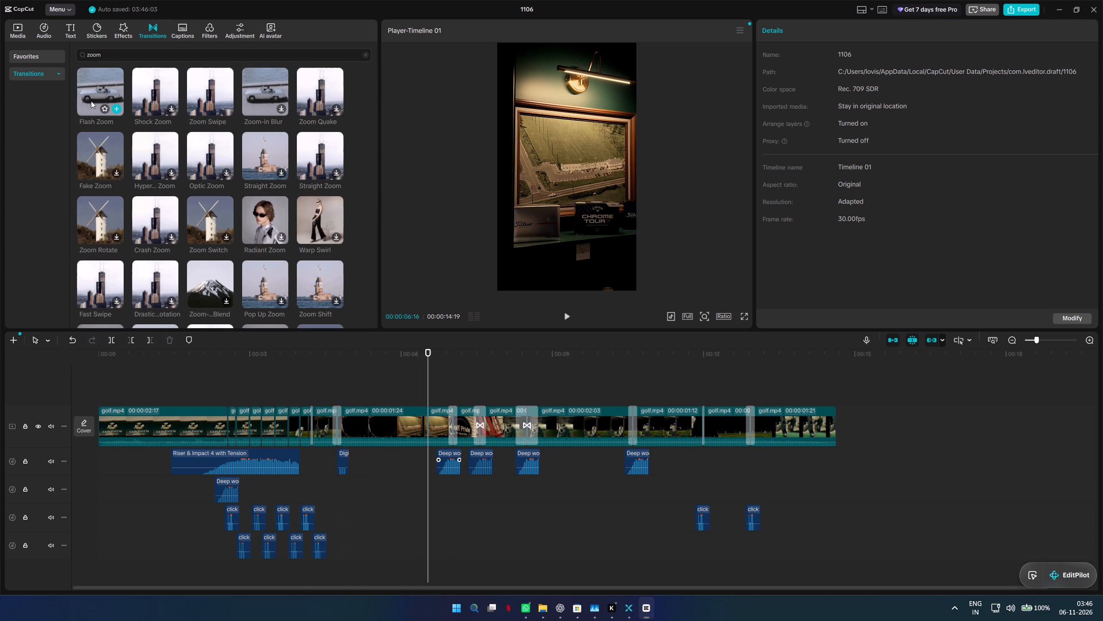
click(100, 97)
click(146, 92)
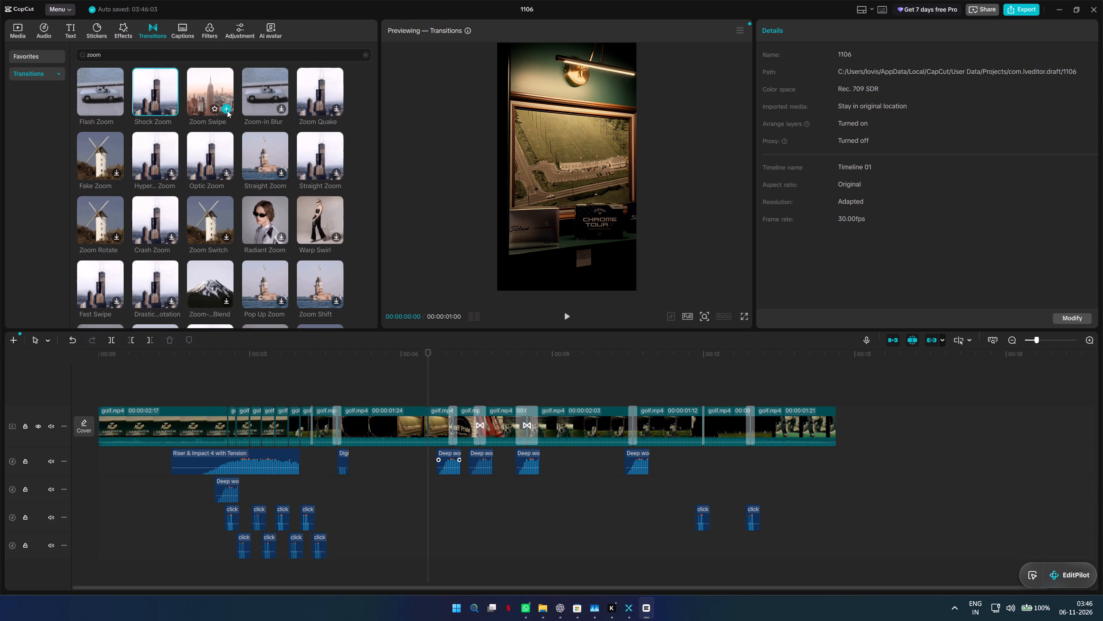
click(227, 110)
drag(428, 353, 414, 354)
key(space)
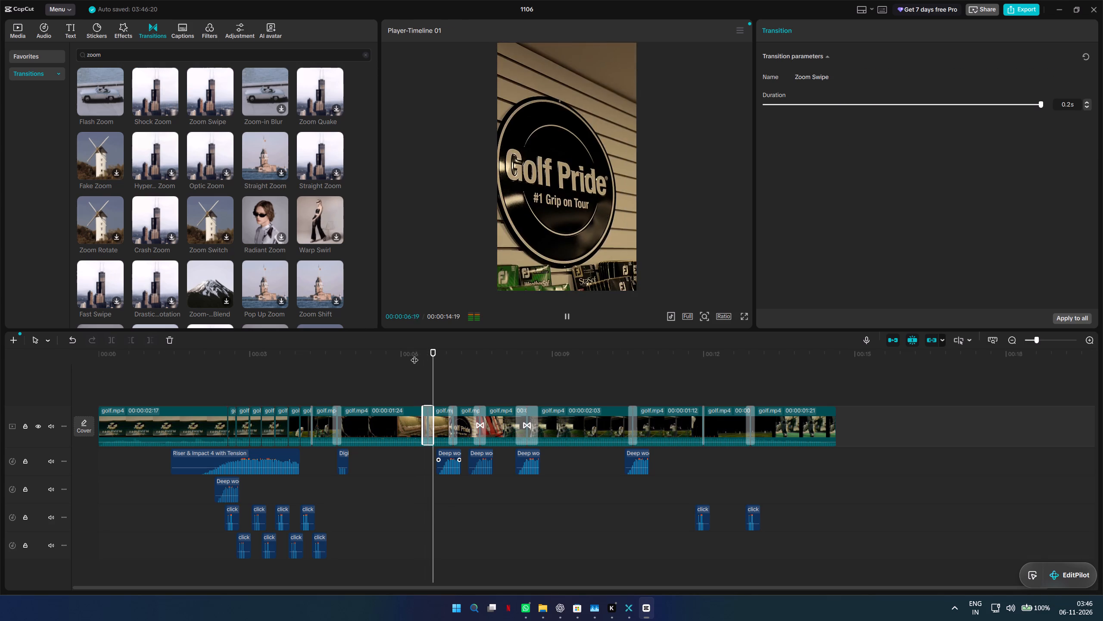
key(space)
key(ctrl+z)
Browse the zoom results and trending transitions, add Vibration Amped at the 00:00:06:16 cut, and play on from there.
drag(449, 348, 434, 350)
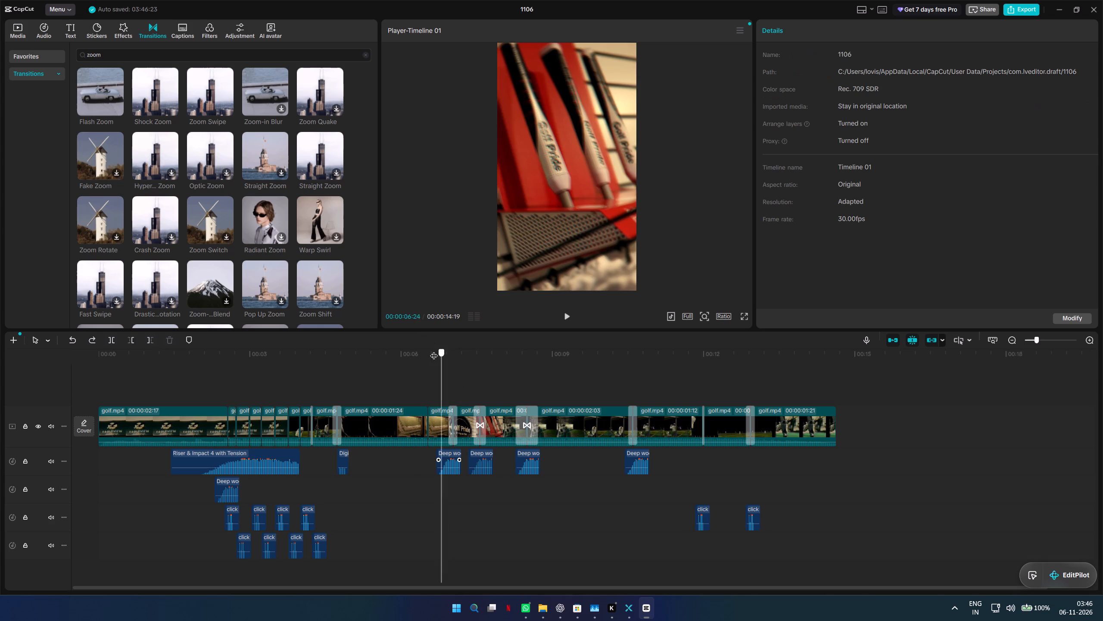
drag(434, 350, 432, 356)
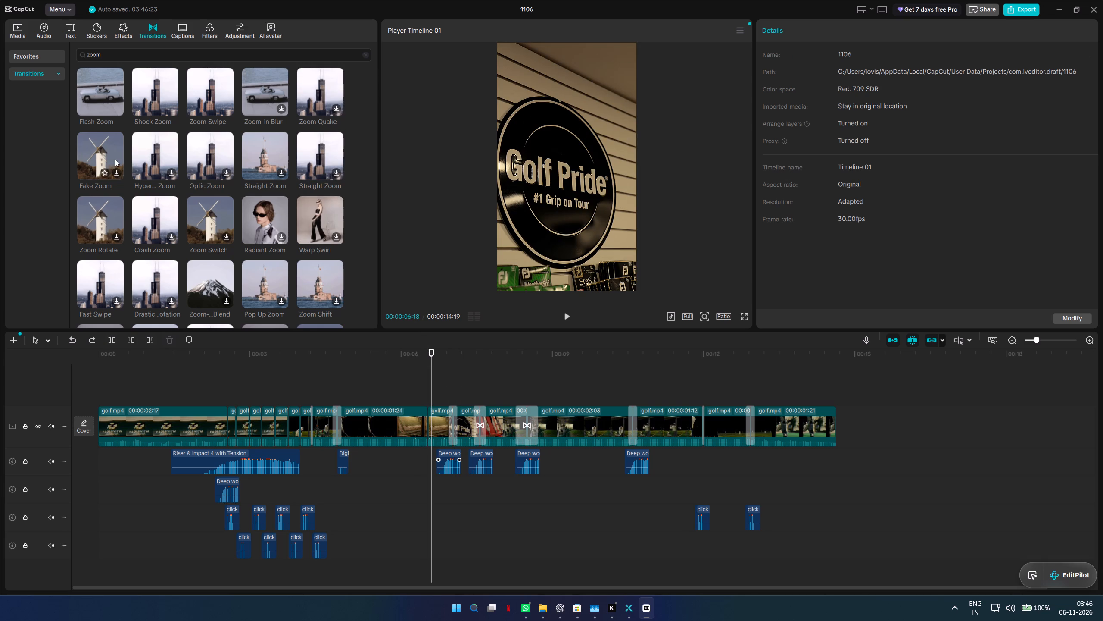
scroll(115, 159, down, 3)
scroll(154, 203, down, 3)
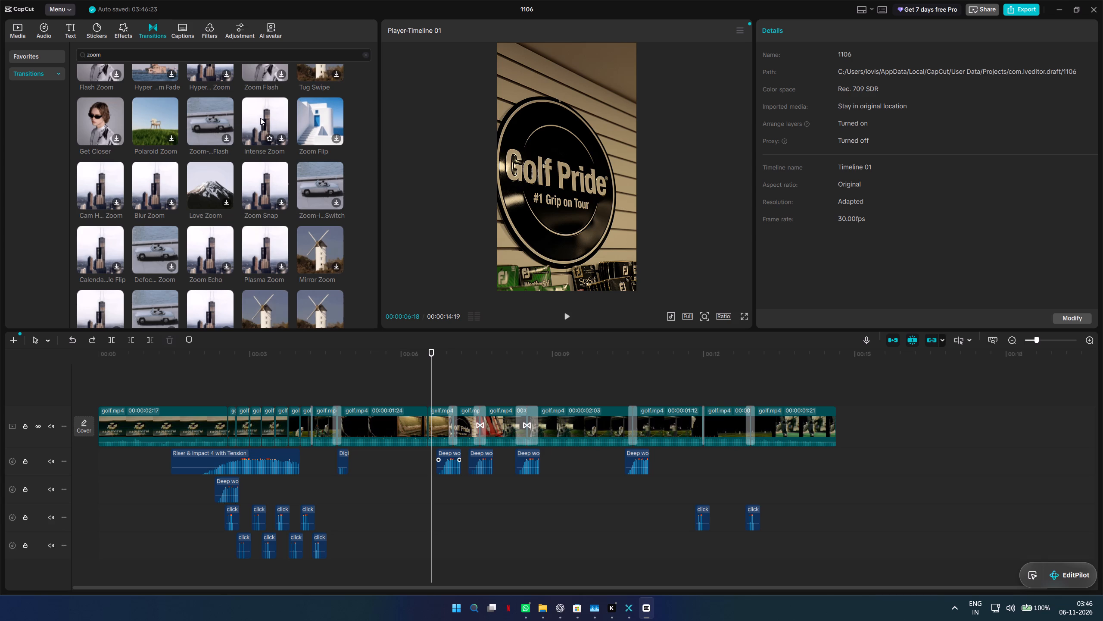
drag(107, 54, 48, 61)
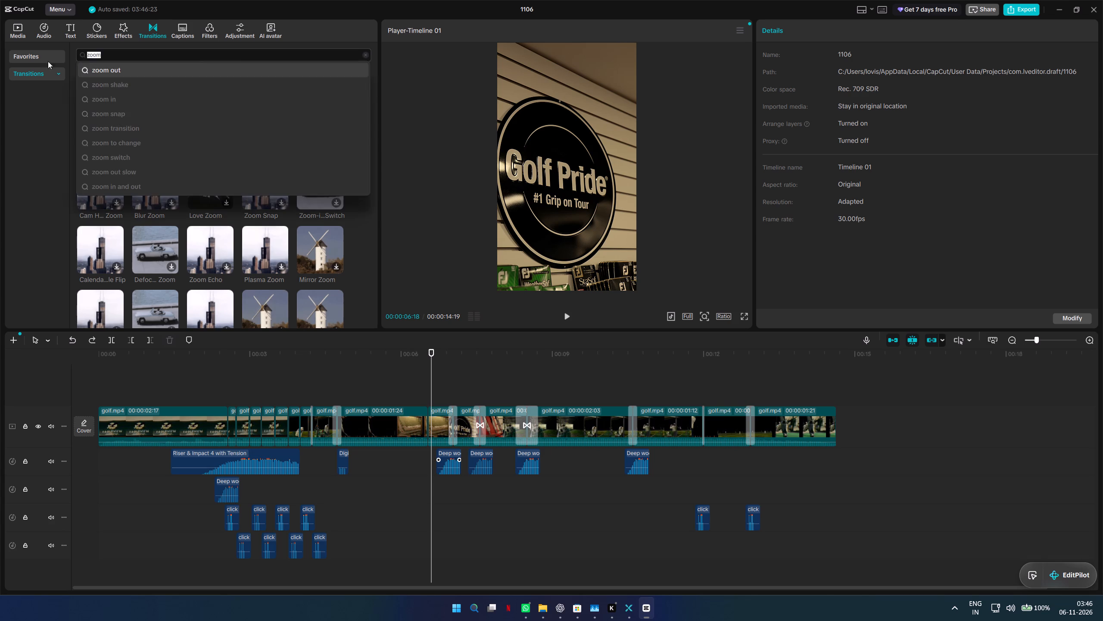
drag(48, 61, 41, 62)
click(38, 75)
click(34, 97)
click(35, 108)
click(53, 93)
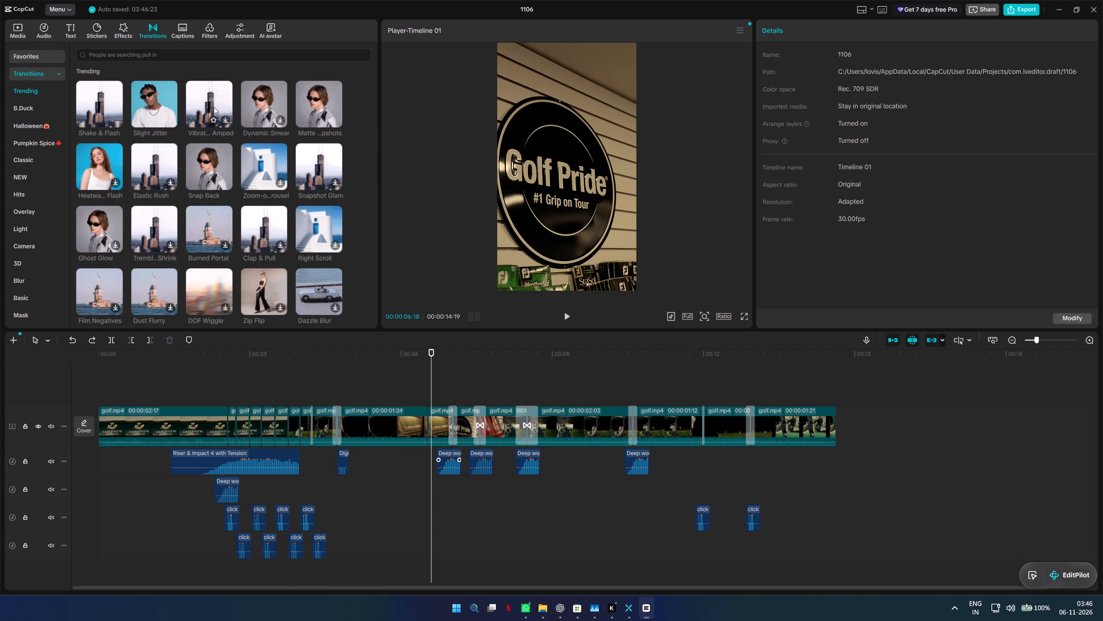
click(225, 119)
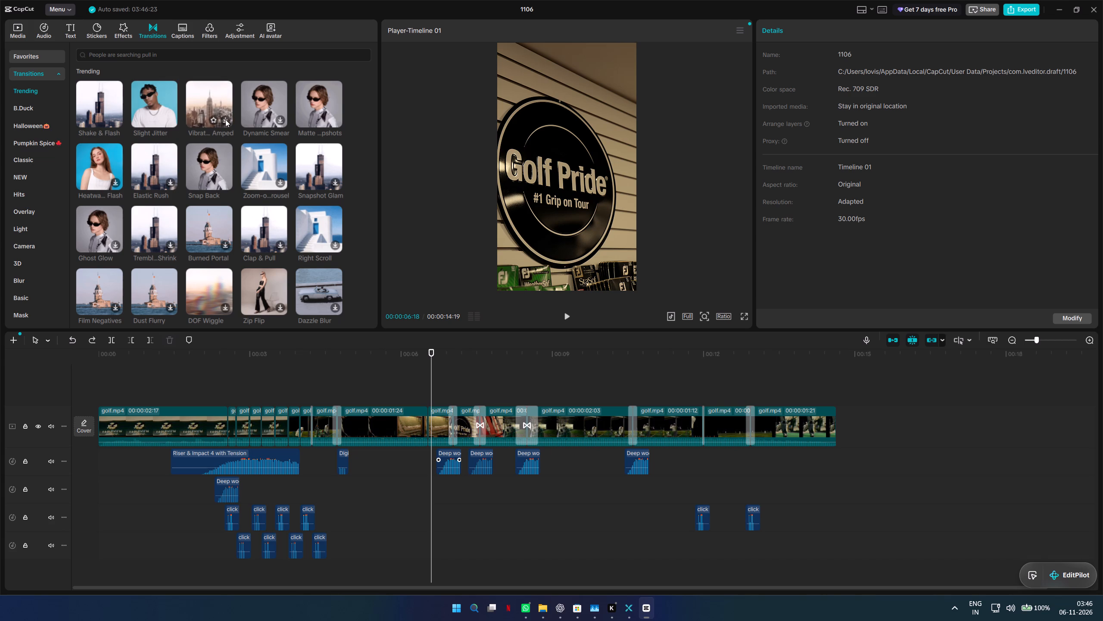
click(225, 119)
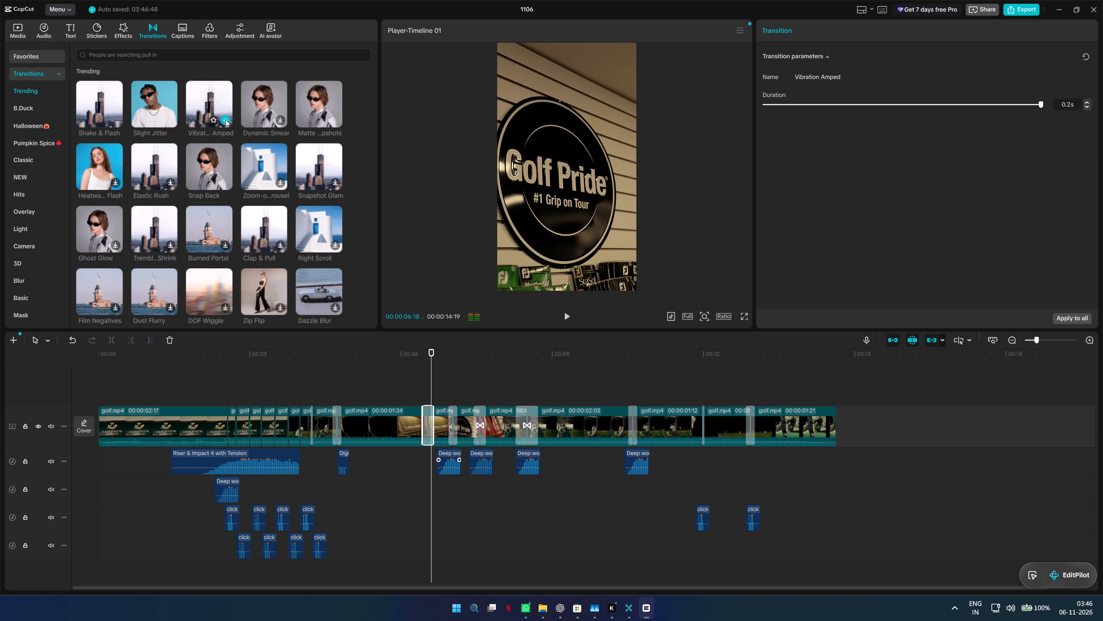
key(space)
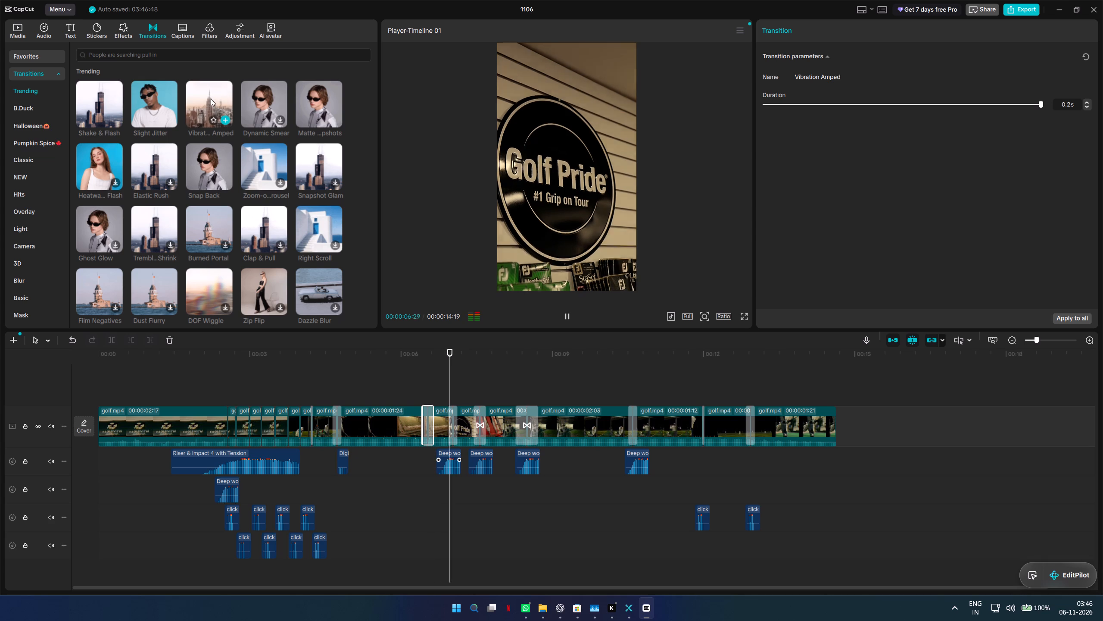
Replay the footage around the 00:00:06:16 cut to check the Vibration Amped transition.
key(space)
drag(439, 347, 430, 349)
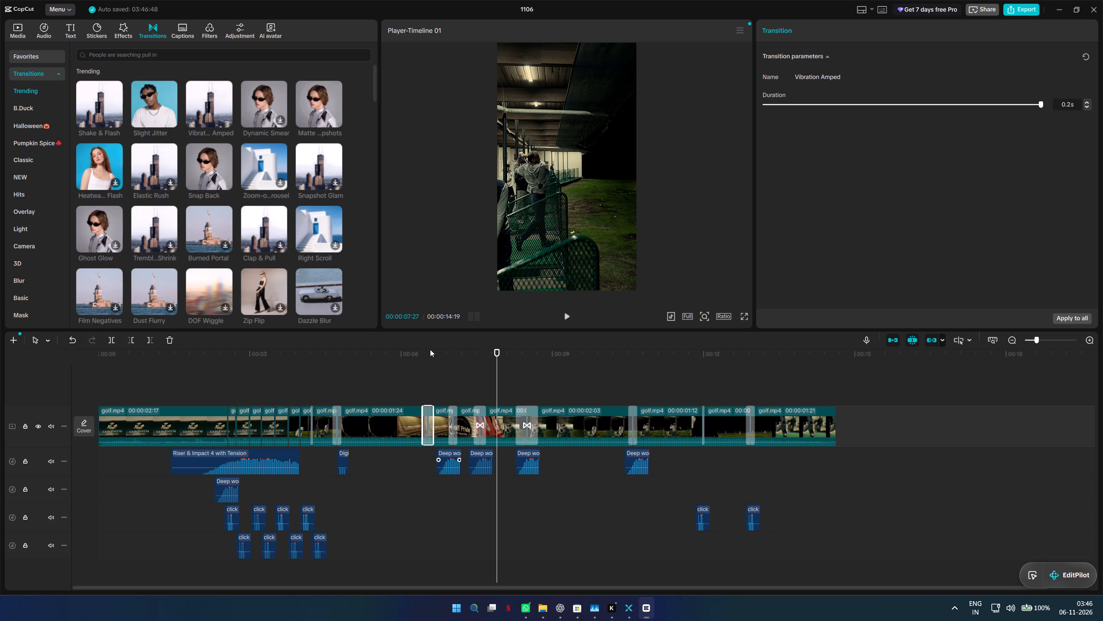
drag(430, 349, 428, 350)
drag(431, 353, 421, 353)
key(space)
key(space)
drag(421, 353, 398, 358)
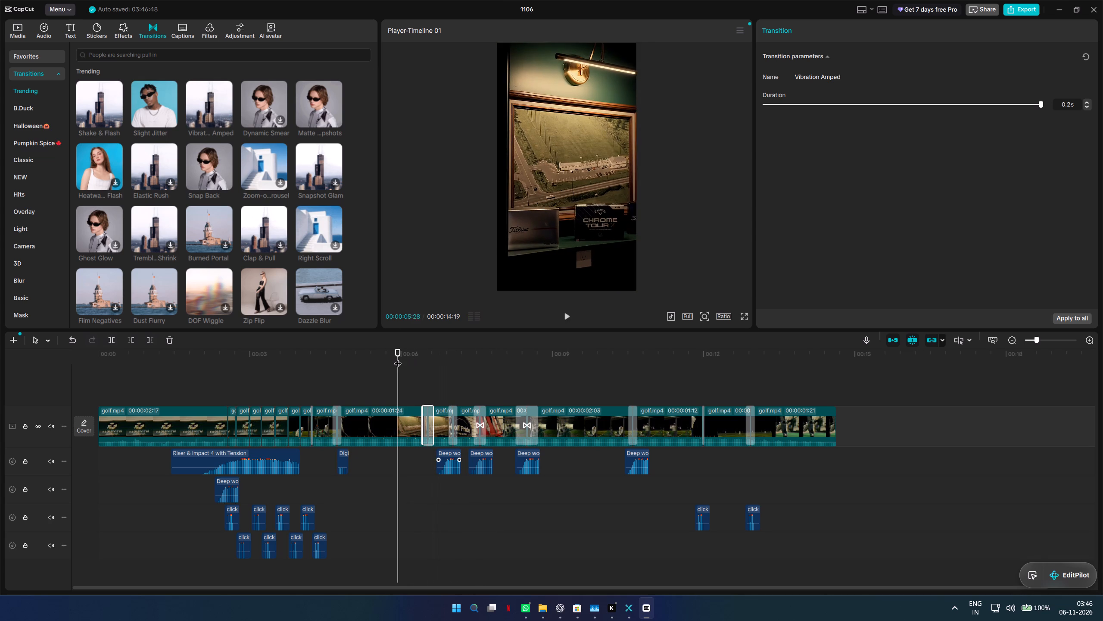
key(space)
key(space)
Replace the transition at the 00:00:06:16 cut with Matte Snapshots and play it back twice.
drag(448, 359, 425, 362)
click(324, 104)
click(334, 118)
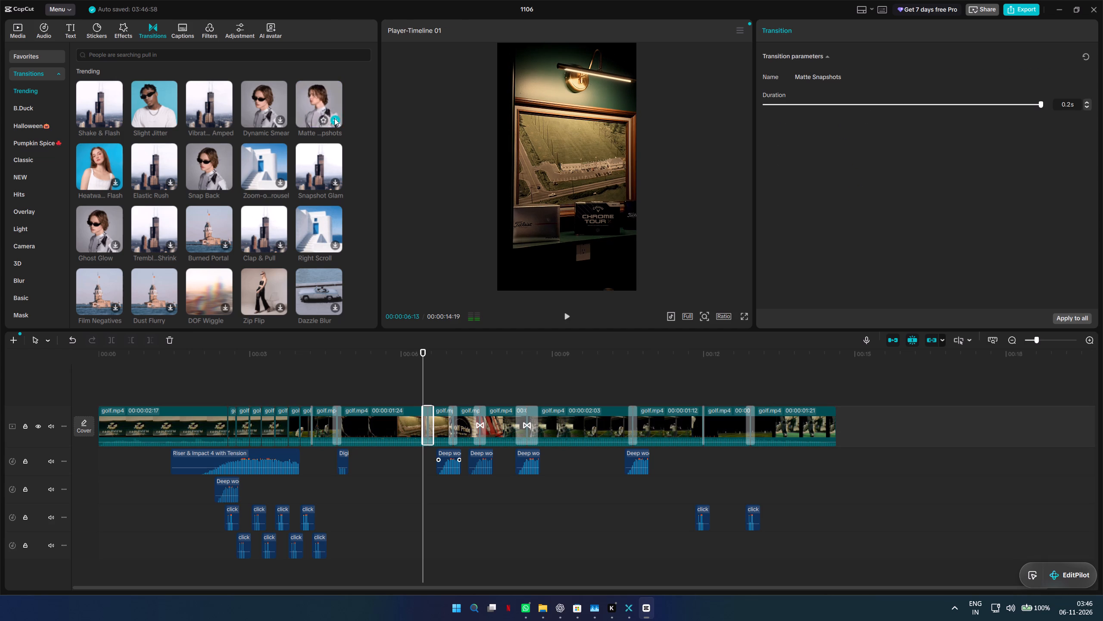
key(space)
key(space)
drag(455, 351, 435, 358)
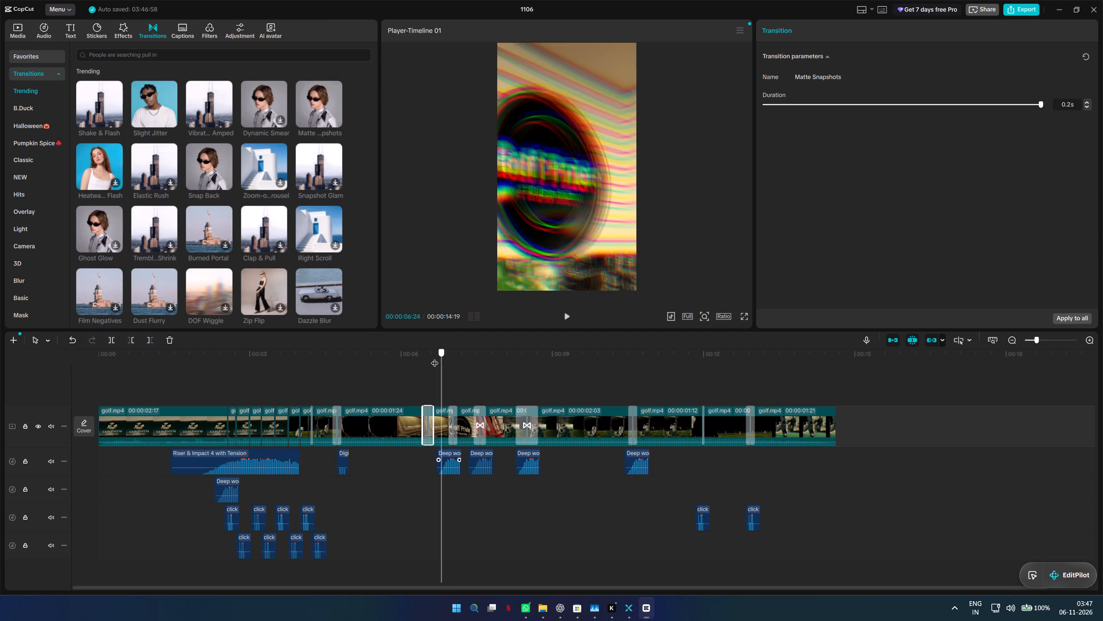
drag(435, 358, 421, 361)
key(space)
key(space)
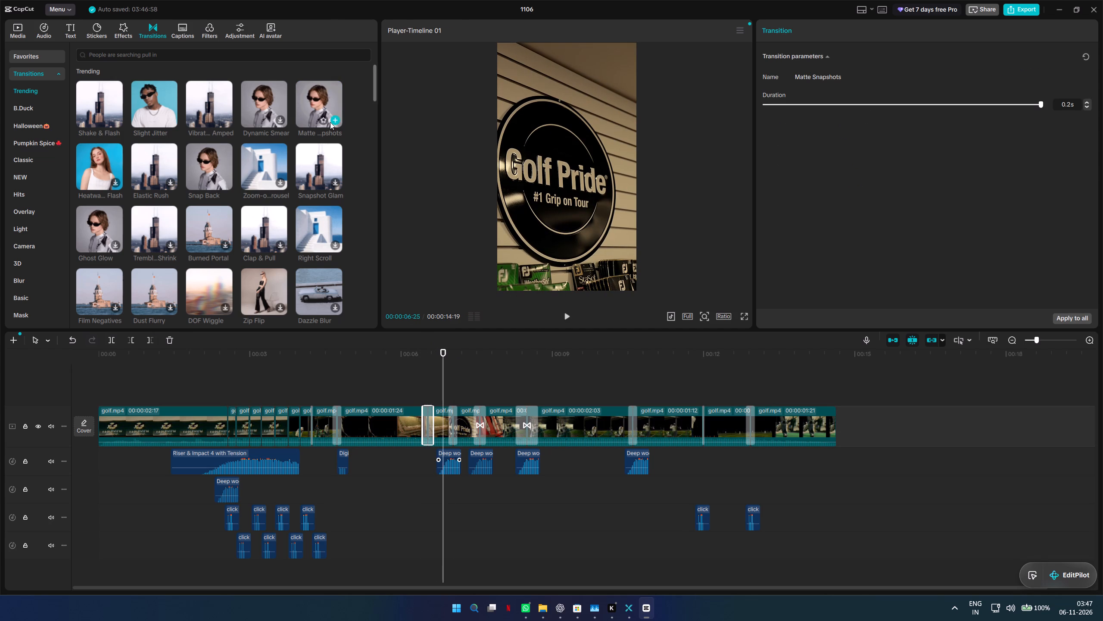
Apply Matte Snapshots to the following cut as well, at about 7 s.
click(334, 119)
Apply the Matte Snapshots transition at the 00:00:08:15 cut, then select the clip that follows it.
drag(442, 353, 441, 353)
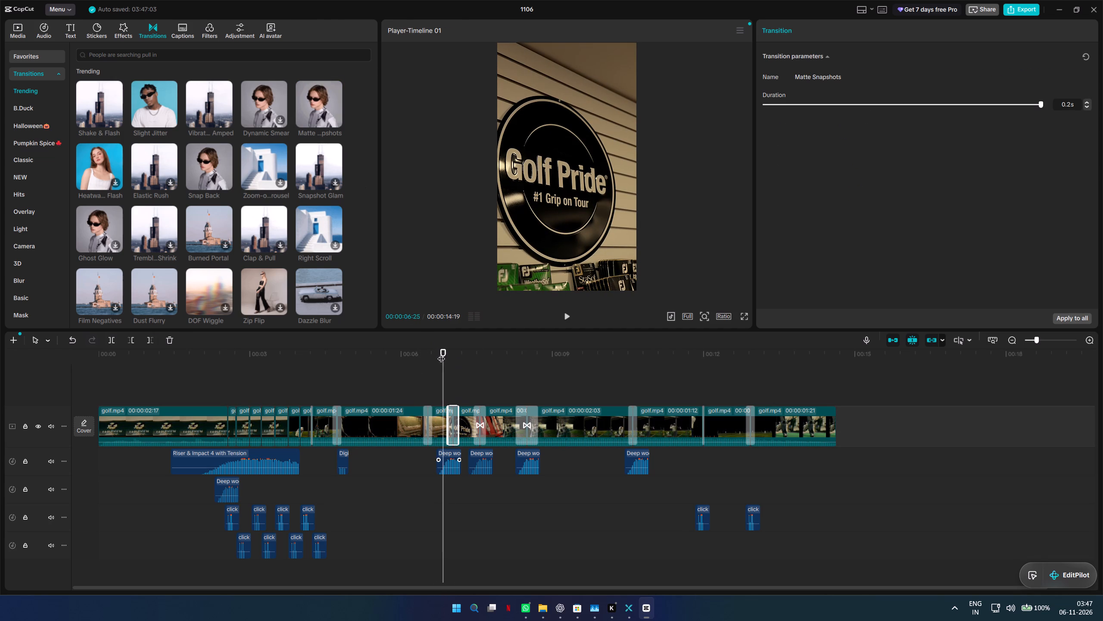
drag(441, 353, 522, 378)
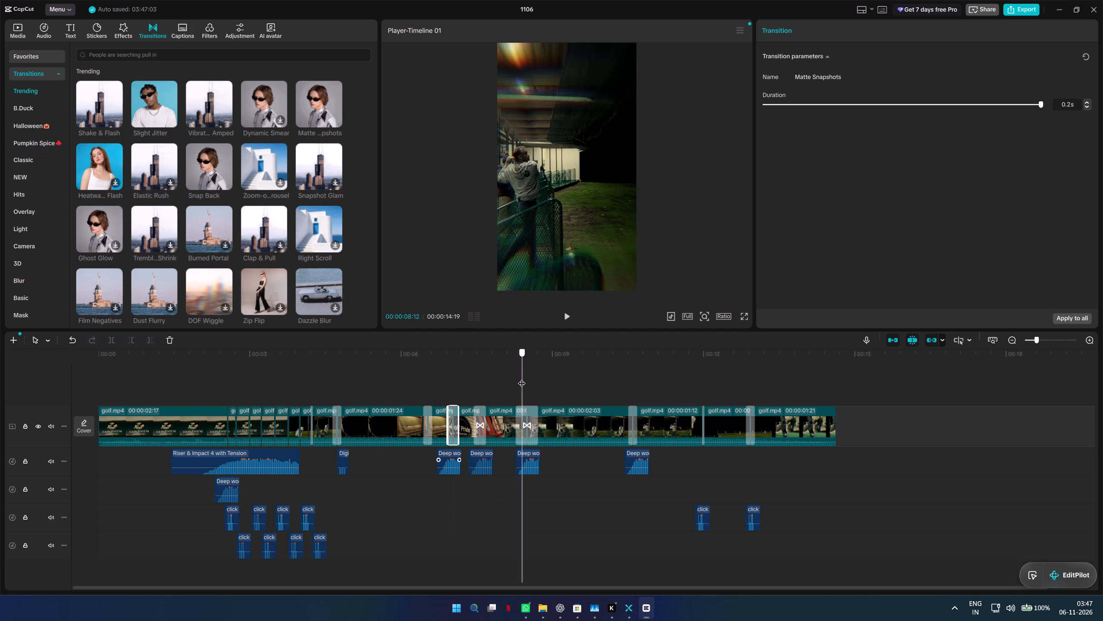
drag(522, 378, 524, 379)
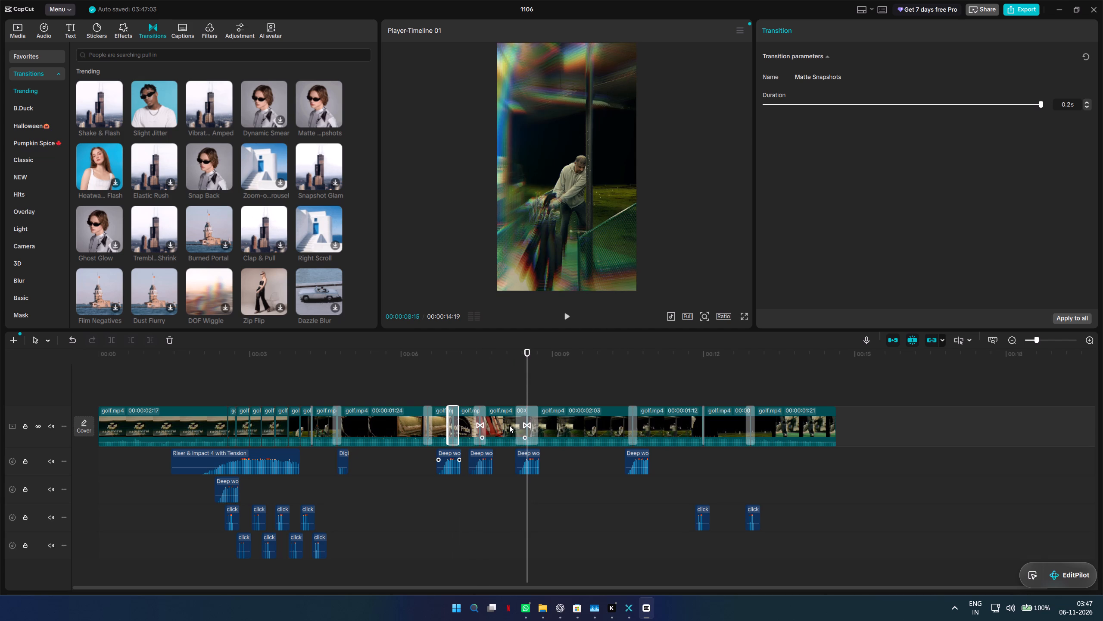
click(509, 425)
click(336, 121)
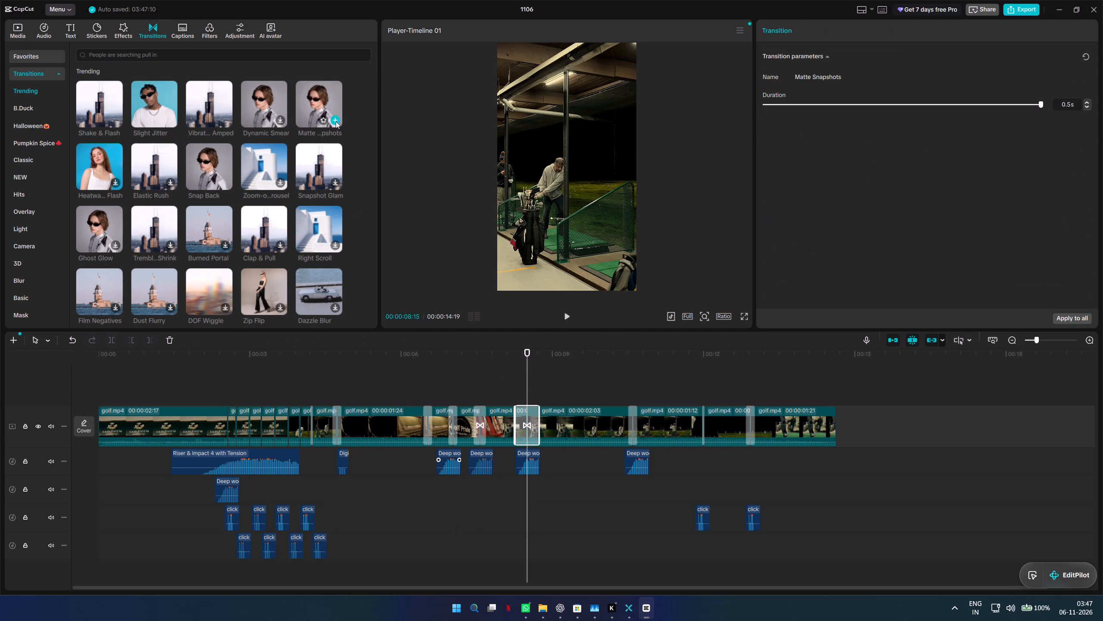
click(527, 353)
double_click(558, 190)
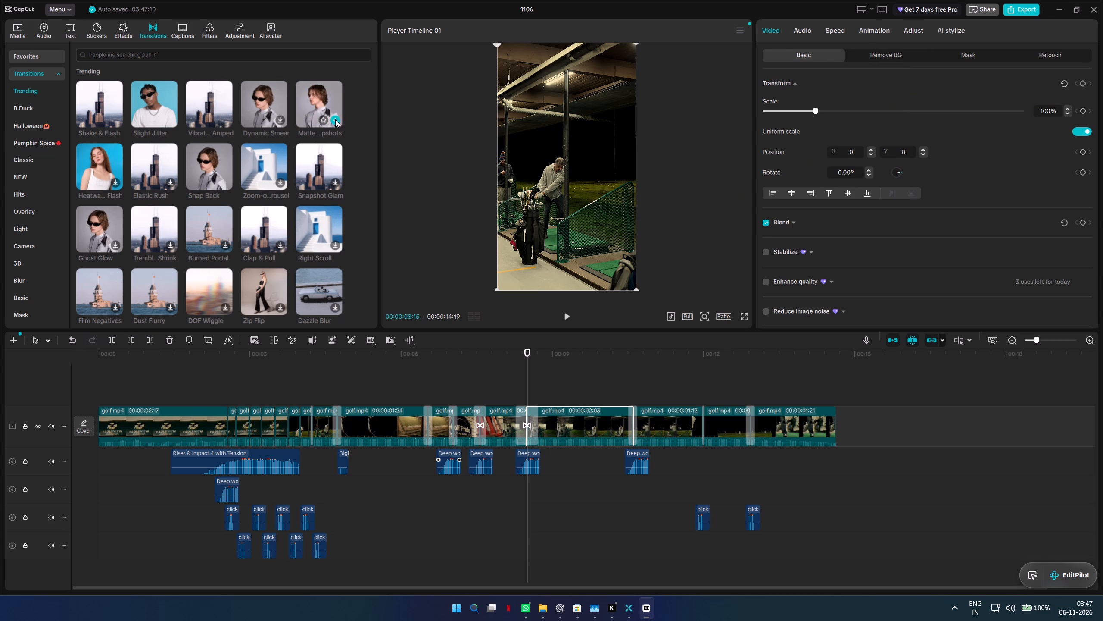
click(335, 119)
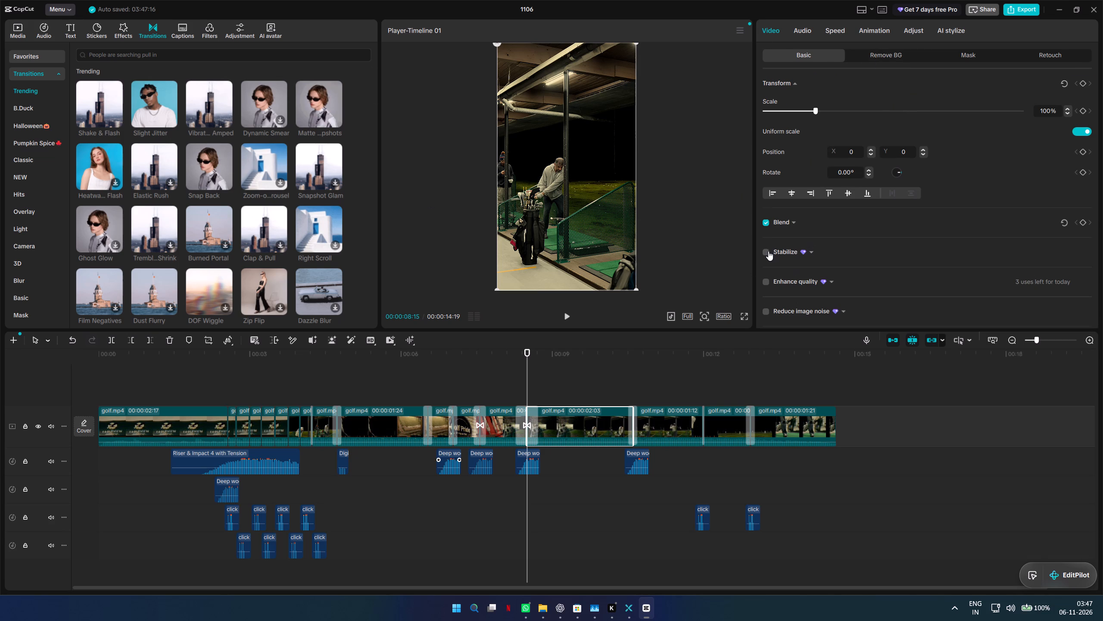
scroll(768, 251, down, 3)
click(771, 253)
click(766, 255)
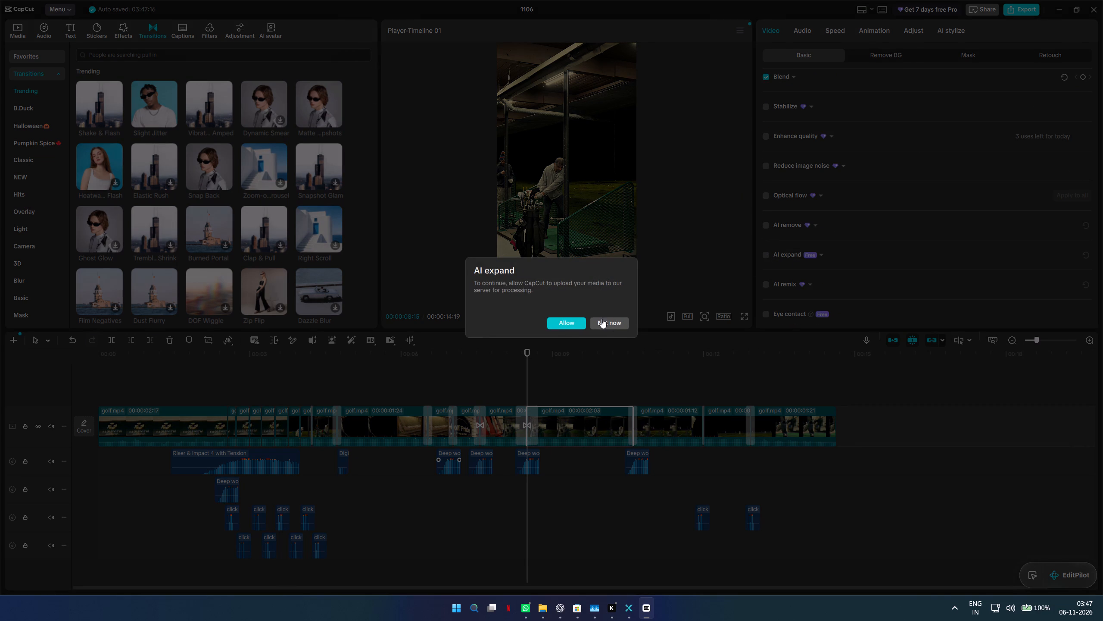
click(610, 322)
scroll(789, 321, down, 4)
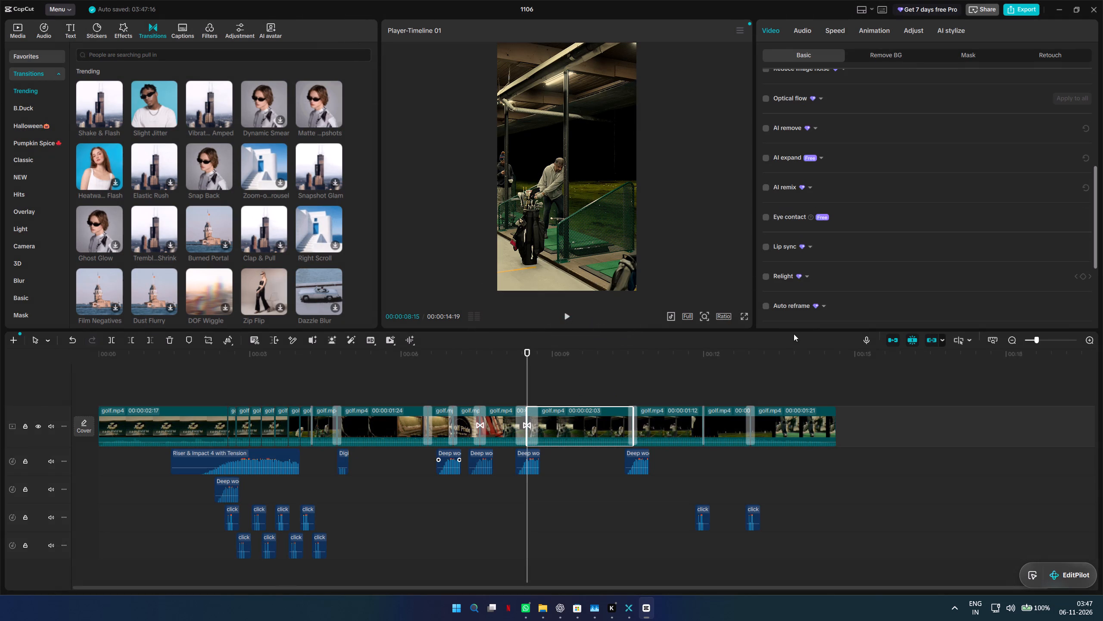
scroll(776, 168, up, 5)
Play back the footage leading into the 00:00:08:15 cut to check its Matte Snapshots transition.
drag(524, 354, 503, 358)
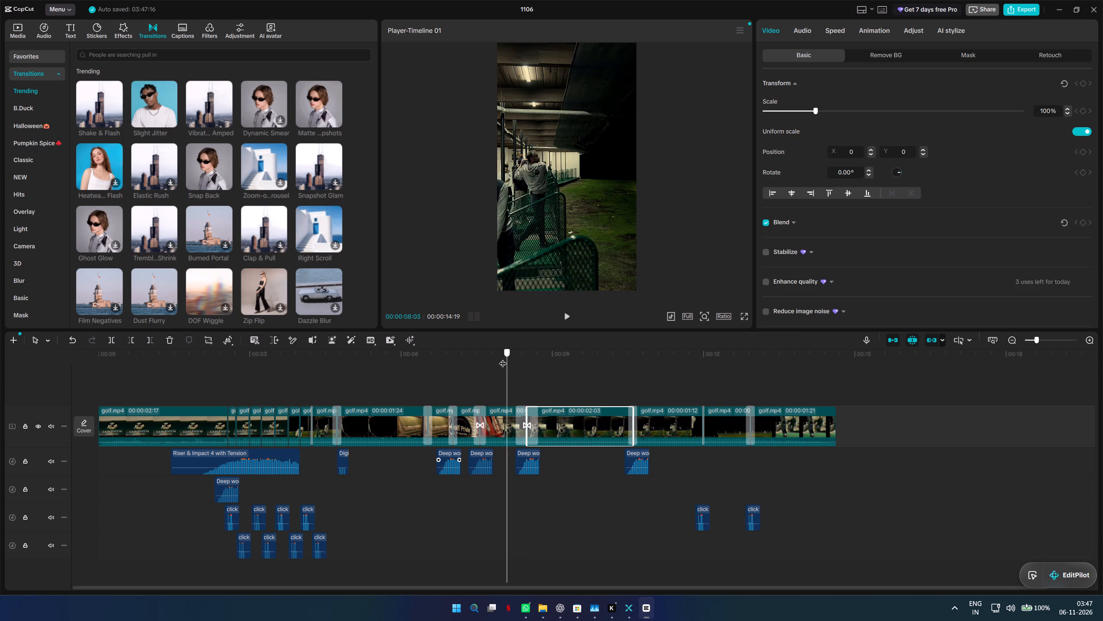
drag(503, 358, 443, 359)
key(space)
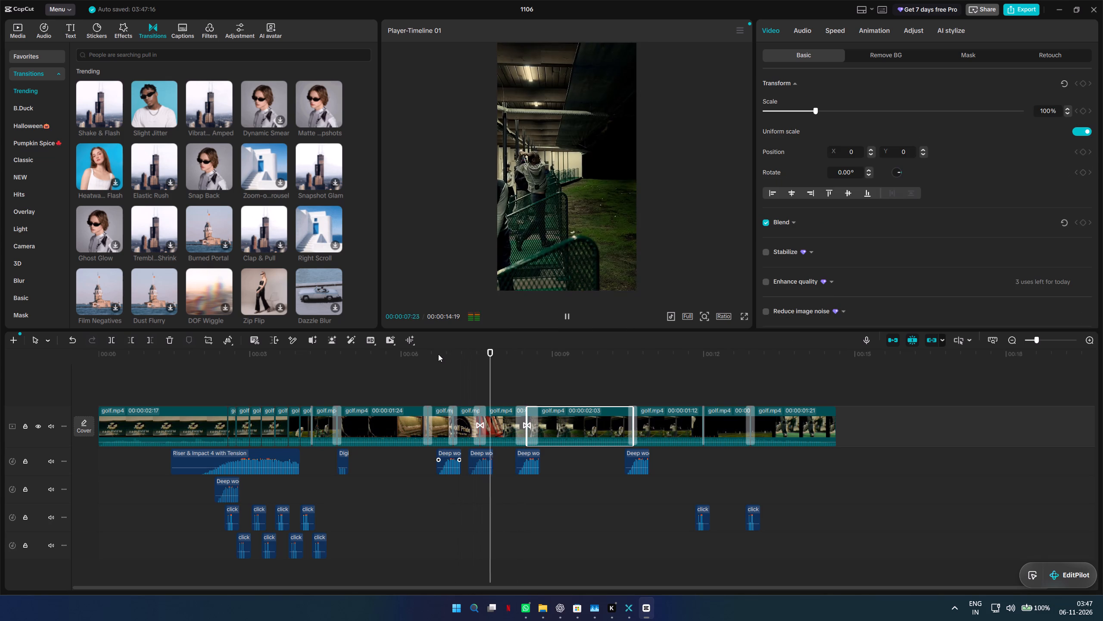
key(space)
drag(538, 361, 519, 361)
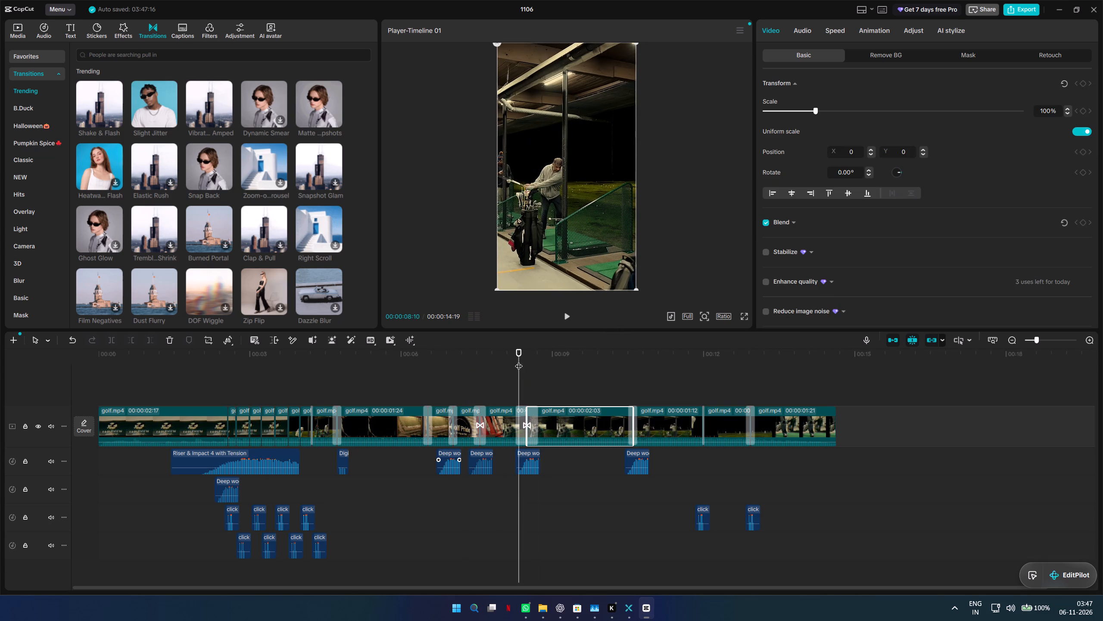
drag(519, 361, 519, 360)
Browse the trending transitions and replace the one at the 00:00:08:15 cut with B&W Smear.
click(523, 435)
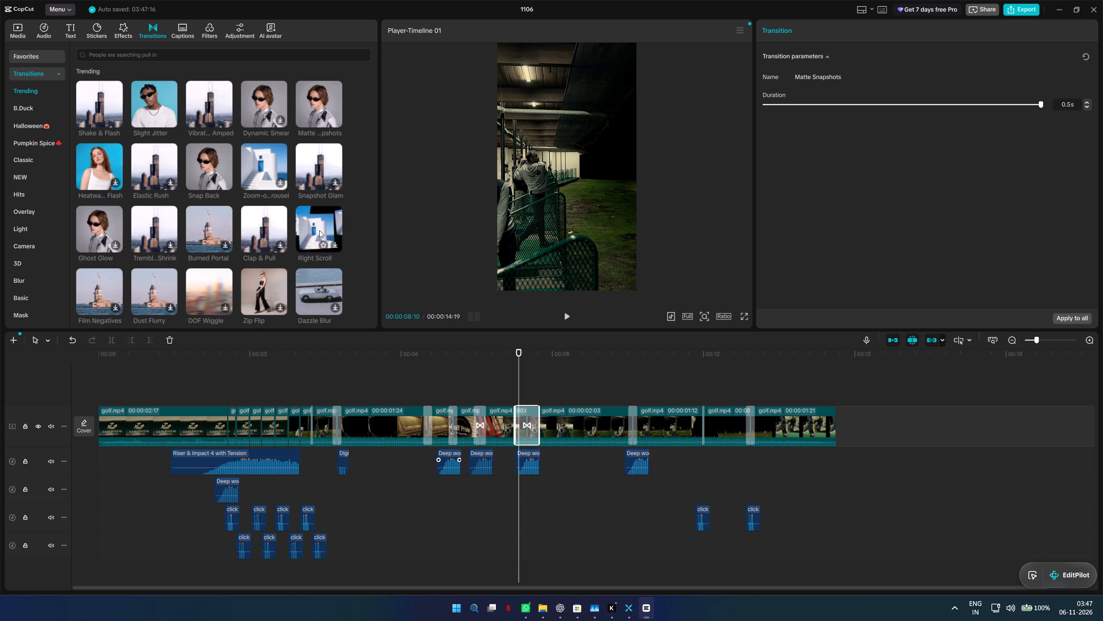
scroll(319, 230, down, 6)
scroll(318, 131, up, 4)
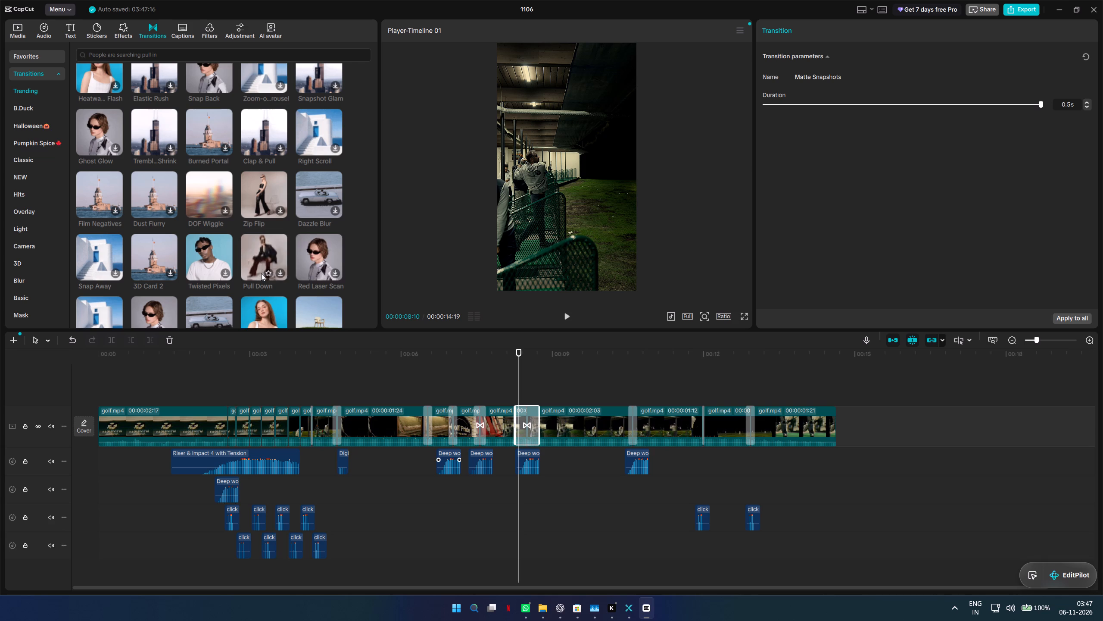
scroll(202, 268, down, 1)
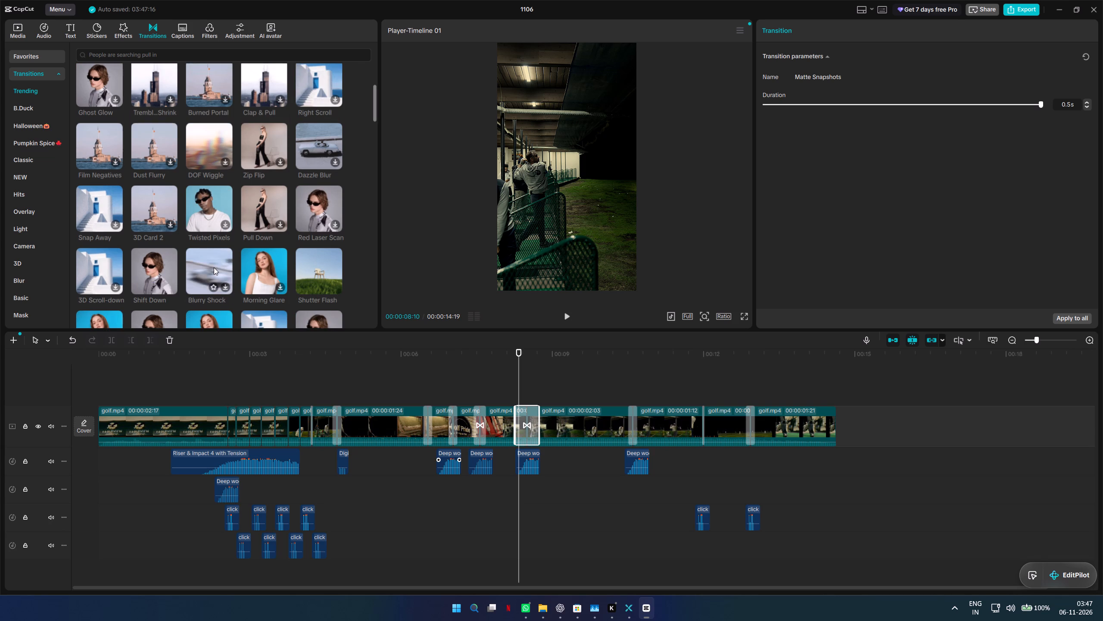
scroll(214, 267, down, 1)
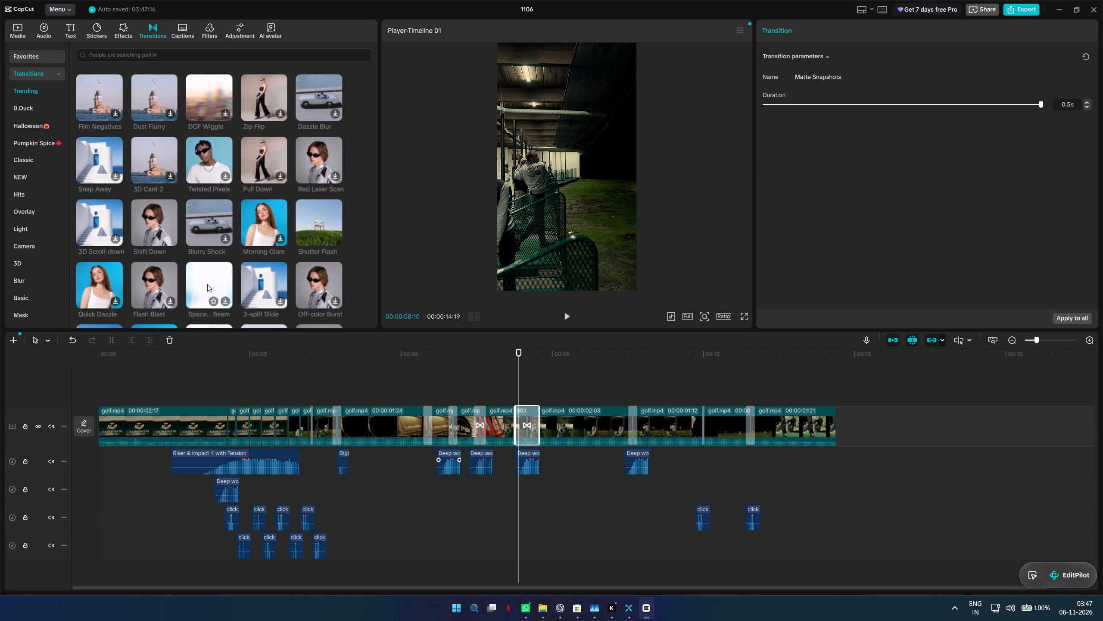
scroll(207, 284, down, 2)
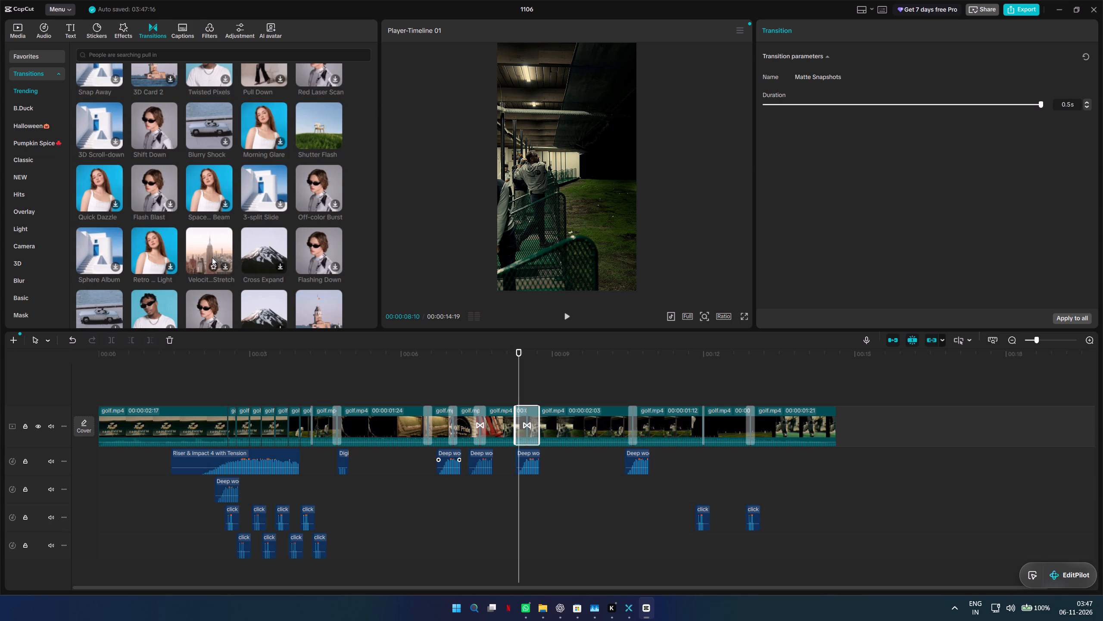
scroll(264, 255, down, 4)
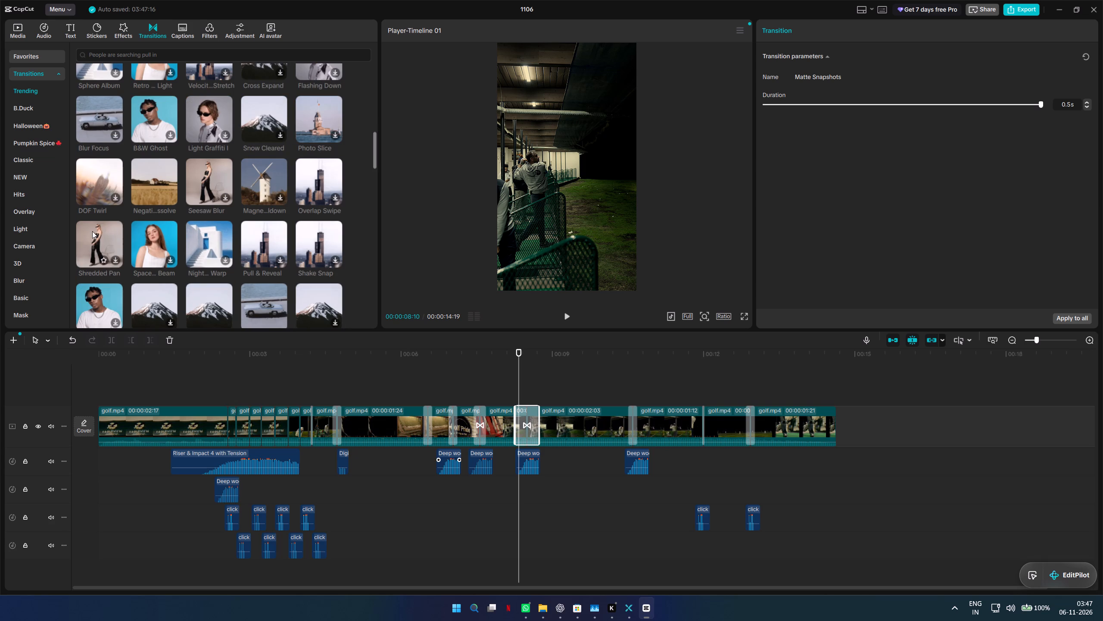
scroll(112, 192, down, 3)
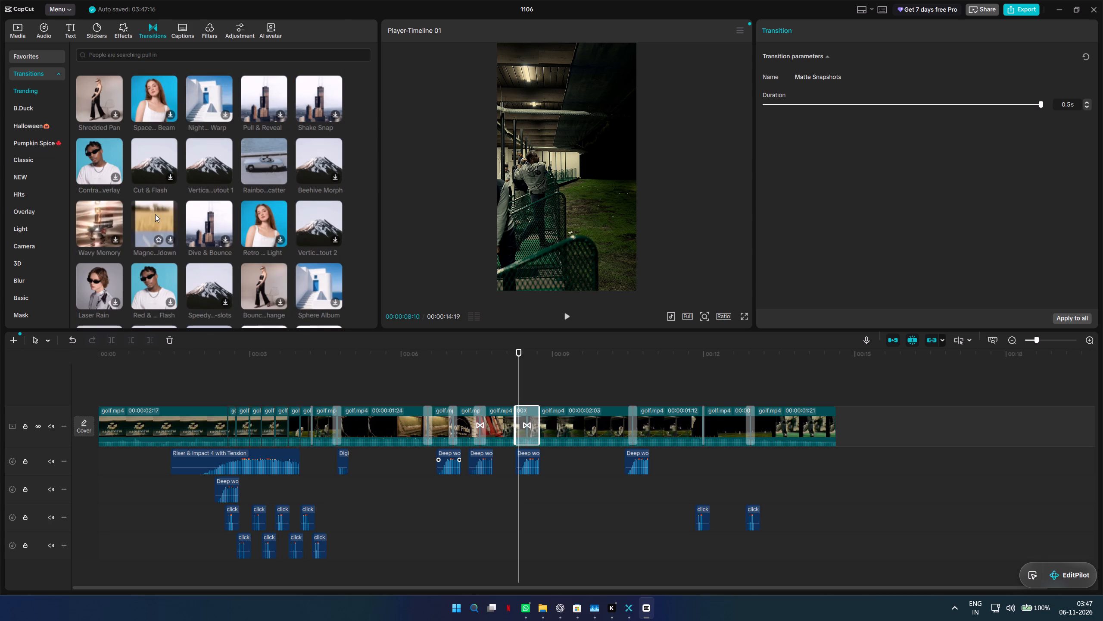
scroll(222, 228, down, 2)
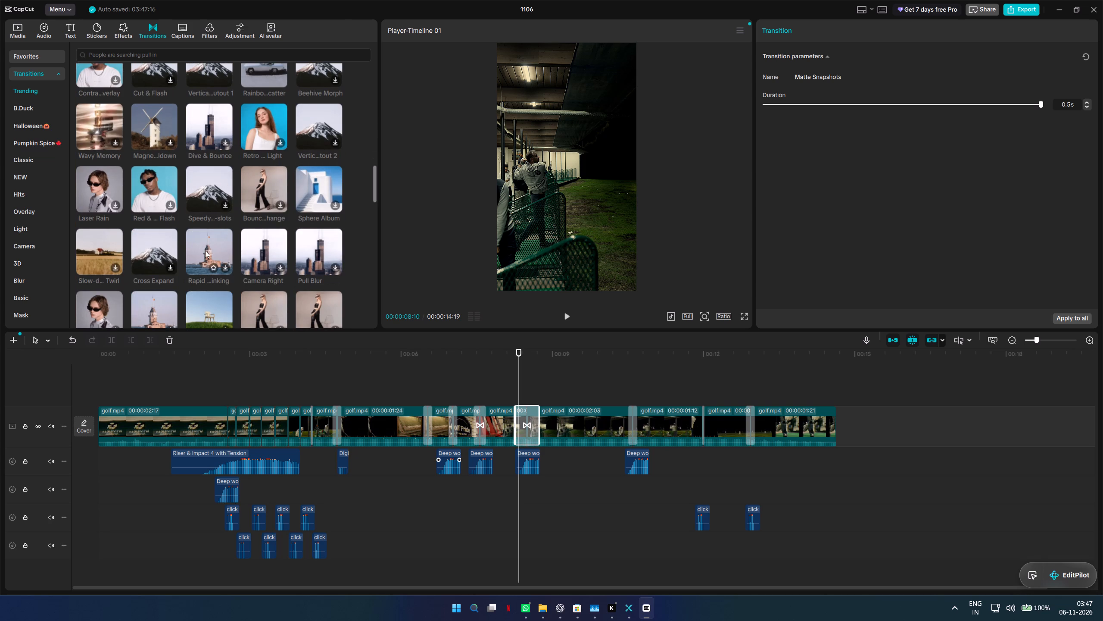
scroll(205, 251, down, 4)
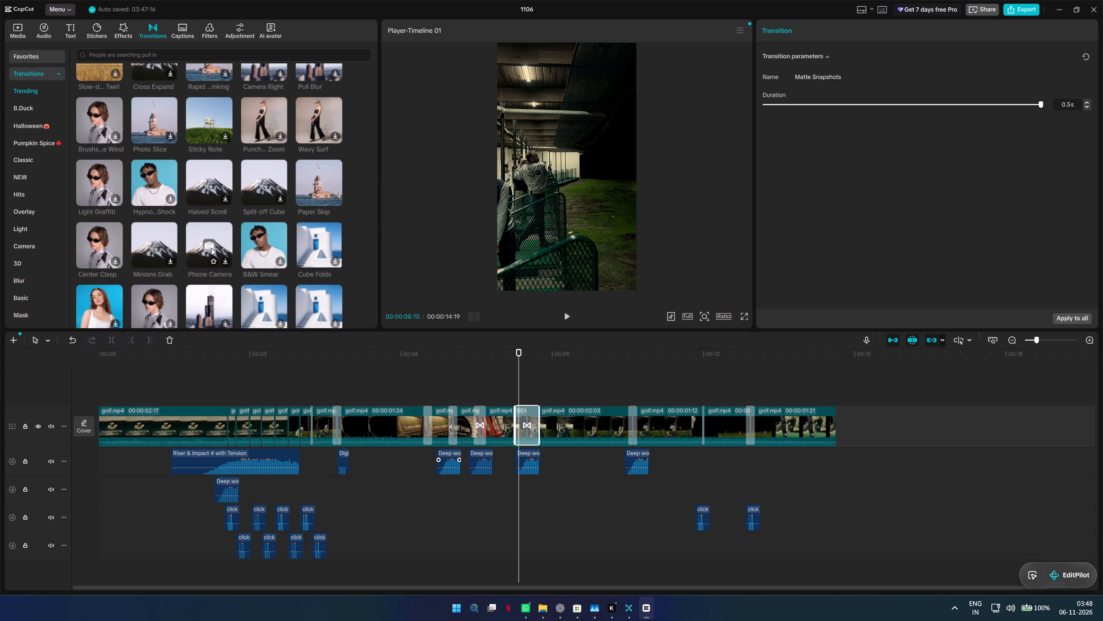
click(252, 242)
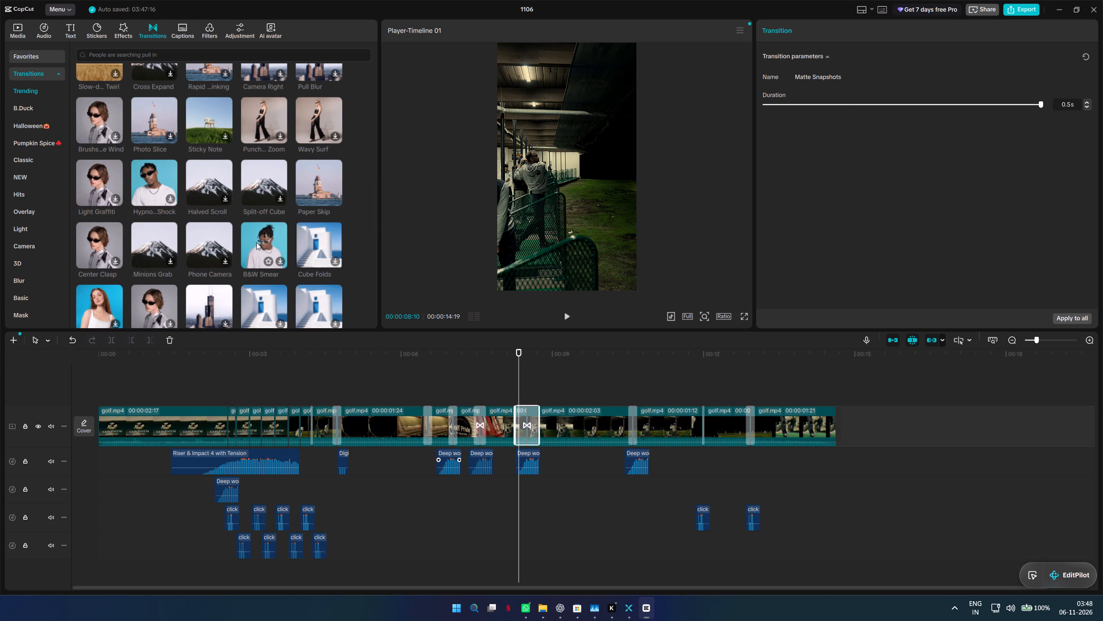
click(278, 262)
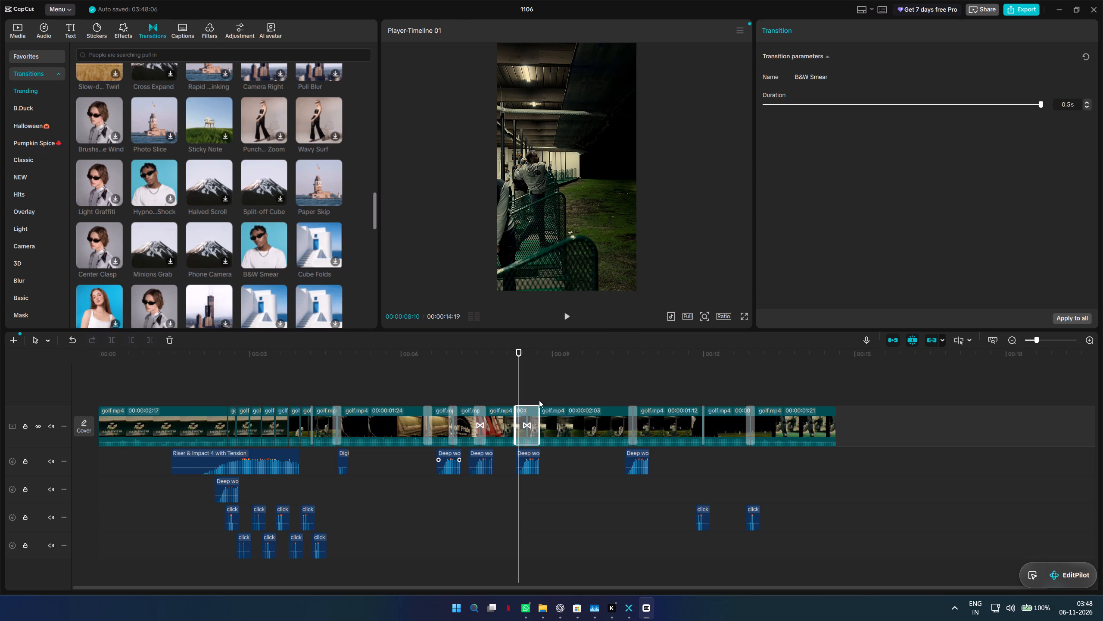
Shorten the B&W Smear transition to 0.3 s and play it back from before the cut.
drag(1039, 102, 974, 100)
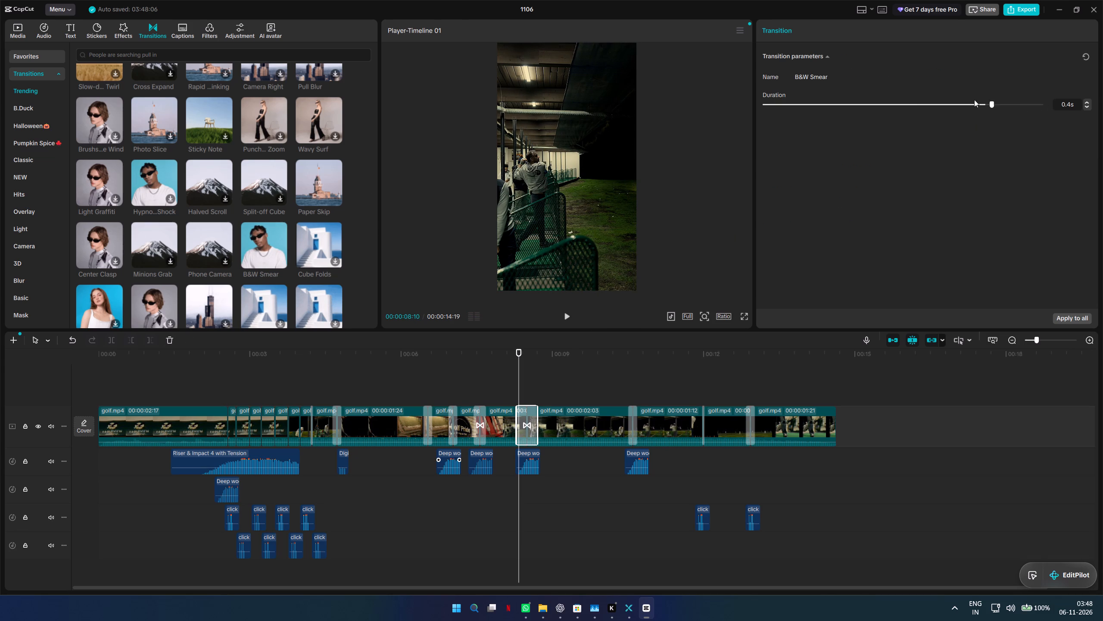
drag(974, 100, 910, 94)
drag(511, 354, 454, 360)
key(space)
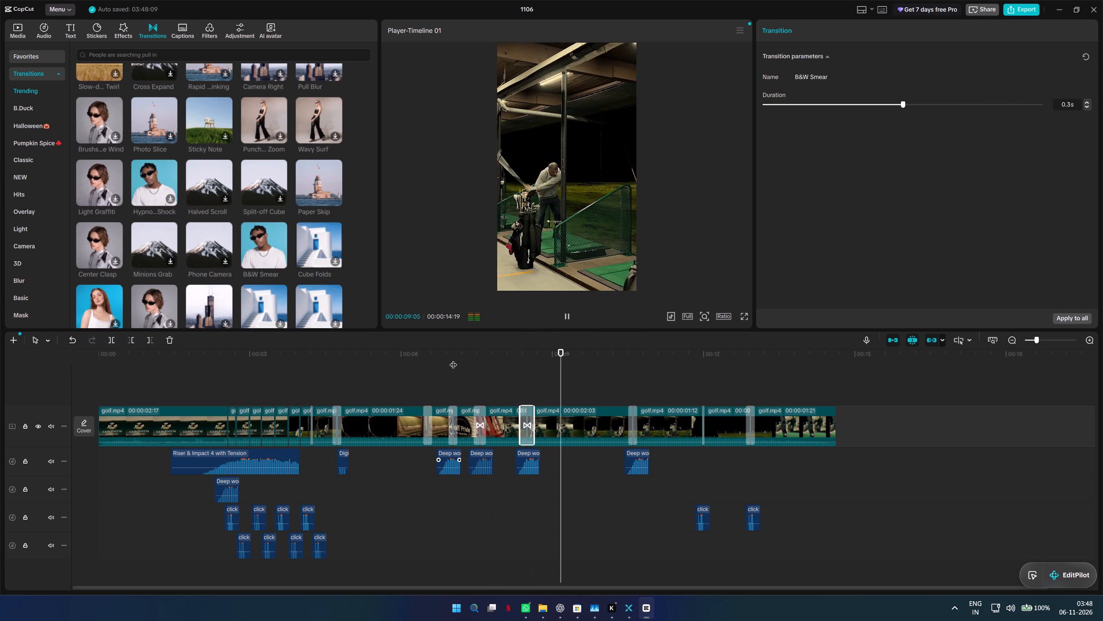
key(space)
Return to the 00:00:08:15 cut and search the transitions for "smooth".
click(527, 358)
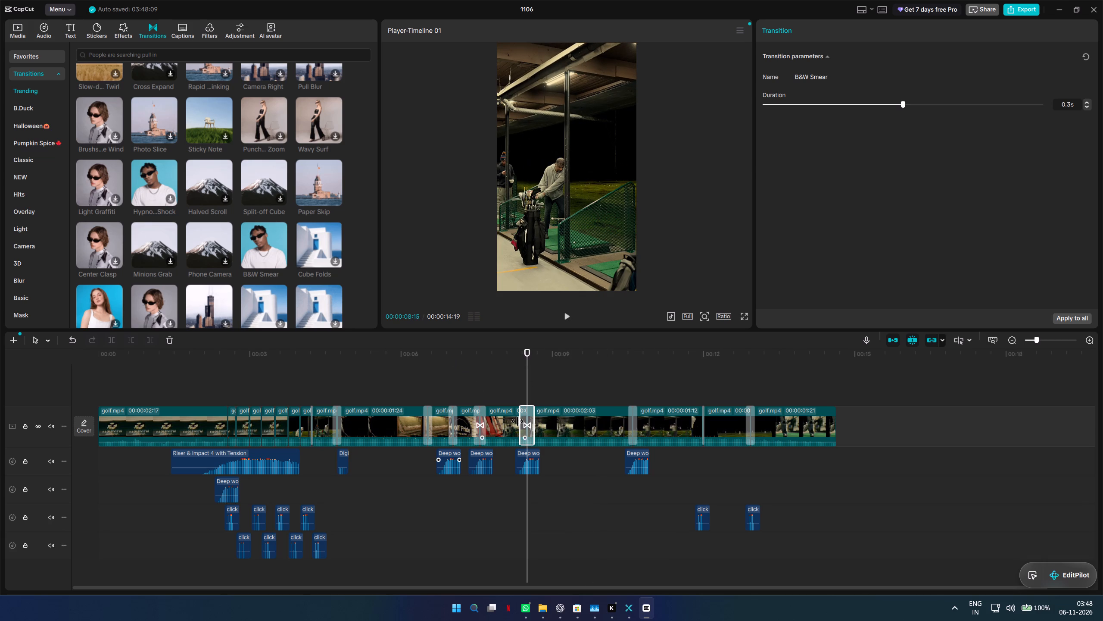
scroll(259, 242, down, 4)
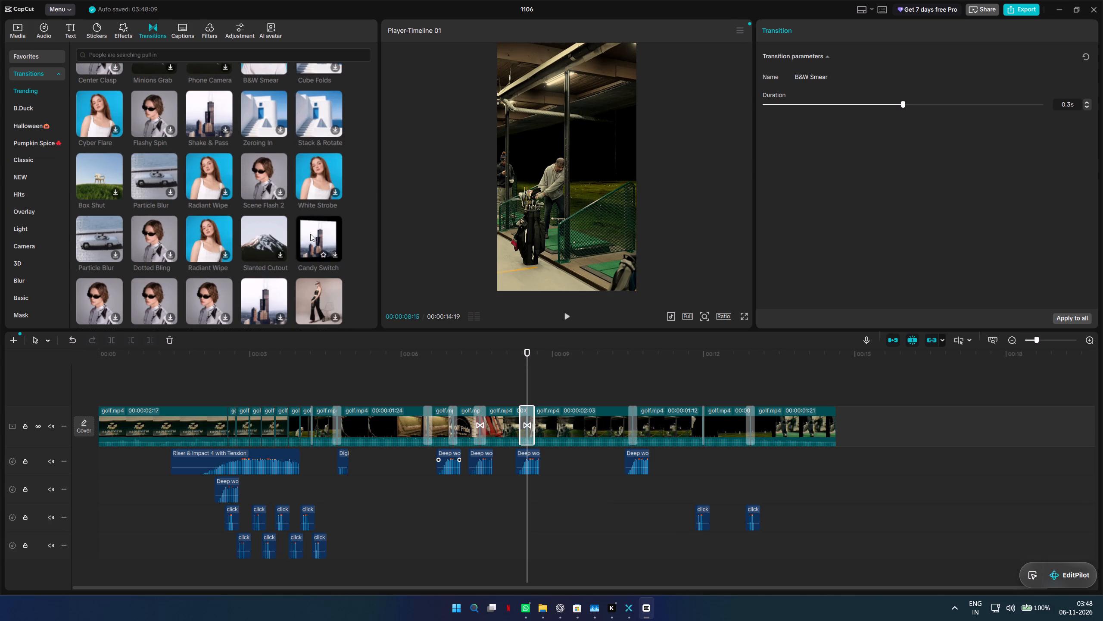
click(157, 56)
text(smooth)
key(Return)
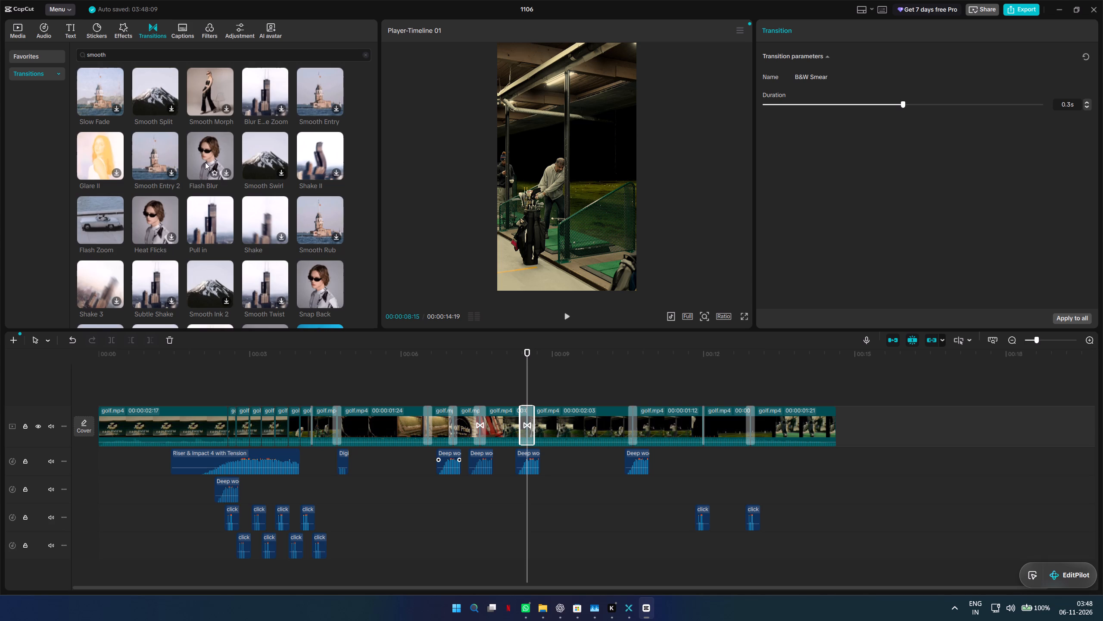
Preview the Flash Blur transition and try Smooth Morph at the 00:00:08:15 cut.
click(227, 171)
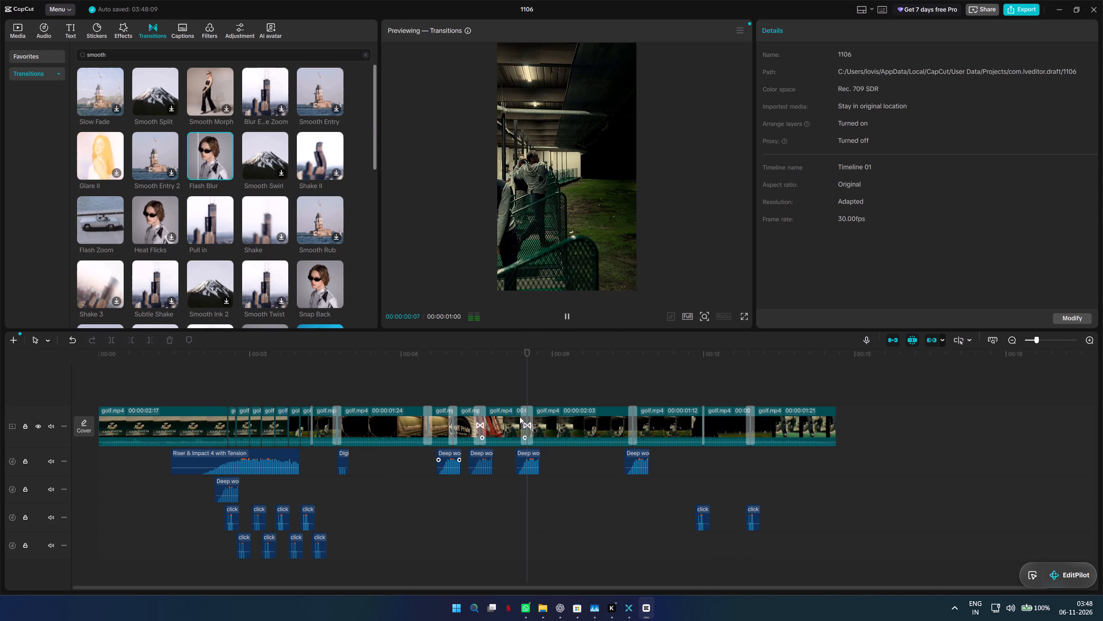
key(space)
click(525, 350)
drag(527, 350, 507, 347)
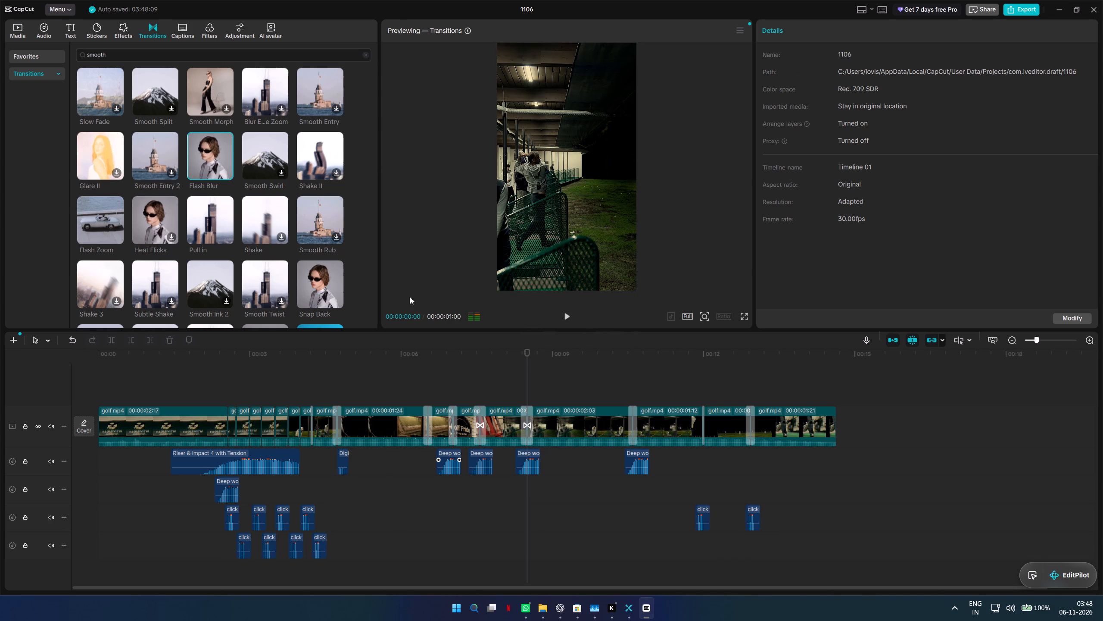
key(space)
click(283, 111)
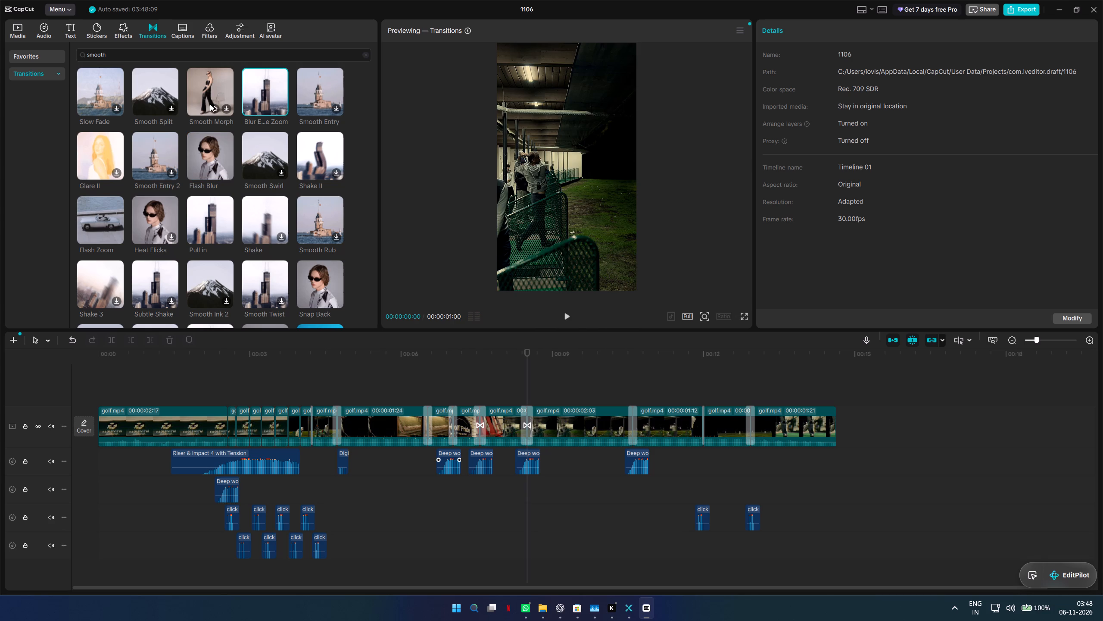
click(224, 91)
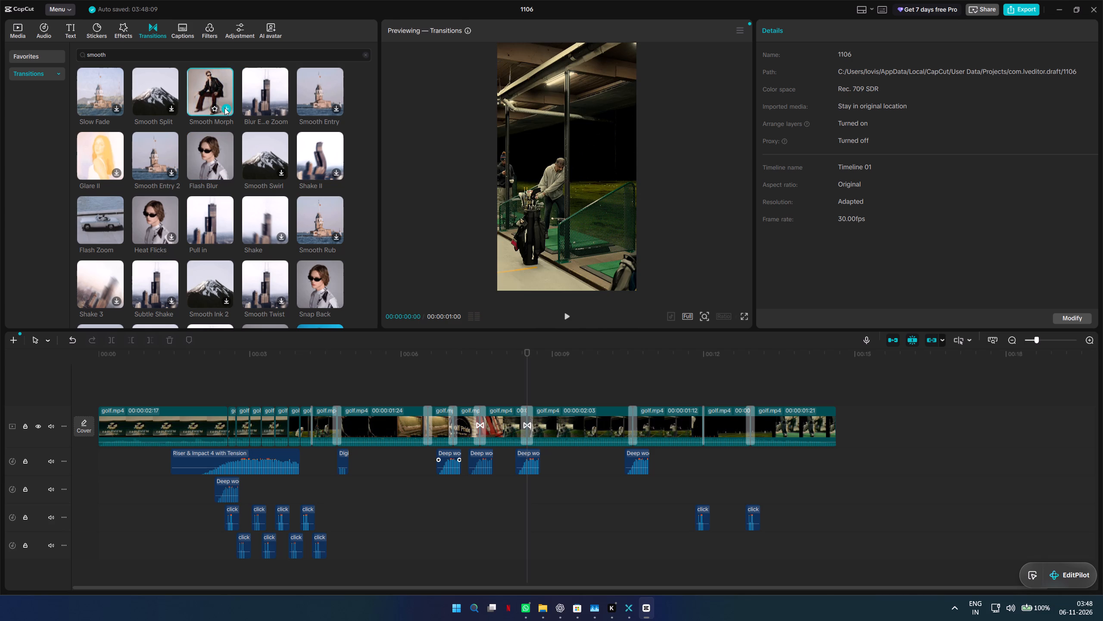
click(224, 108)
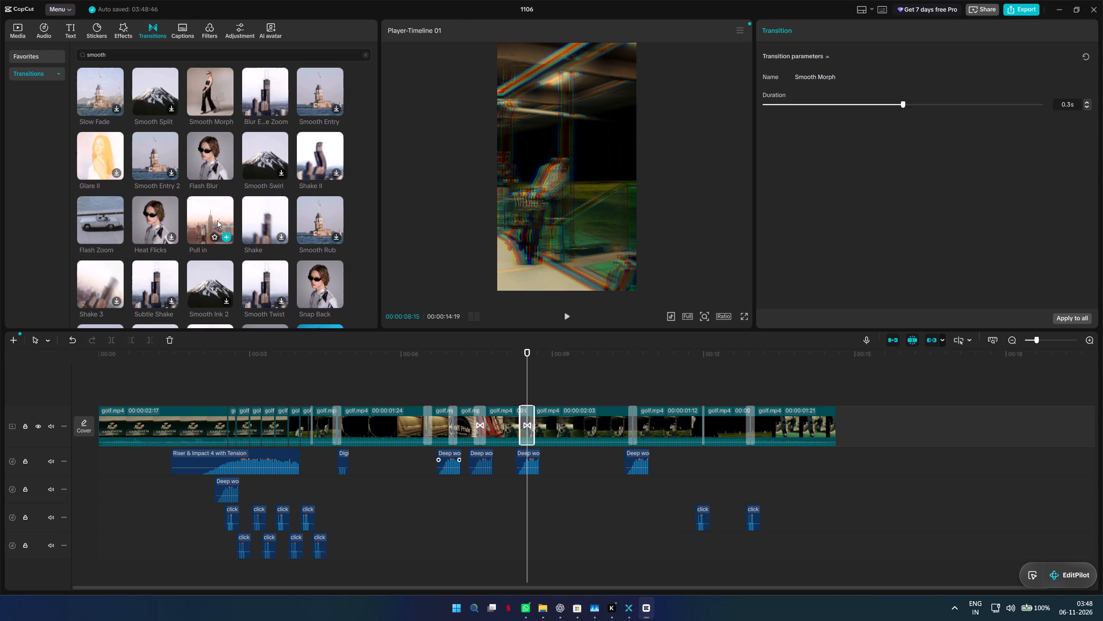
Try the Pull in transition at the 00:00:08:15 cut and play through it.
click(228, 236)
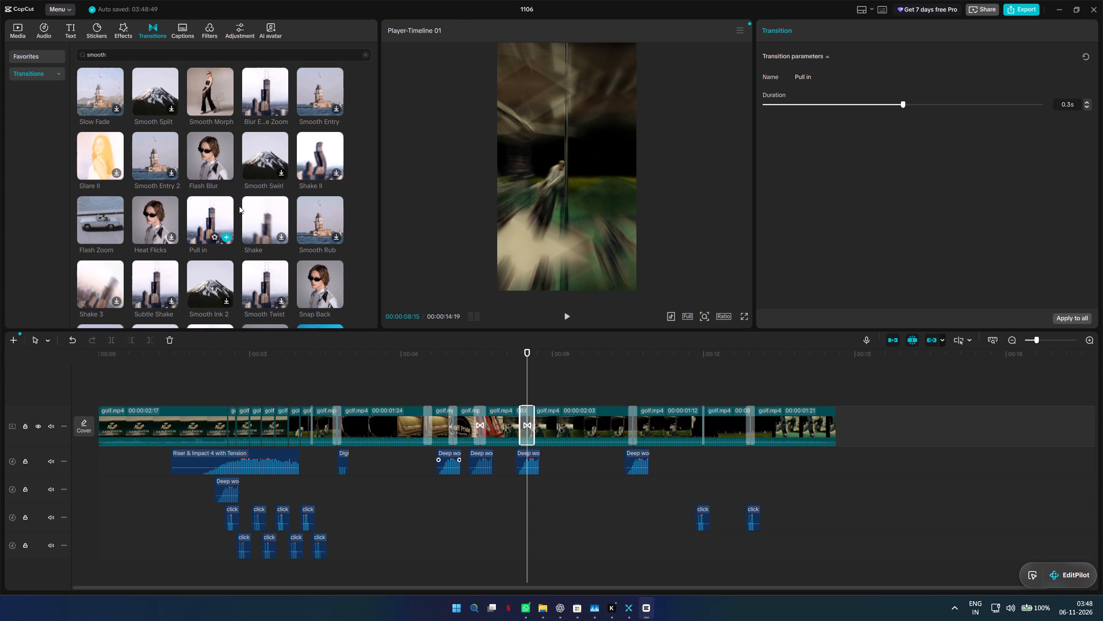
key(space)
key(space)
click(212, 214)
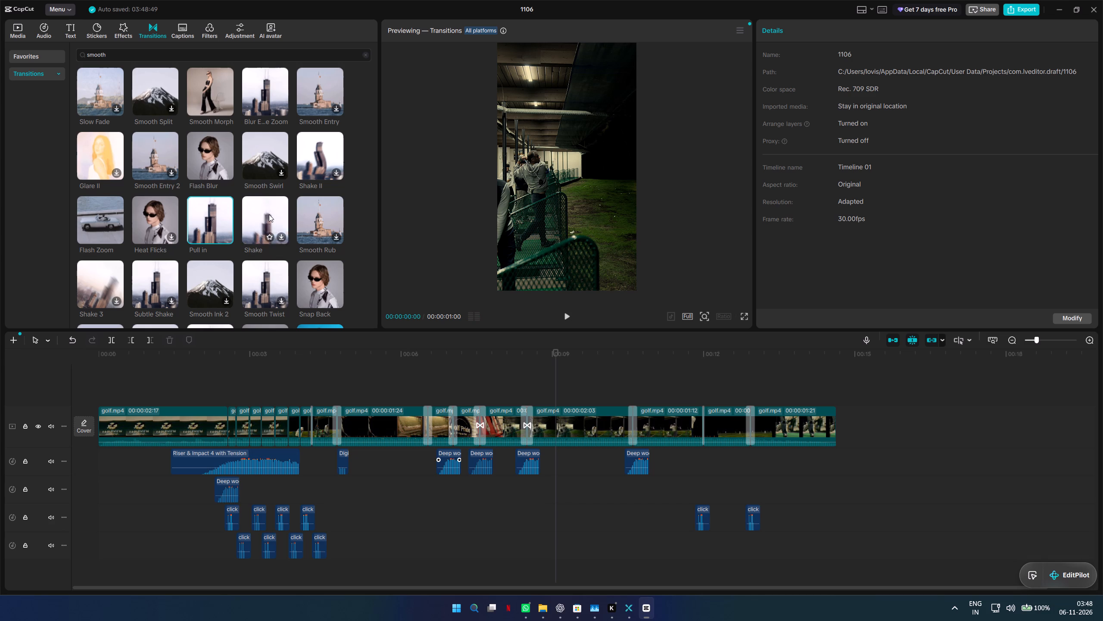
Replace the transition at the 00:00:08:15 cut with Snap Back and scrub back over it.
scroll(314, 247, down, 2)
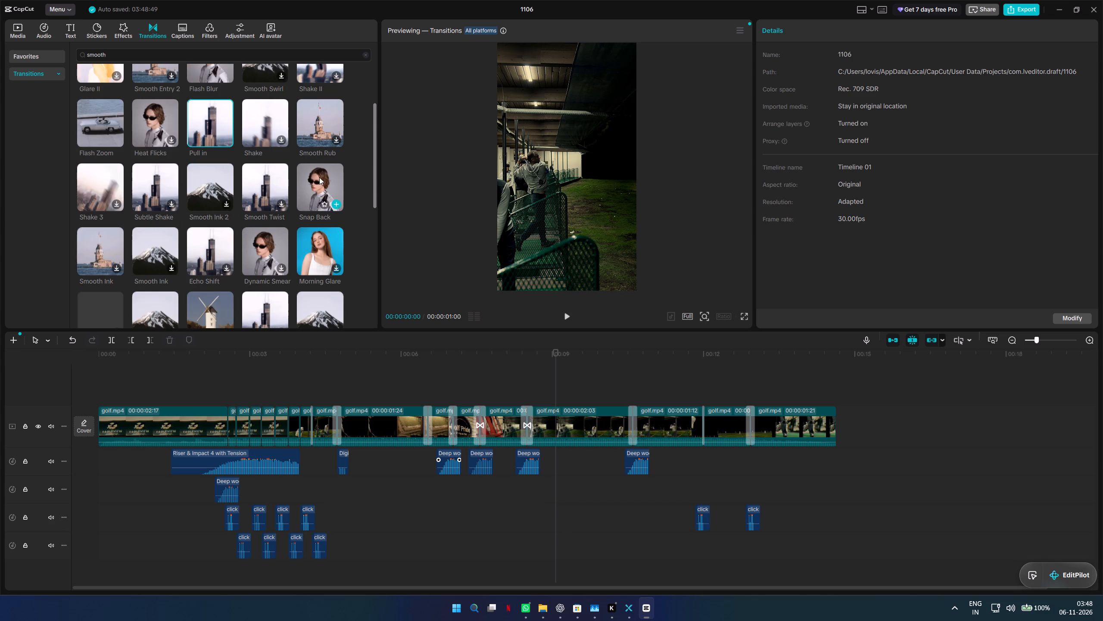
click(333, 202)
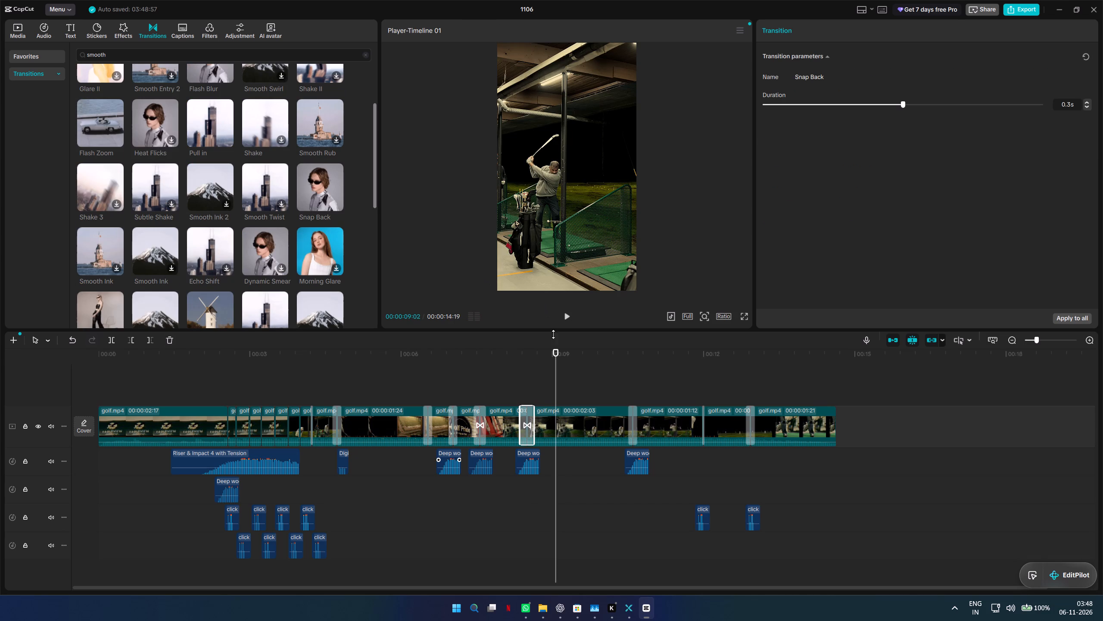
drag(536, 363, 517, 371)
Delete the Deep woosh sound effect beneath the 00:00:08:15 cut.
click(533, 458)
key(BackSpace)
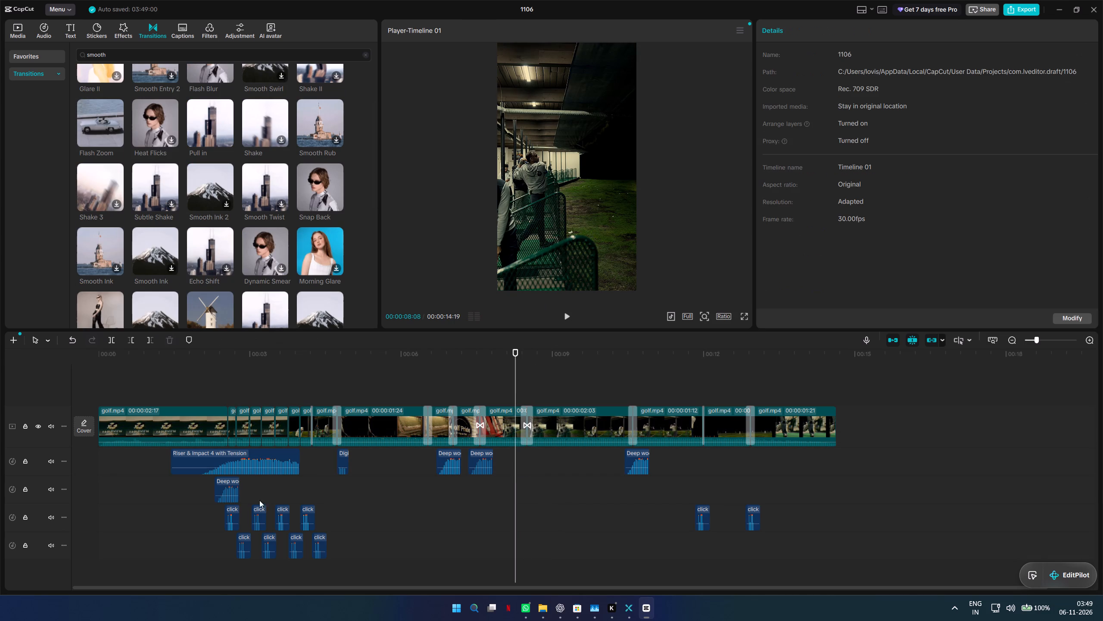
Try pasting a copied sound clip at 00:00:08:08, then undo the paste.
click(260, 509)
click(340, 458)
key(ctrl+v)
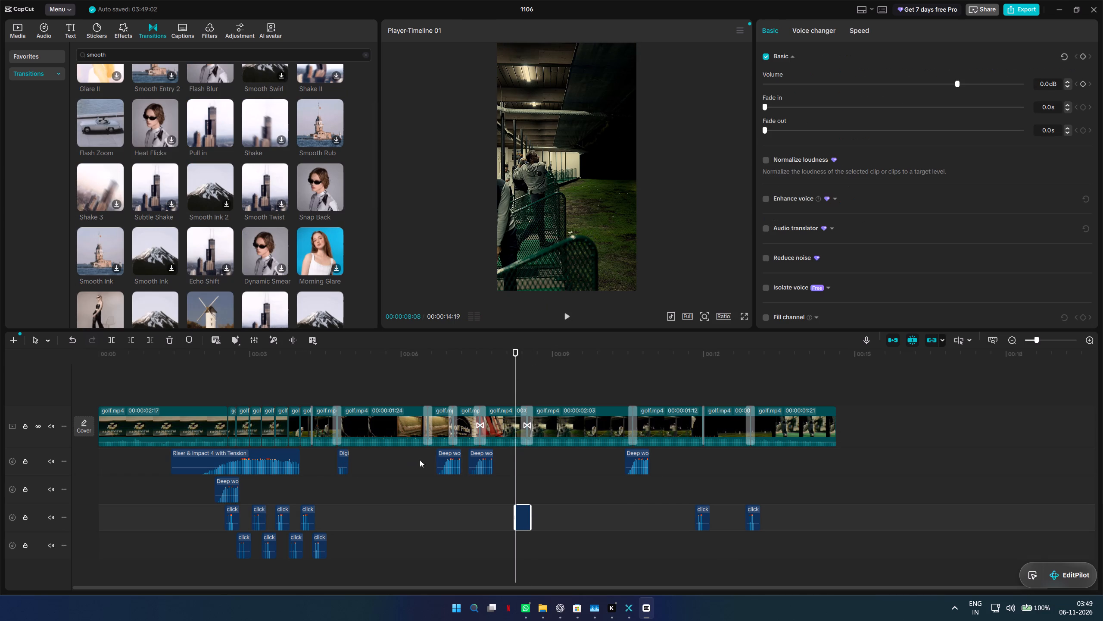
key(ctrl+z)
Copy the "Digi" sound effect near 00:00:04:29, paste it at 00:00:08:11 and play it against the Snap Back transition.
click(351, 454)
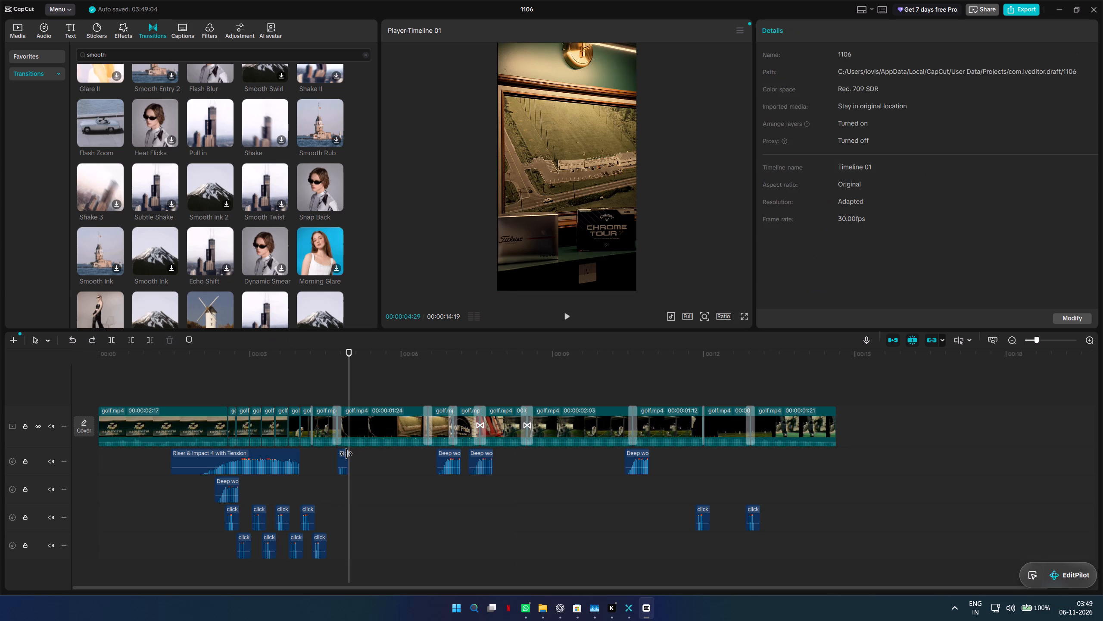
click(346, 454)
key(ctrl+c)
click(521, 354)
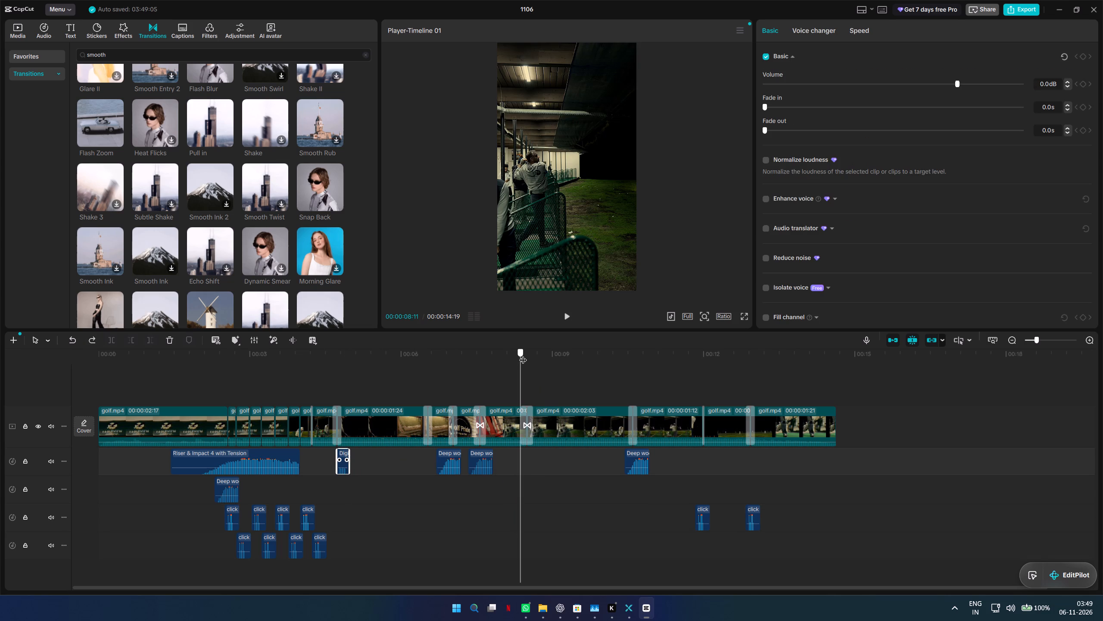
key(ctrl+v)
key(space)
key(space)
drag(528, 358, 527, 358)
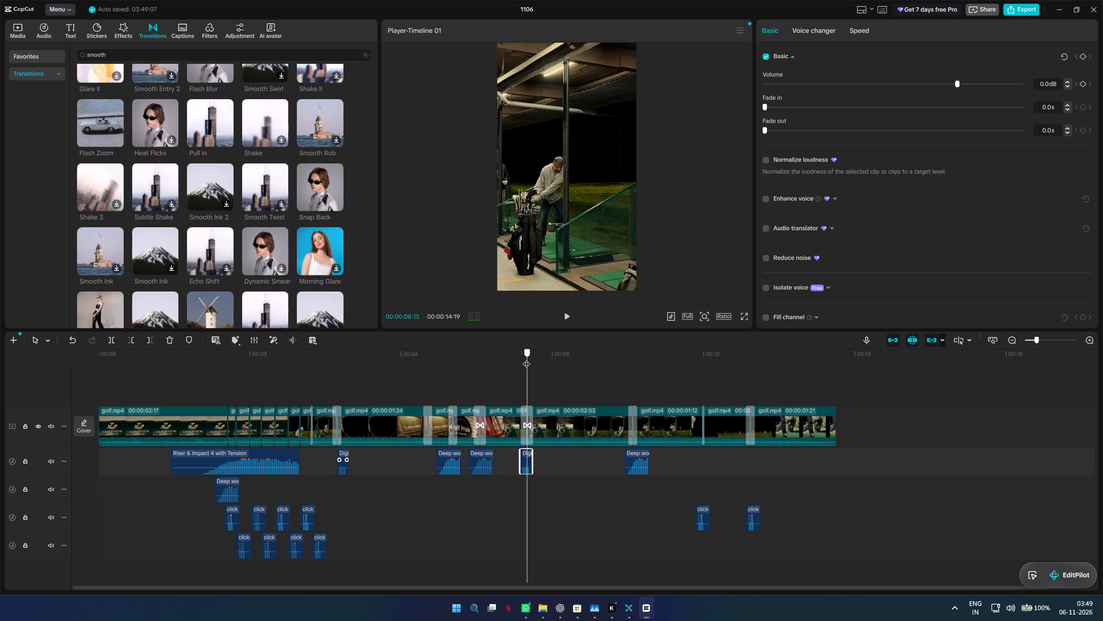
drag(527, 358, 511, 359)
key(space)
key(space)
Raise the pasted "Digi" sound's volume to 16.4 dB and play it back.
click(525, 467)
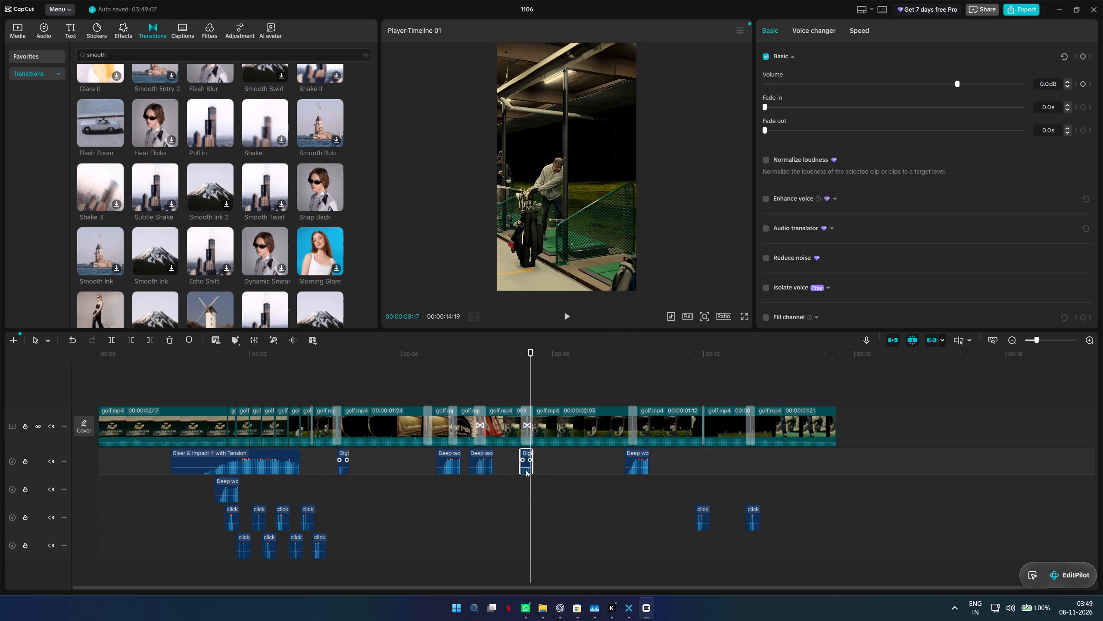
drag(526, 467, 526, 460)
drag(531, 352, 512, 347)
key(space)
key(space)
Set the pasted "Digi" sound's volume to 3.7 dB and play it back from before the cut.
click(522, 461)
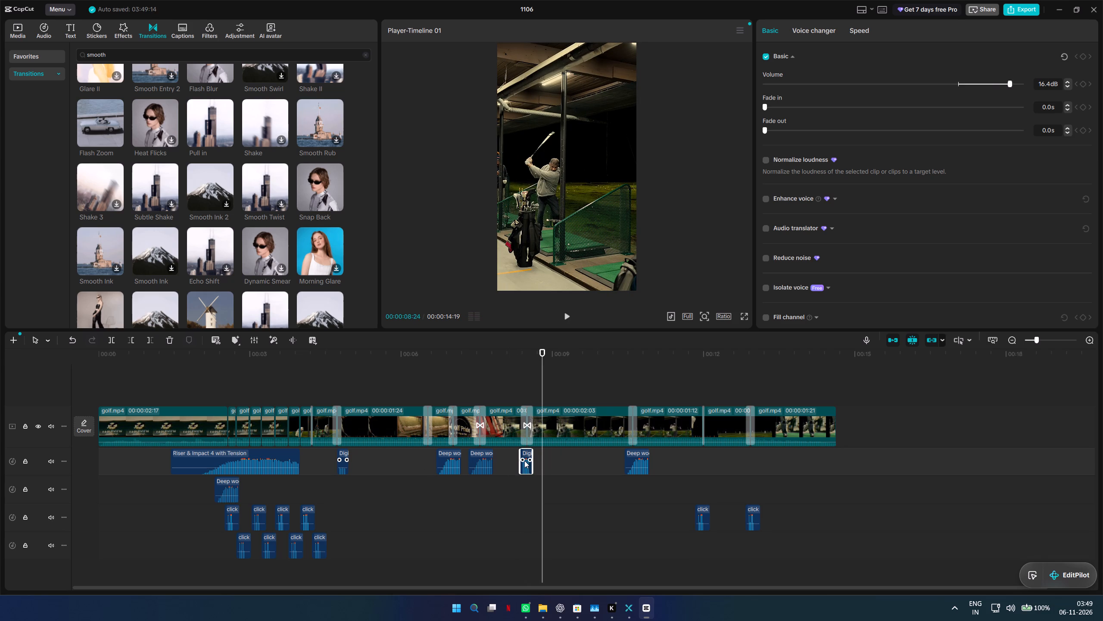
drag(526, 460, 526, 466)
drag(532, 355, 516, 352)
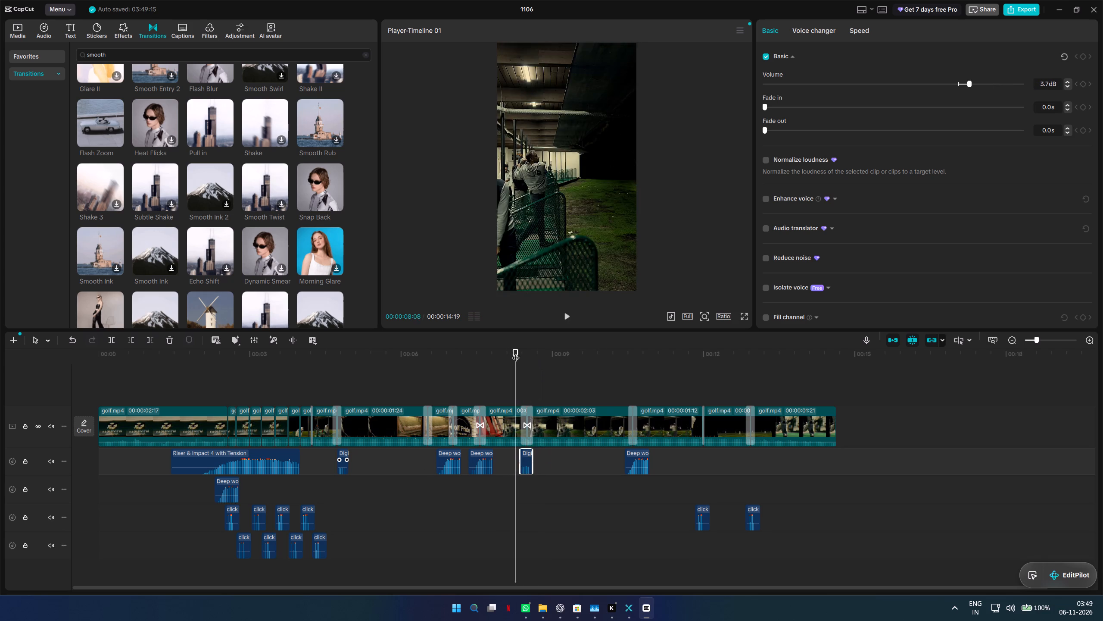
key(space)
key(space)
Play back from the first "Digi" sound onward, then from the start, to review the transitions and sound effects.
click(335, 351)
key(space)
key(space)
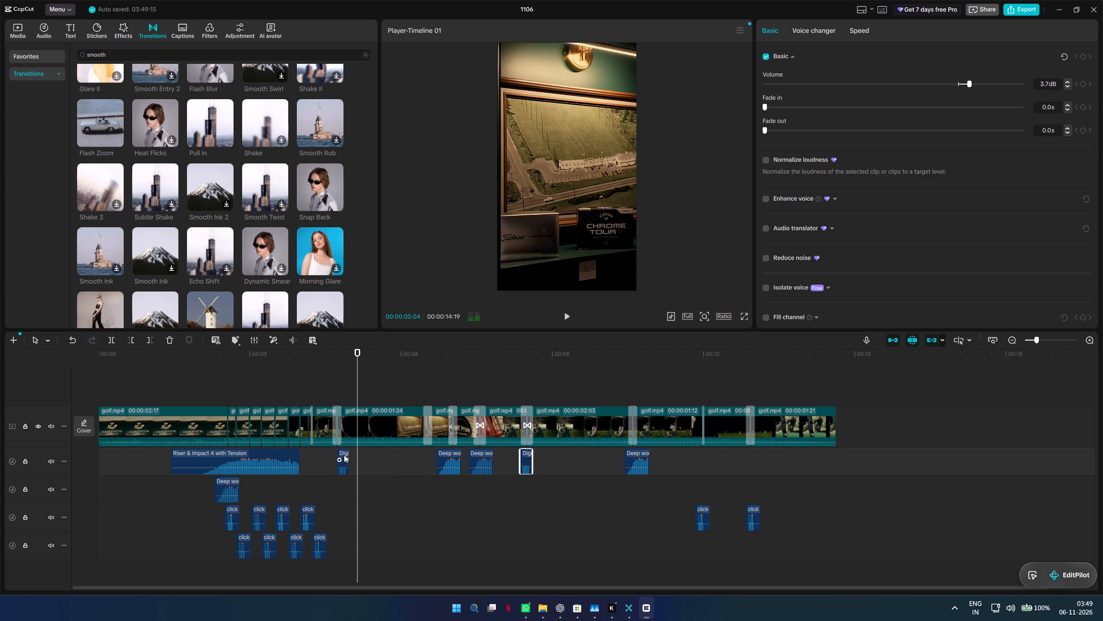
key(space)
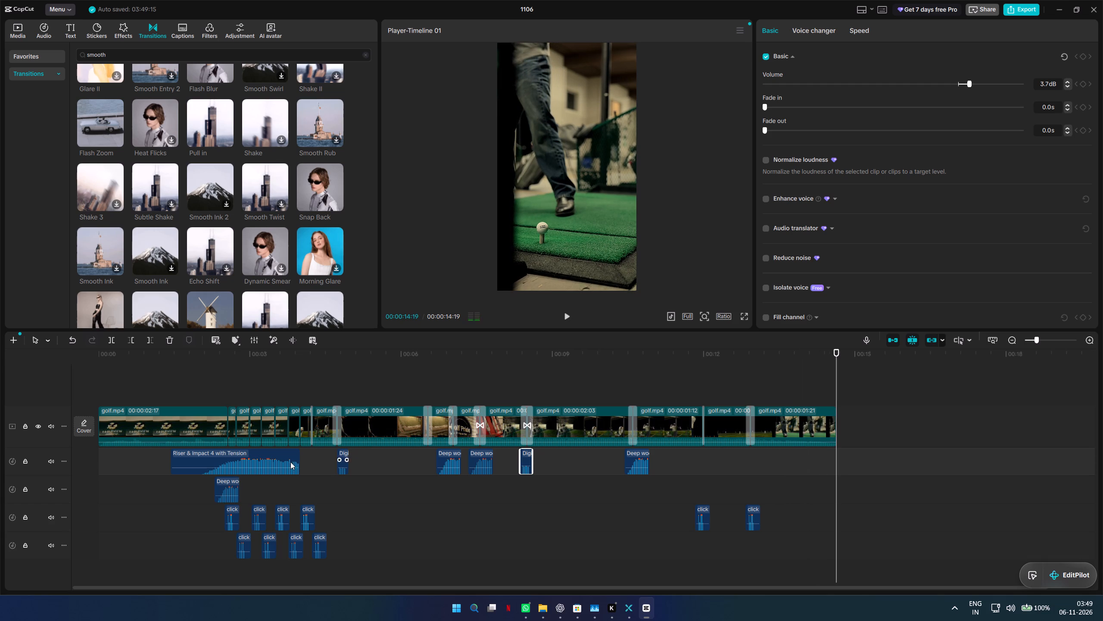
drag(126, 370, 46, 365)
drag(109, 350, 63, 362)
key(space)
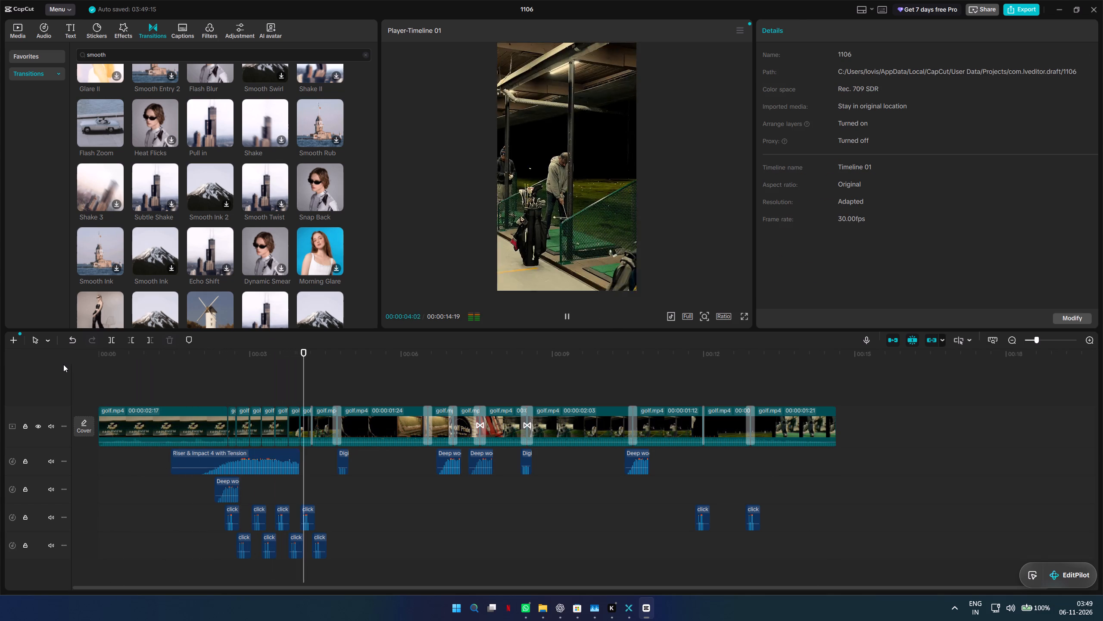
key(space)
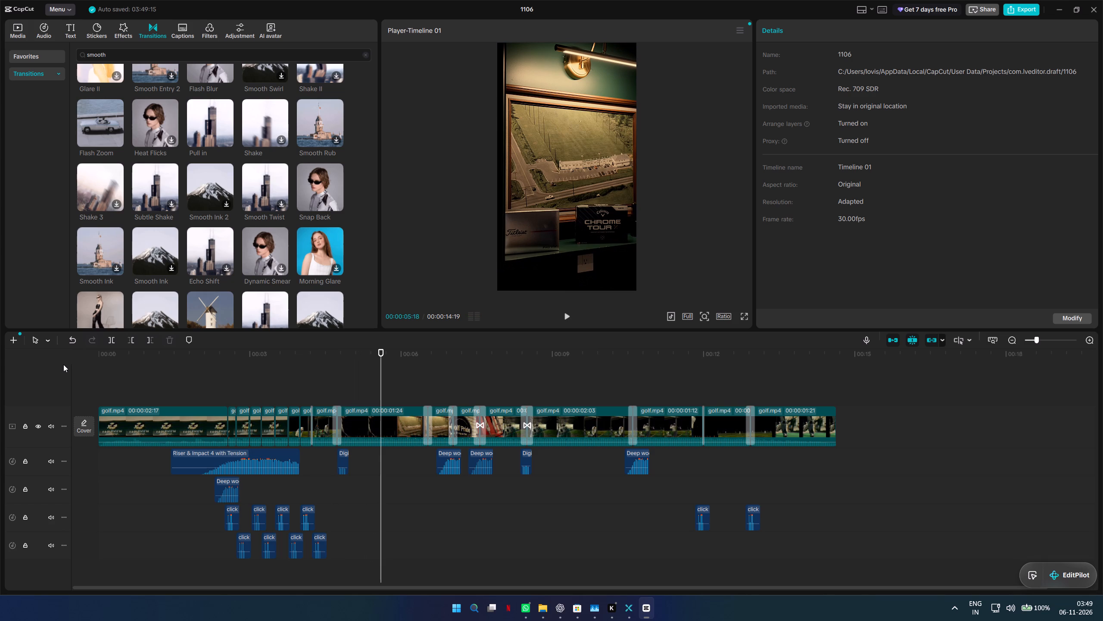
drag(148, 363, 36, 352)
key(space)
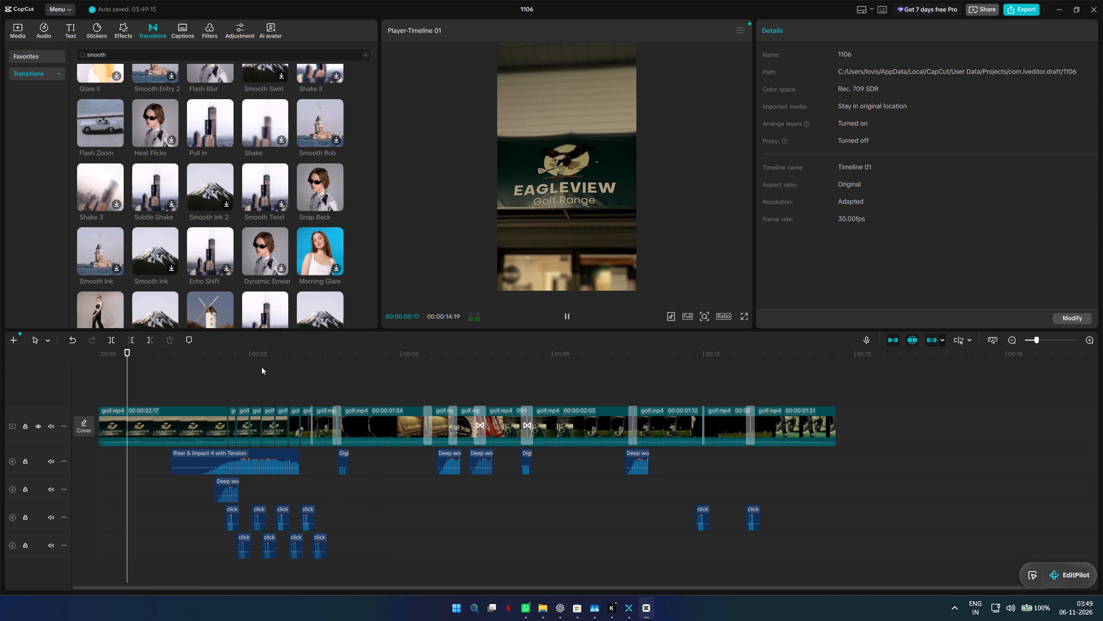
key(space)
Search the video effects for "zoom in" and apply Zoom Lens to the opening Eagleview sign clip.
click(119, 417)
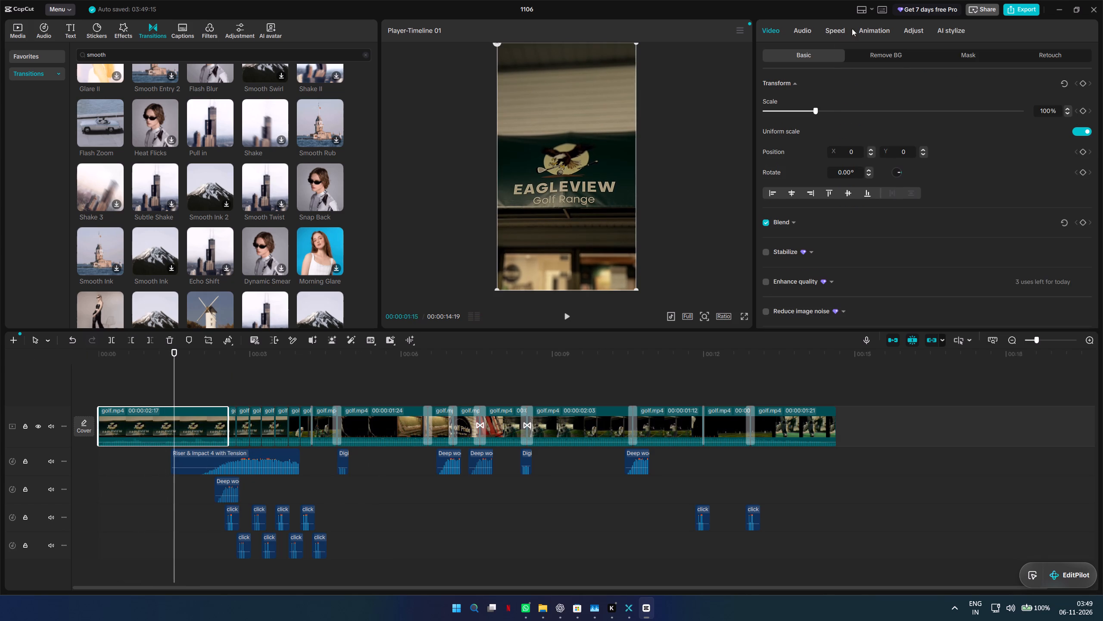
drag(160, 358, 7, 363)
drag(121, 57, 31, 65)
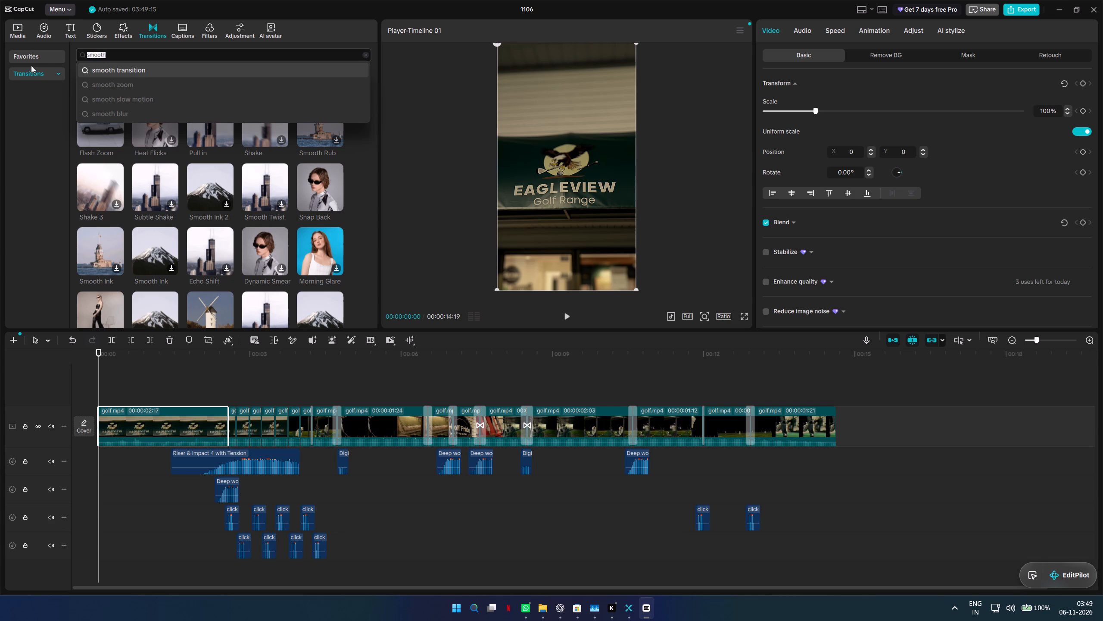
click(128, 28)
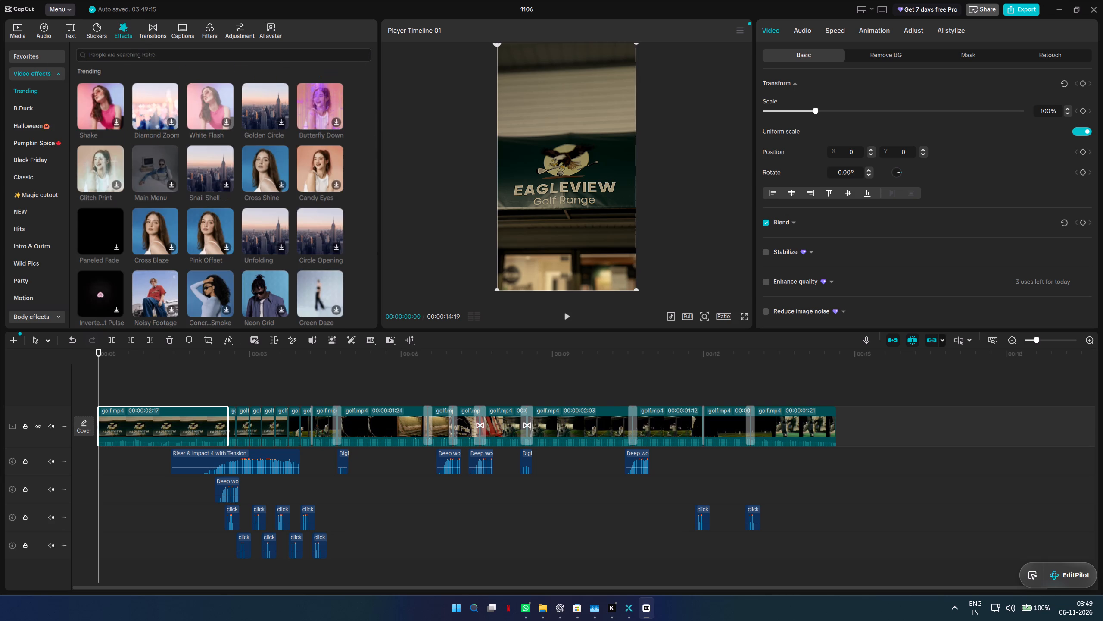
click(136, 53)
text(zoom in)
key(Return)
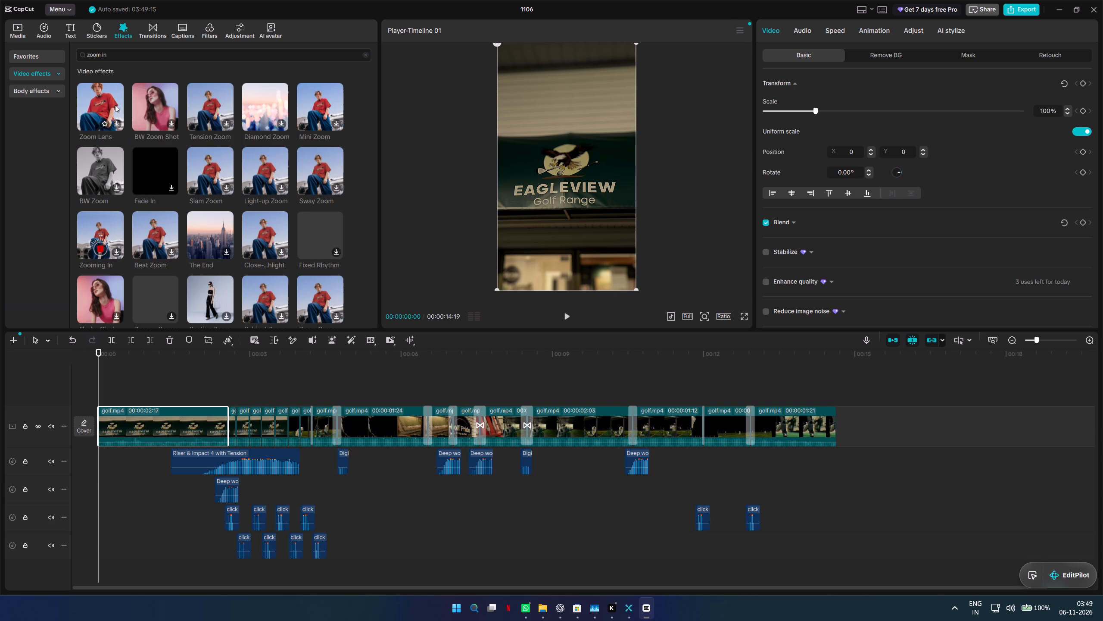
click(115, 122)
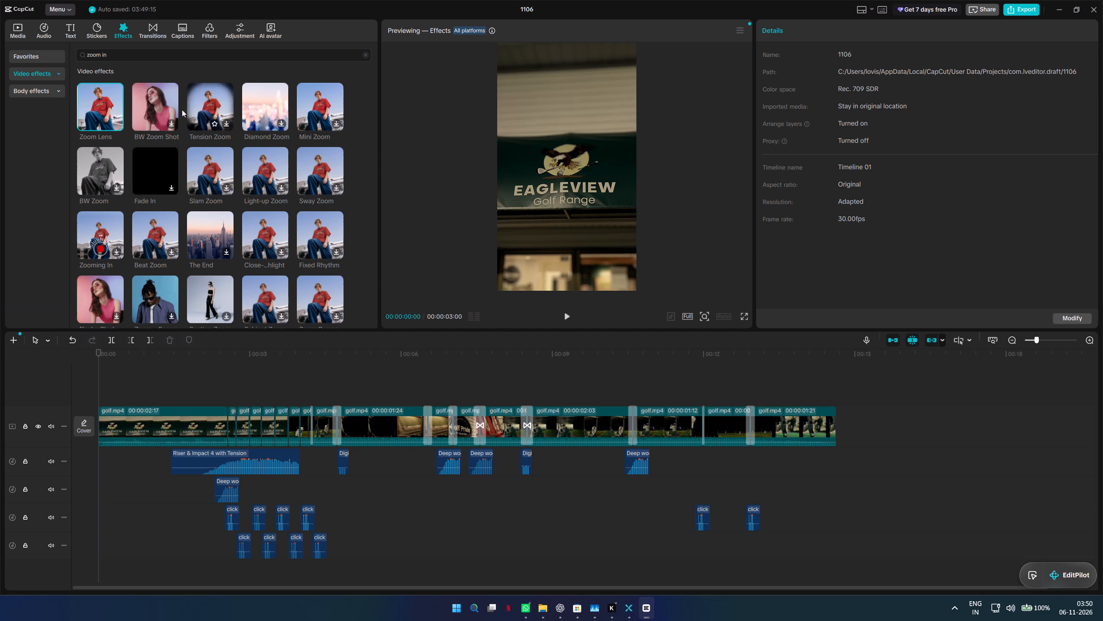
click(106, 110)
drag(106, 110, 124, 422)
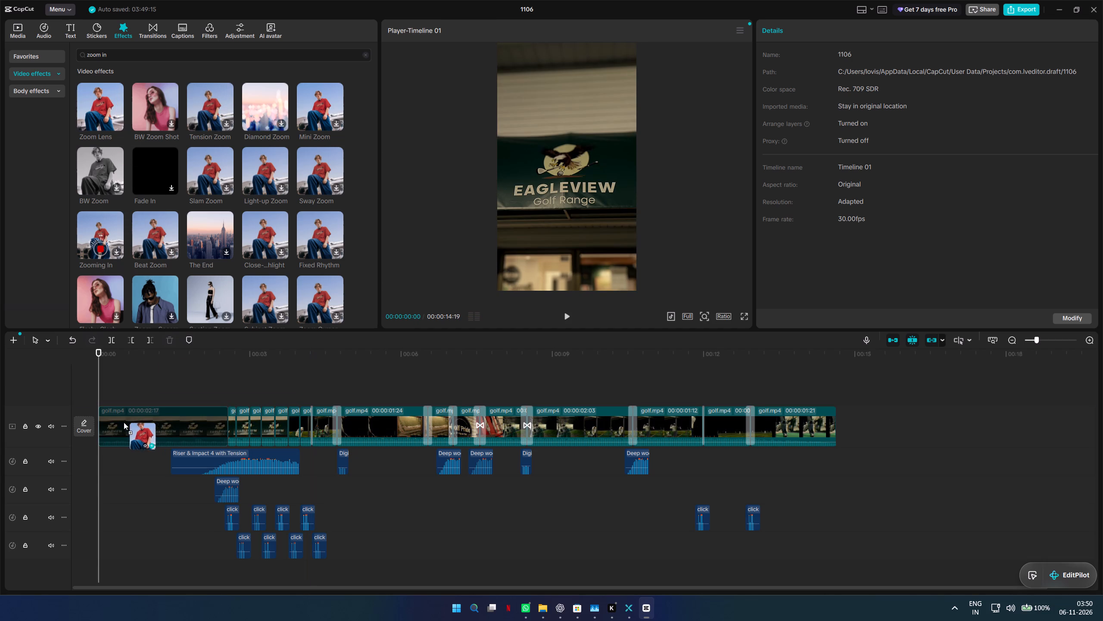
drag(124, 422, 113, 416)
Reduce the Zoom Lens effect's range to 8 and play the video from the start.
drag(845, 146, 844, 146)
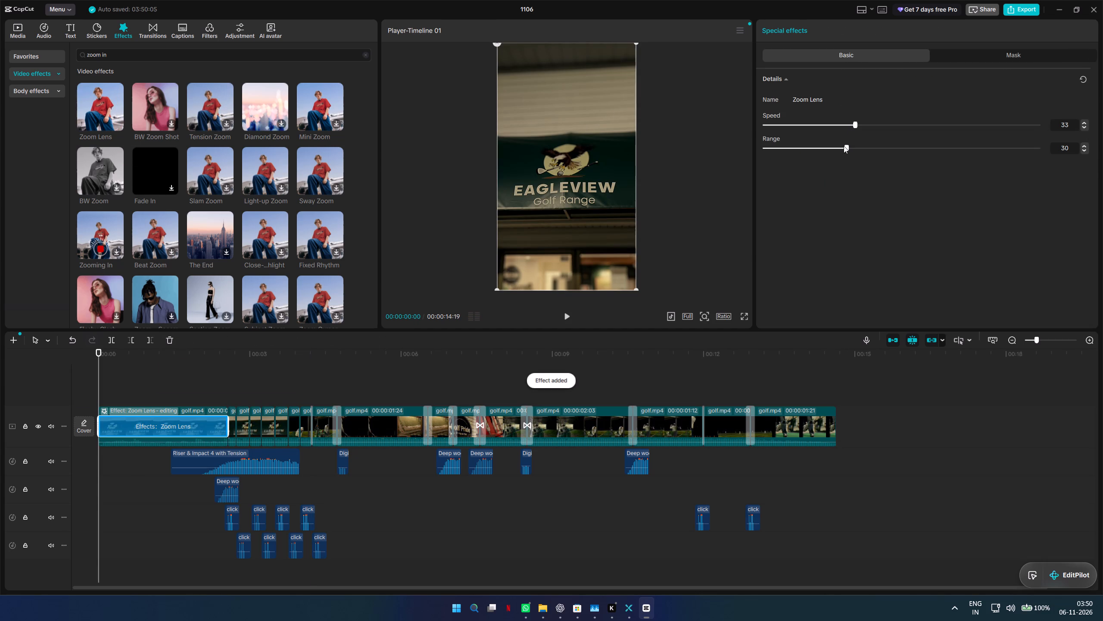
drag(844, 146, 785, 144)
key(space)
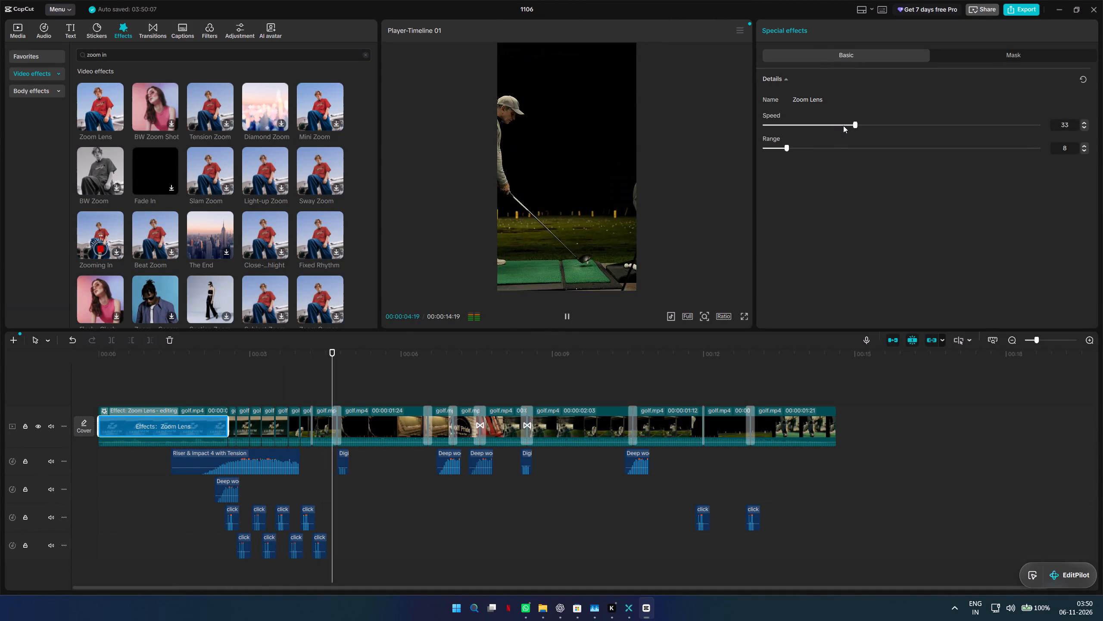
key(space)
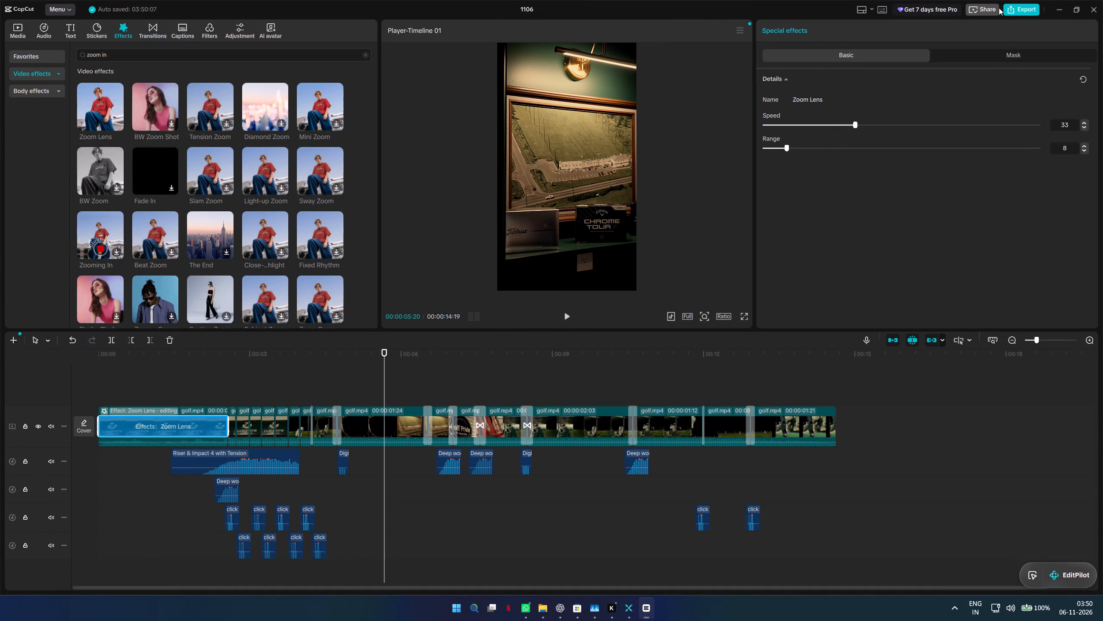
Try the HEVC codec in the export settings, then export the 1106 video as a 4K mp4.
click(1036, 13)
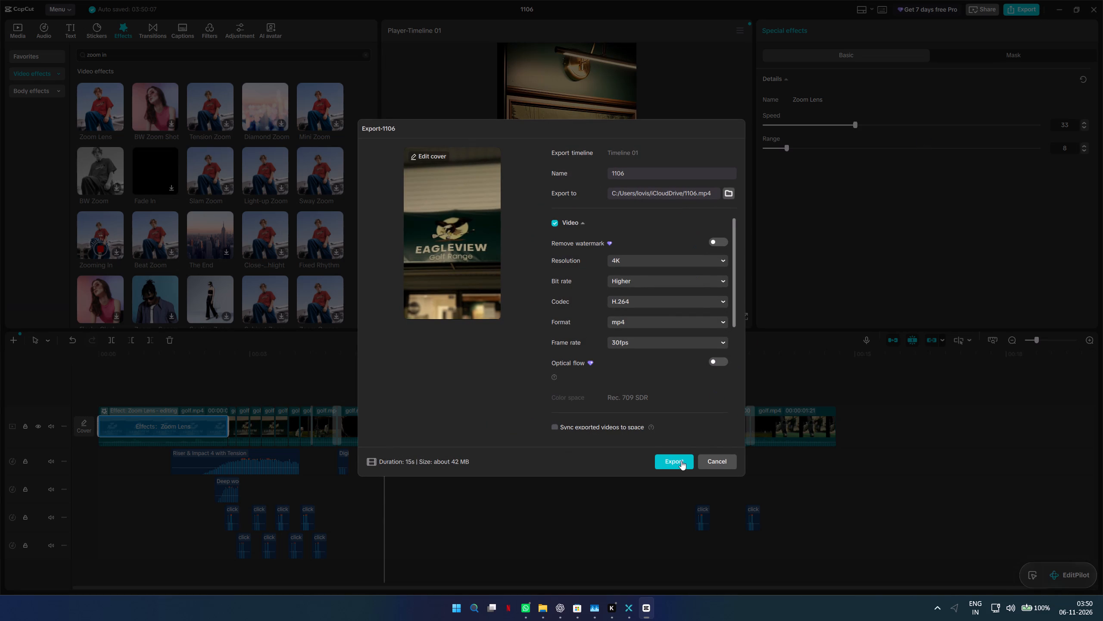
click(677, 454)
click(665, 299)
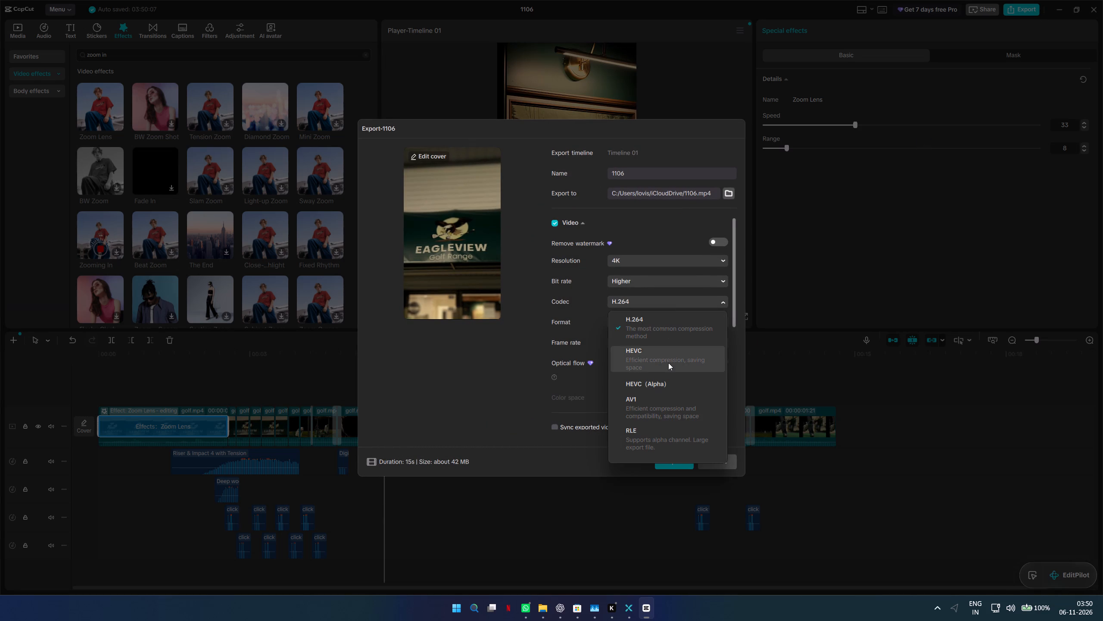
click(668, 363)
click(677, 303)
click(665, 330)
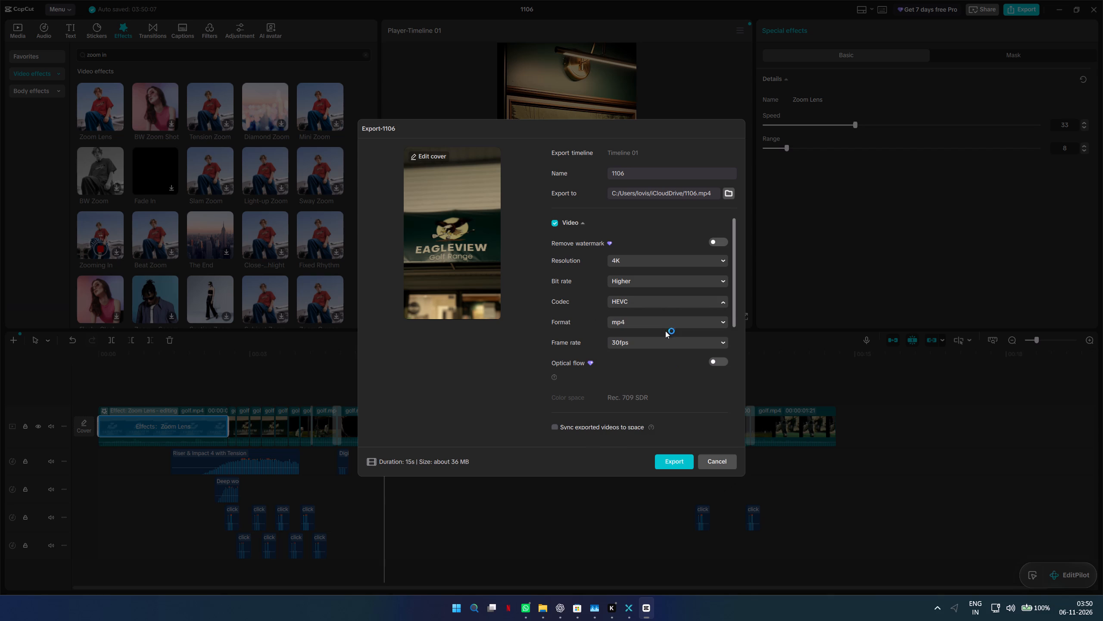
click(677, 464)
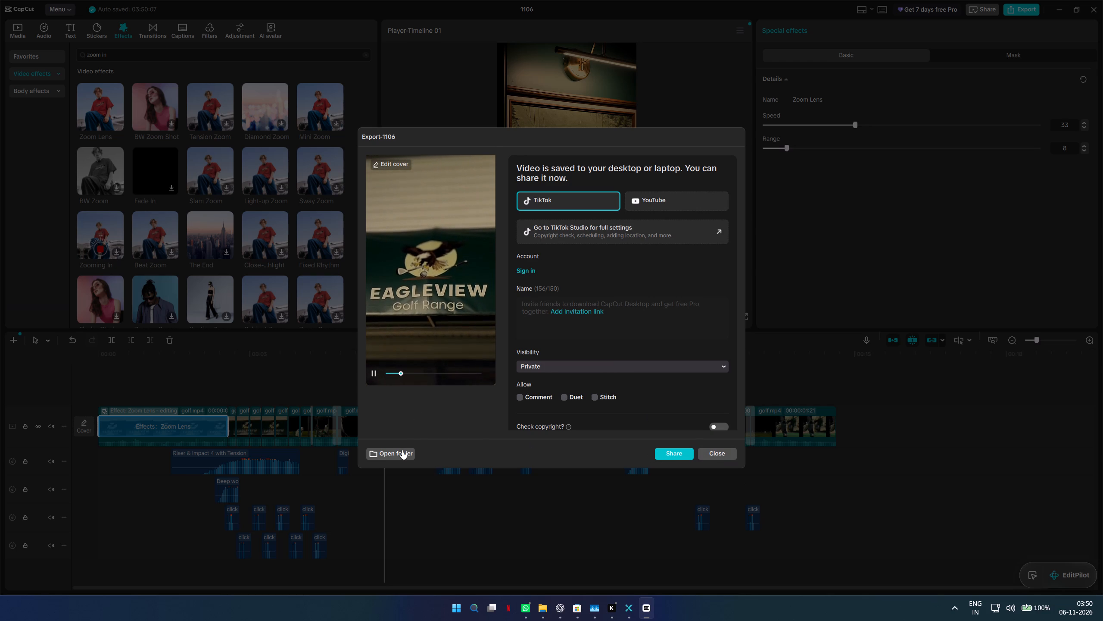
Close the finished export window of the 1106 video without sharing it.
click(715, 456)
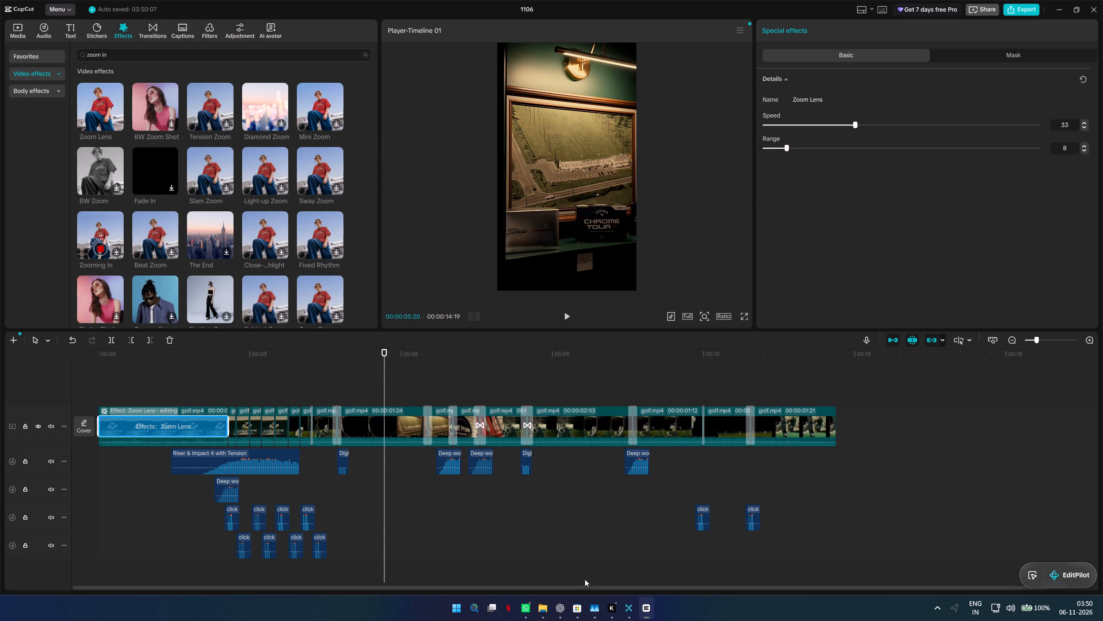